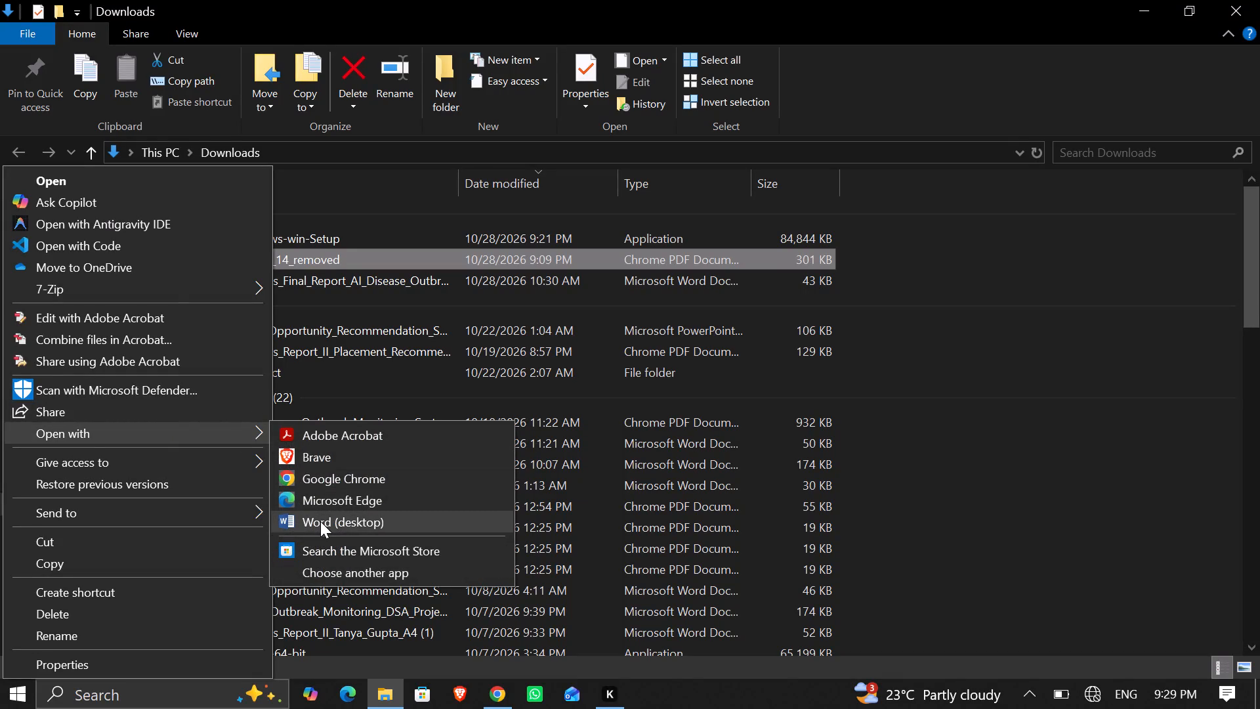
Open the AI_Updated_14_removed PDF from Downloads in Word (desktop).
left_click(320, 521)
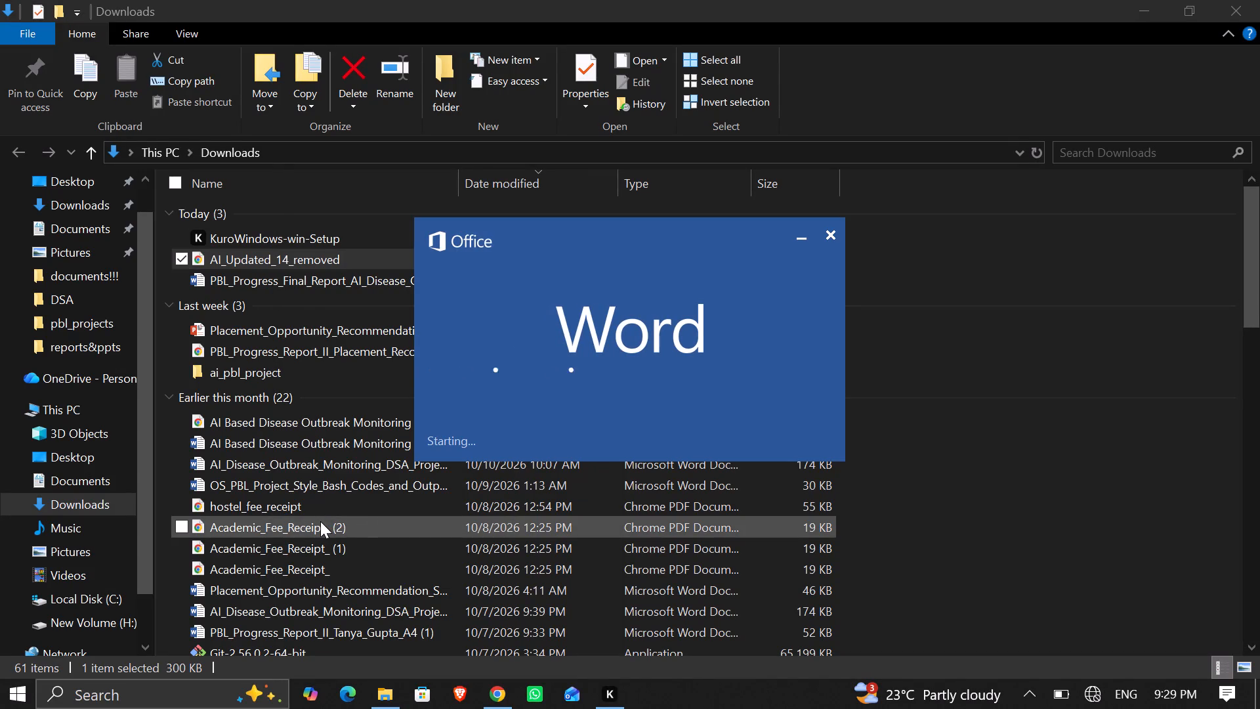
Check the available Wi-Fi networks and expand the details of the 325/326_5G connection.
left_click(1103, 692)
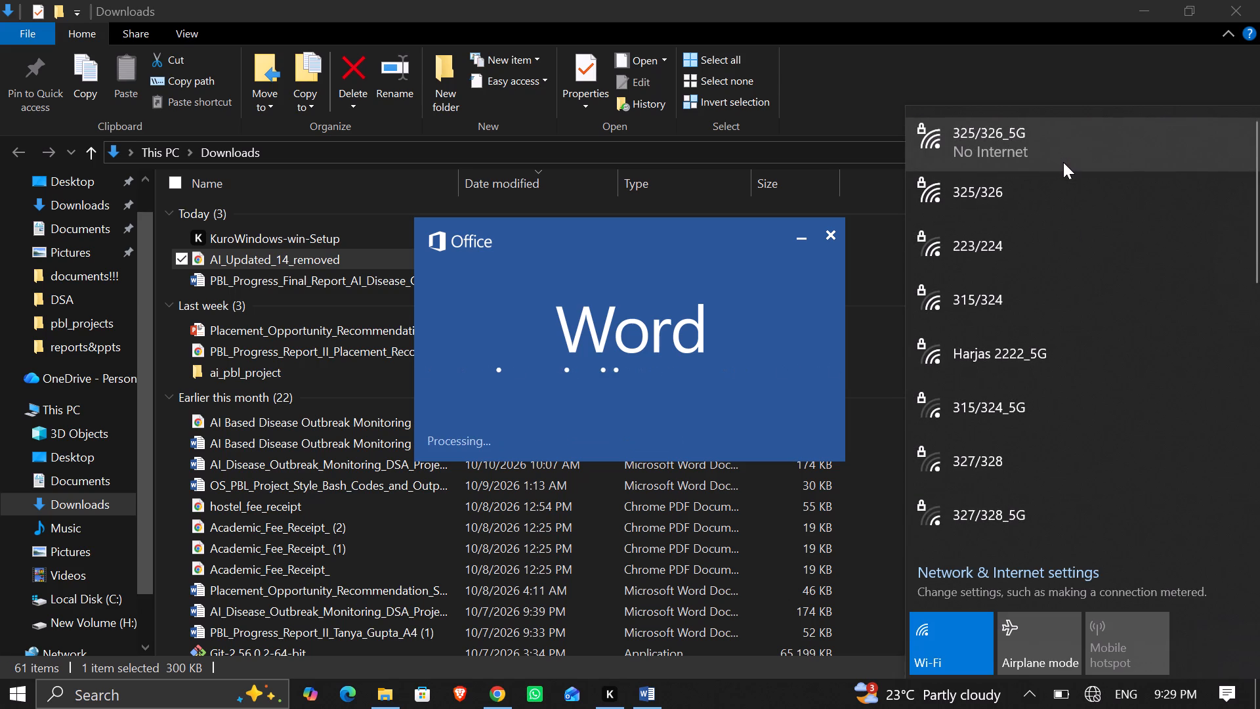
left_click(1063, 162)
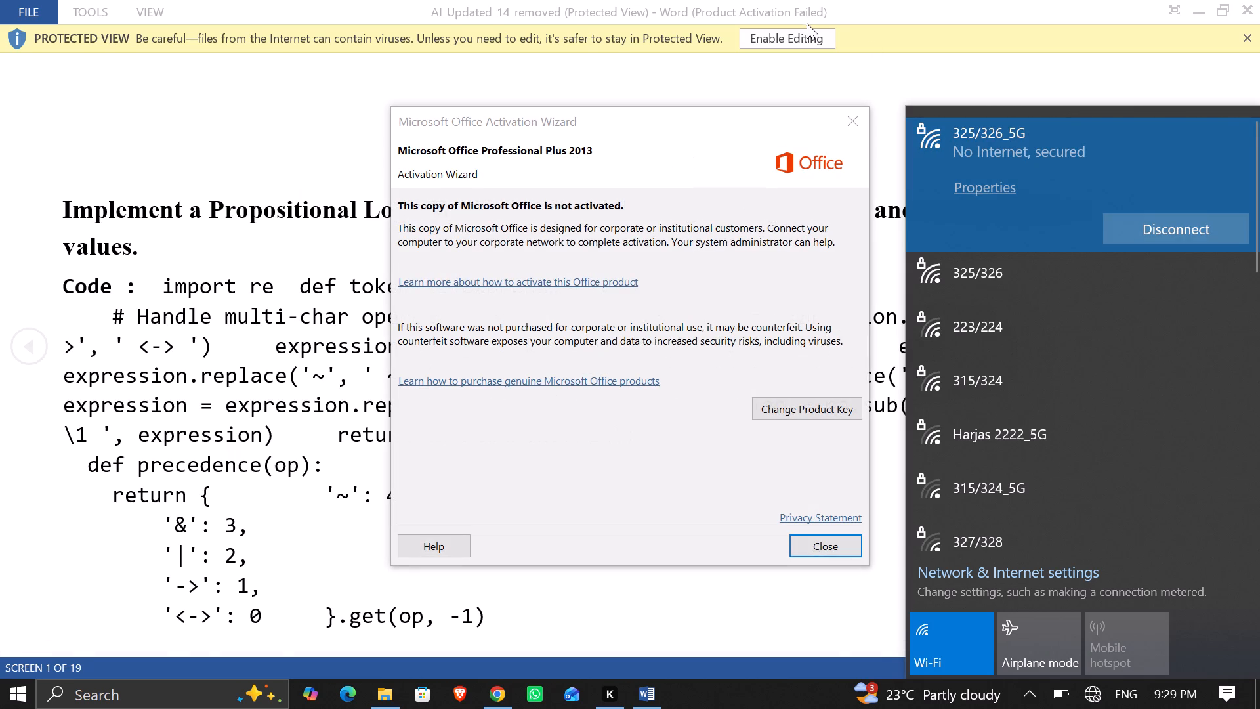
Dismiss the Office activation wizard and enable editing of the AI_Updated_14_removed document.
left_click(819, 544)
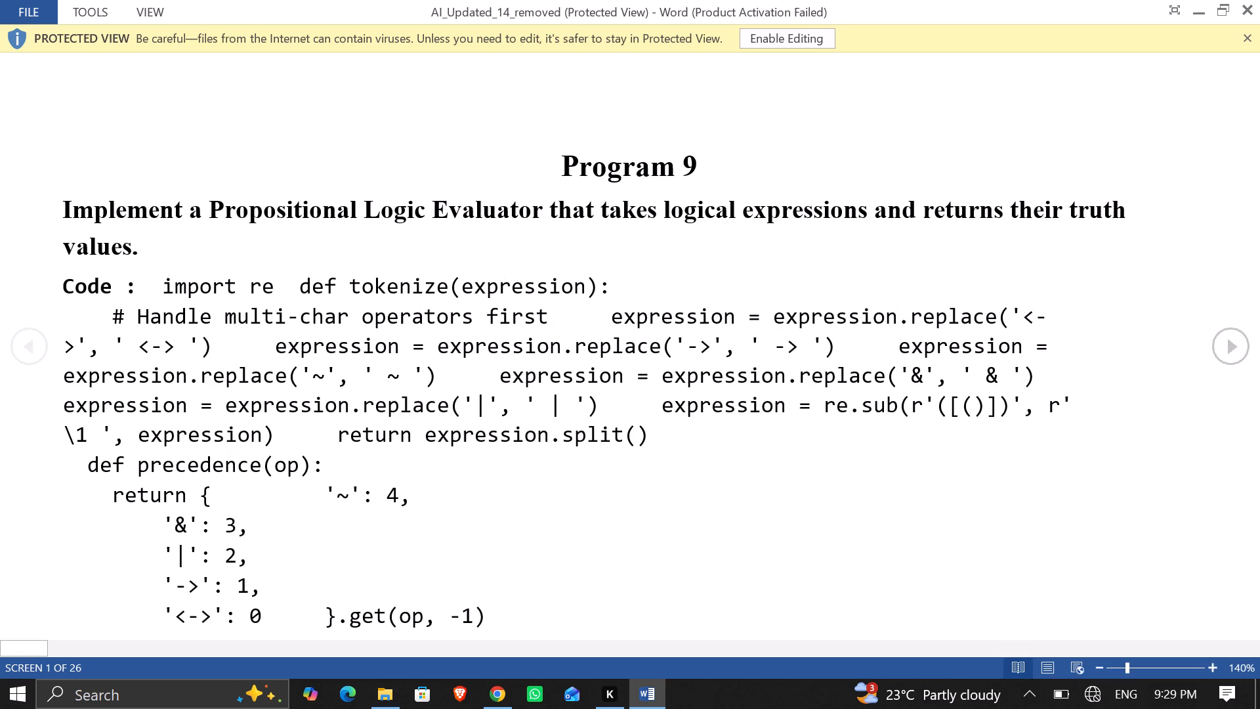
left_click(779, 44)
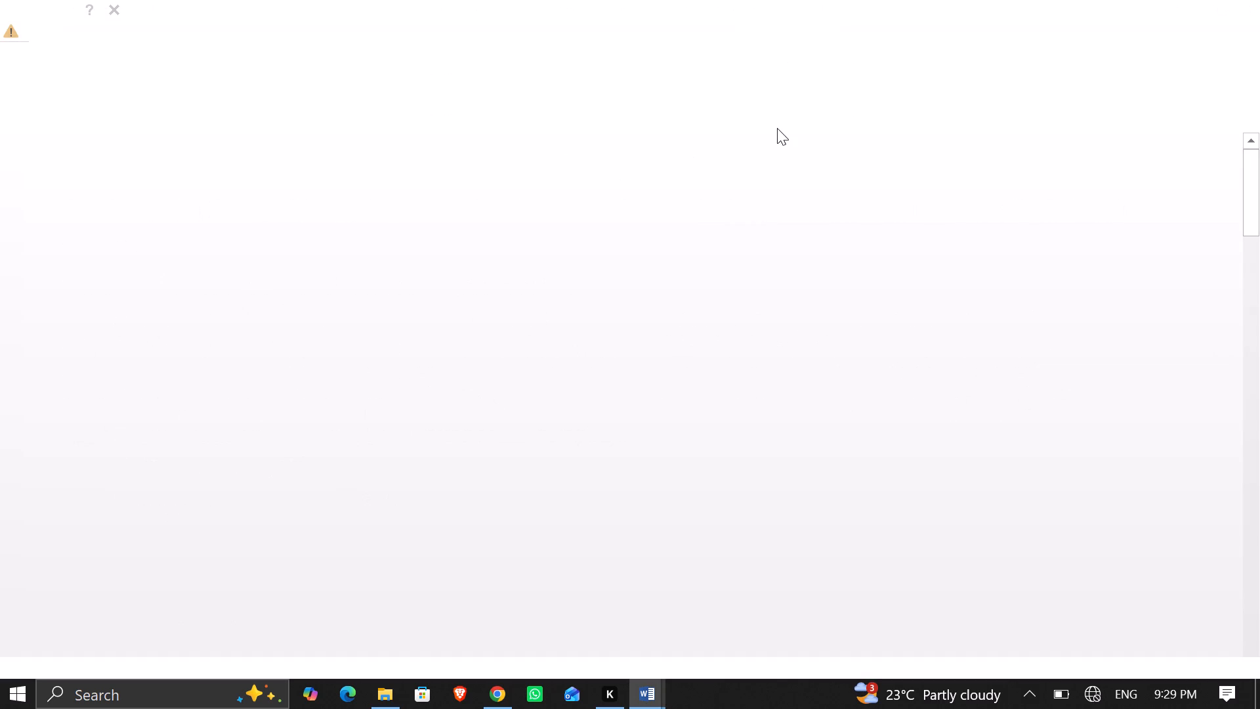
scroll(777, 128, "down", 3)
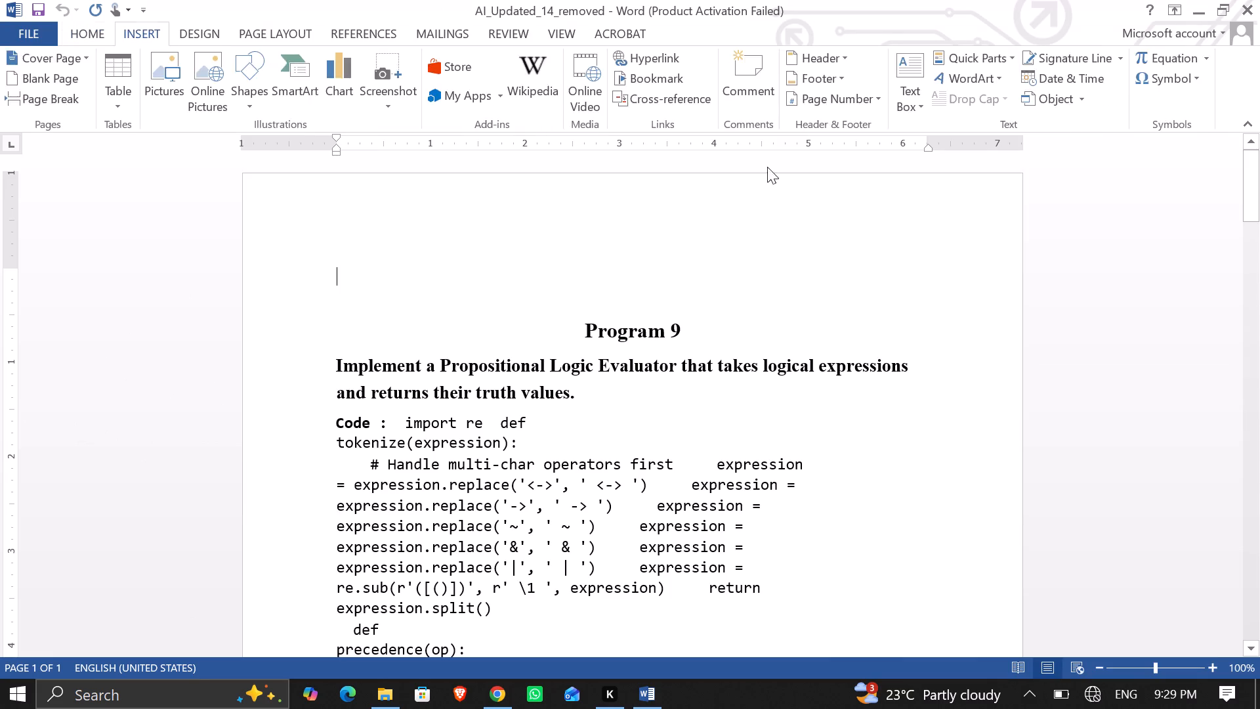
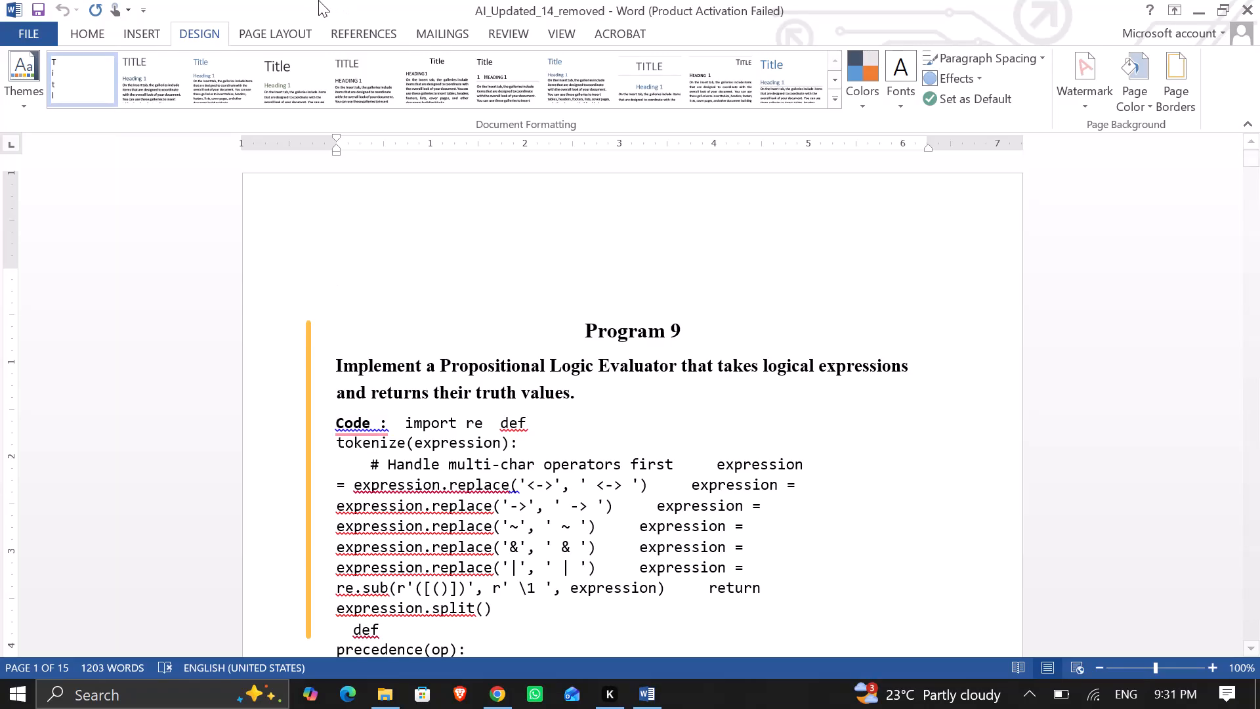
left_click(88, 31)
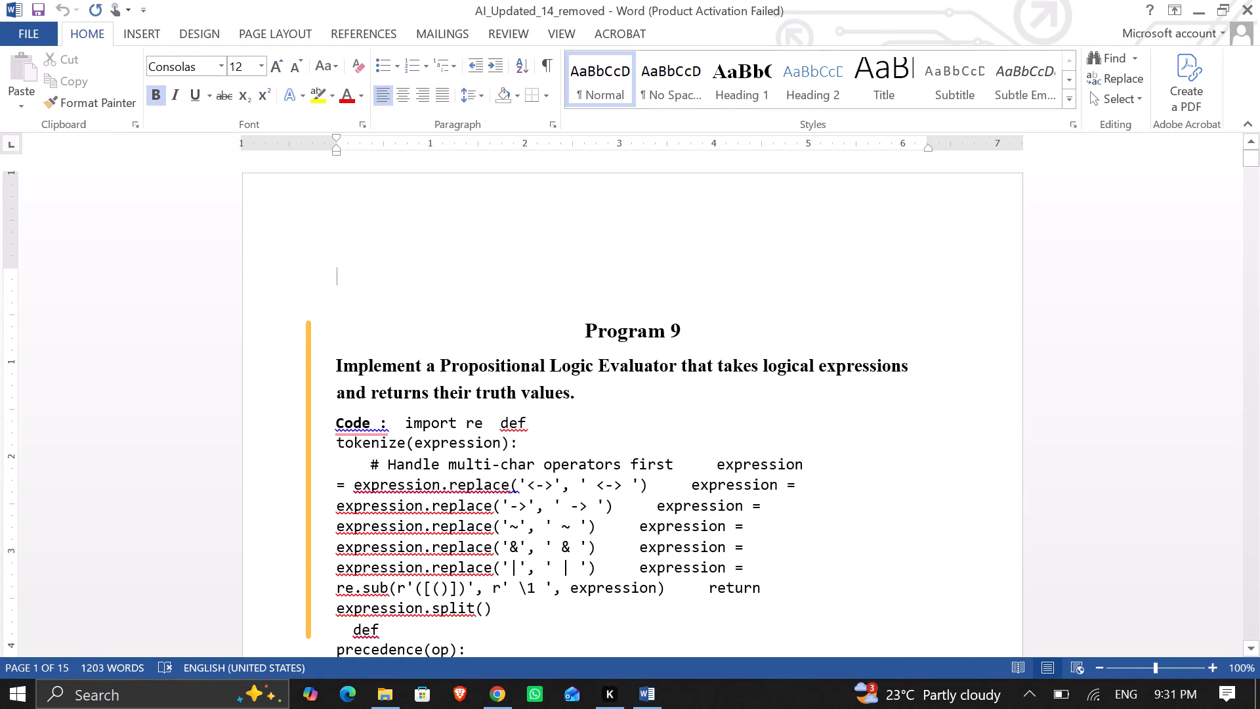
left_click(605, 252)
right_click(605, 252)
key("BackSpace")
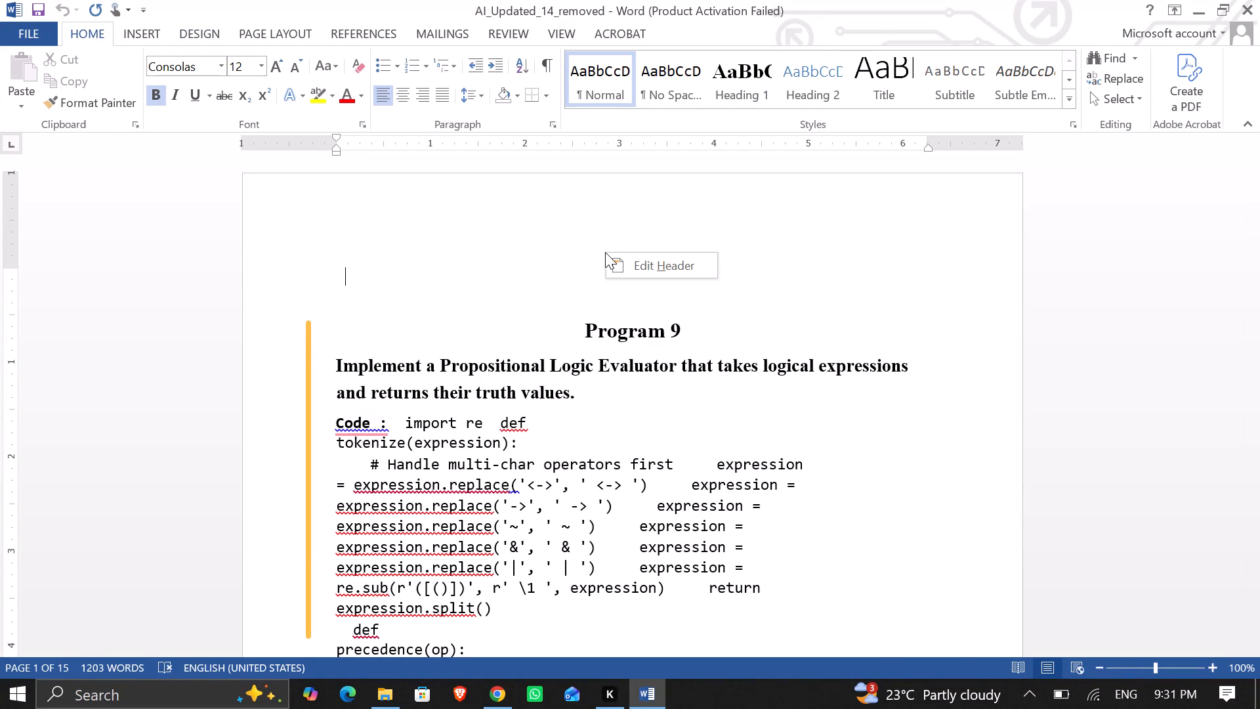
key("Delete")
Open the first page's footer for editing and cut the ID number from the line below the student name.
scroll(608, 316, "down", 3)
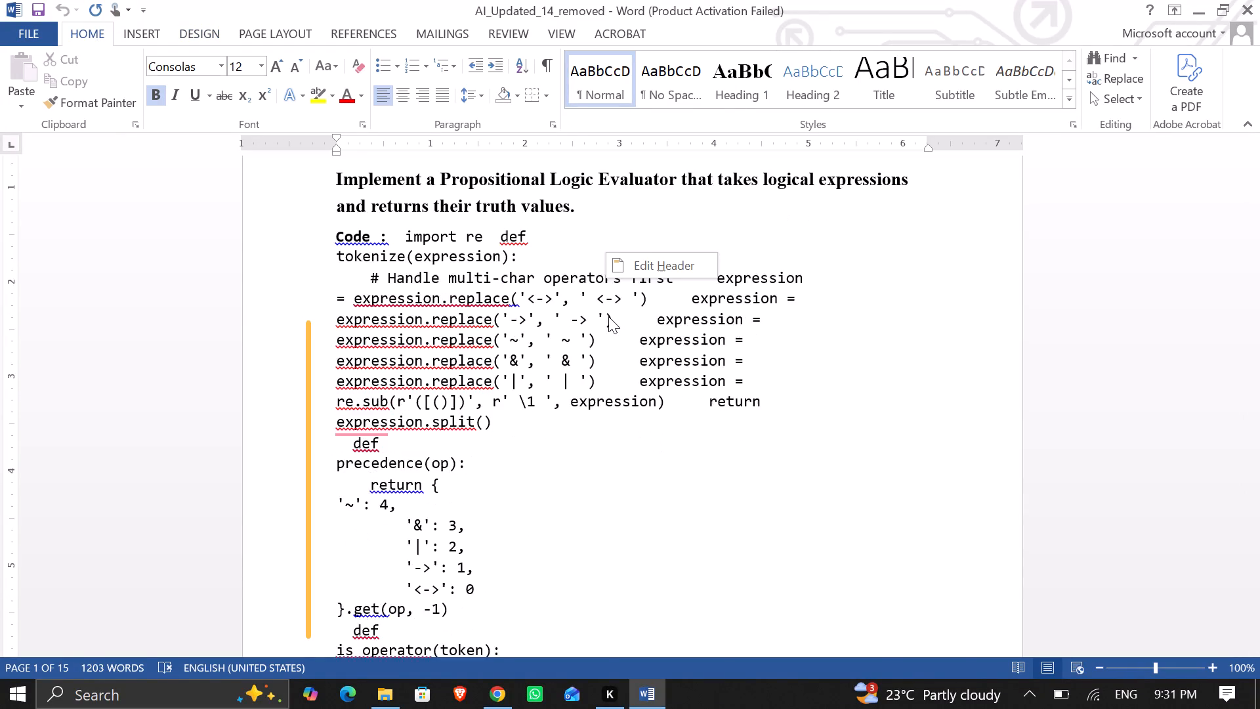
scroll(608, 316, "down", 8)
scroll(608, 316, "up", 1)
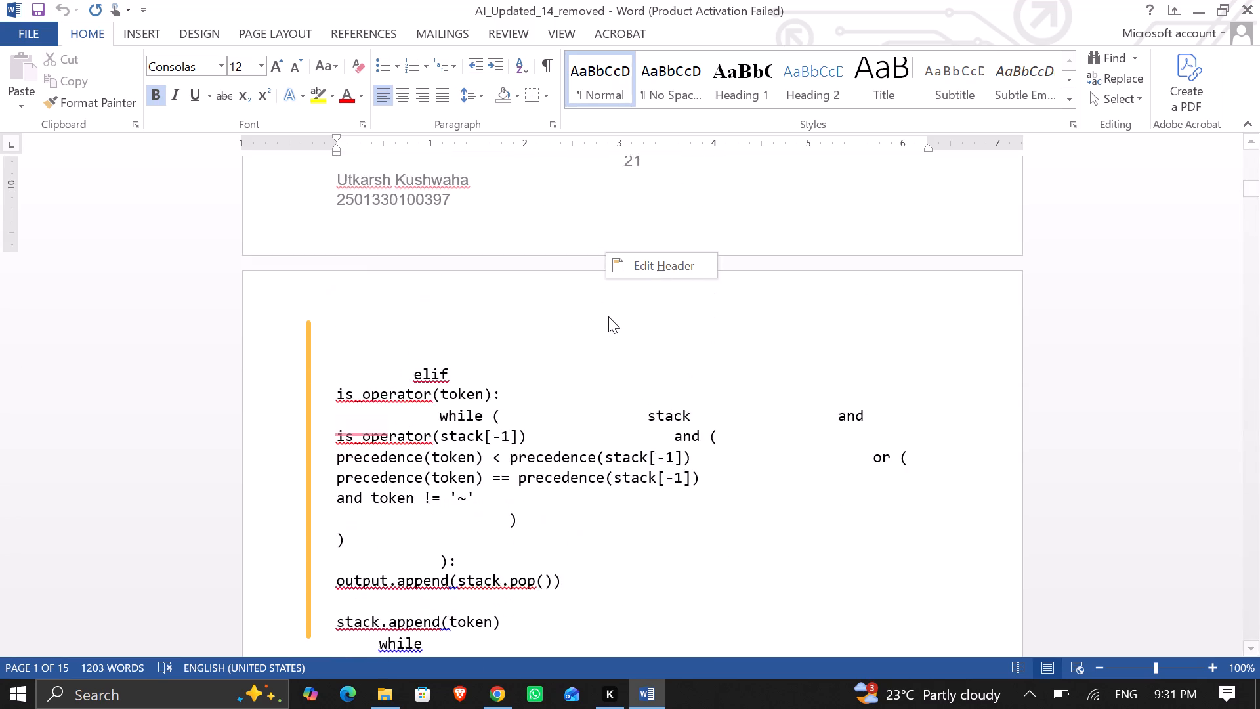
scroll(608, 316, "up", 1)
triple_click(427, 274)
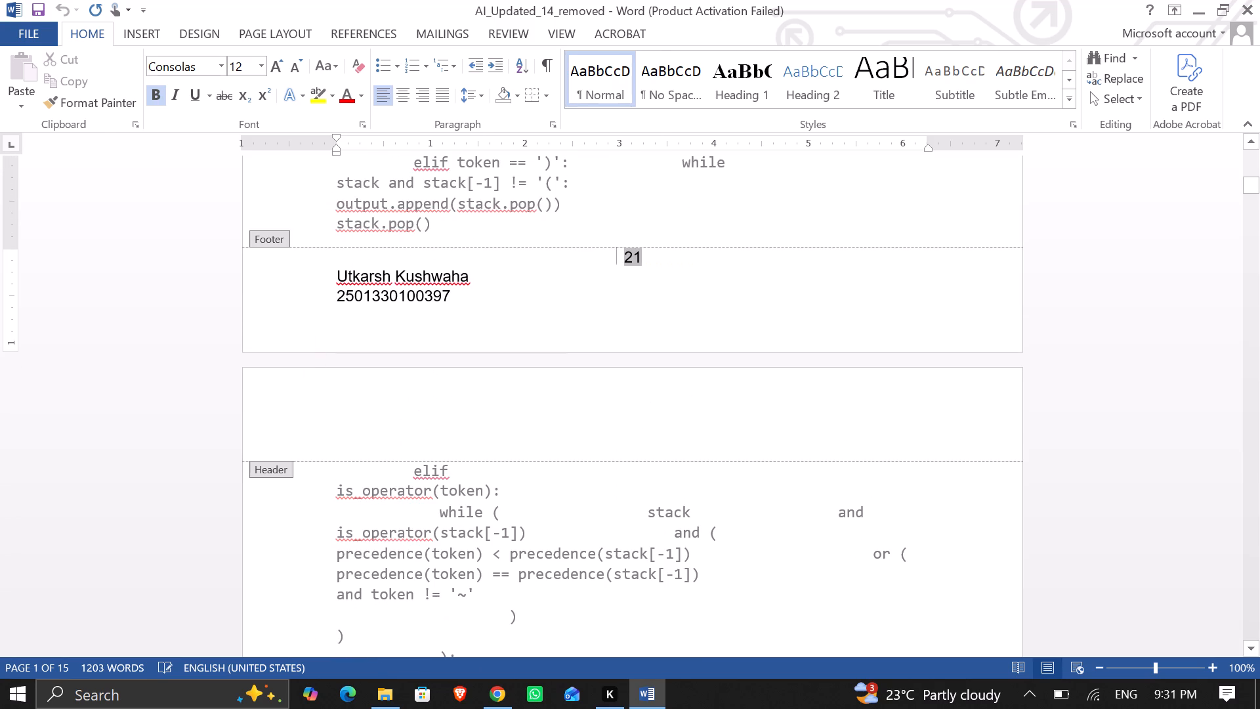
left_click_drag(335, 293, 438, 292)
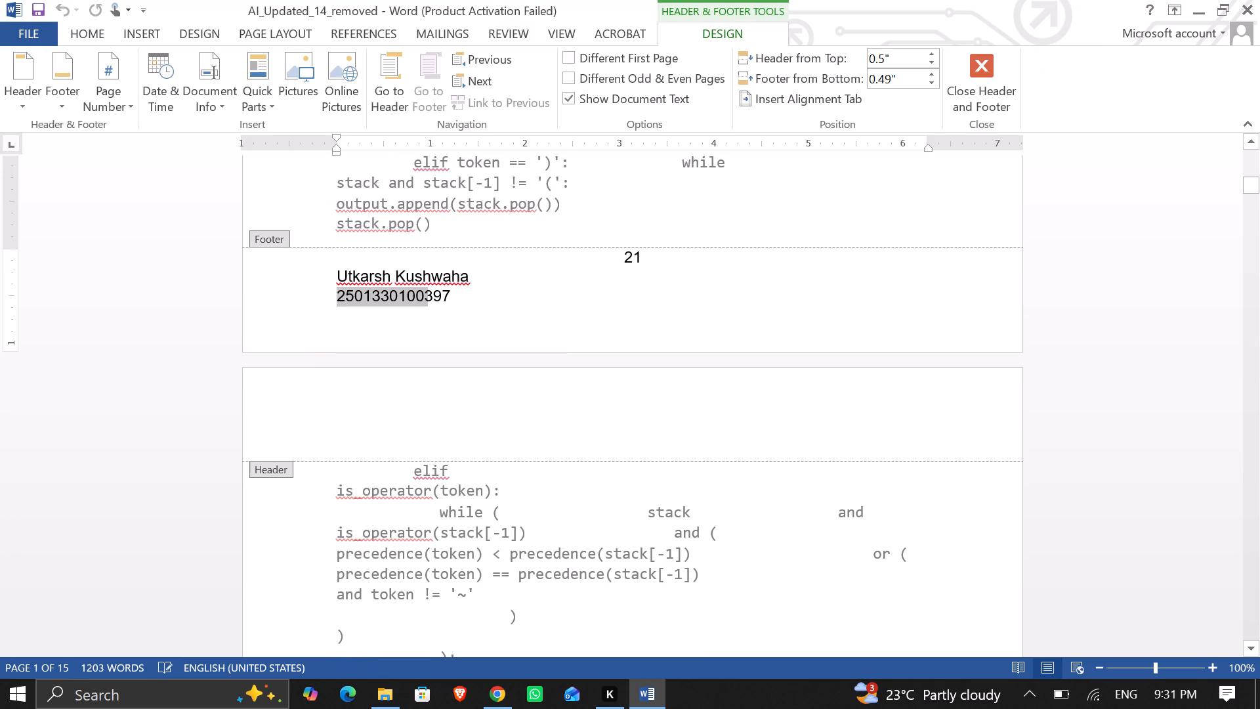
left_click_drag(438, 292, 470, 293)
key("ctrl+x")
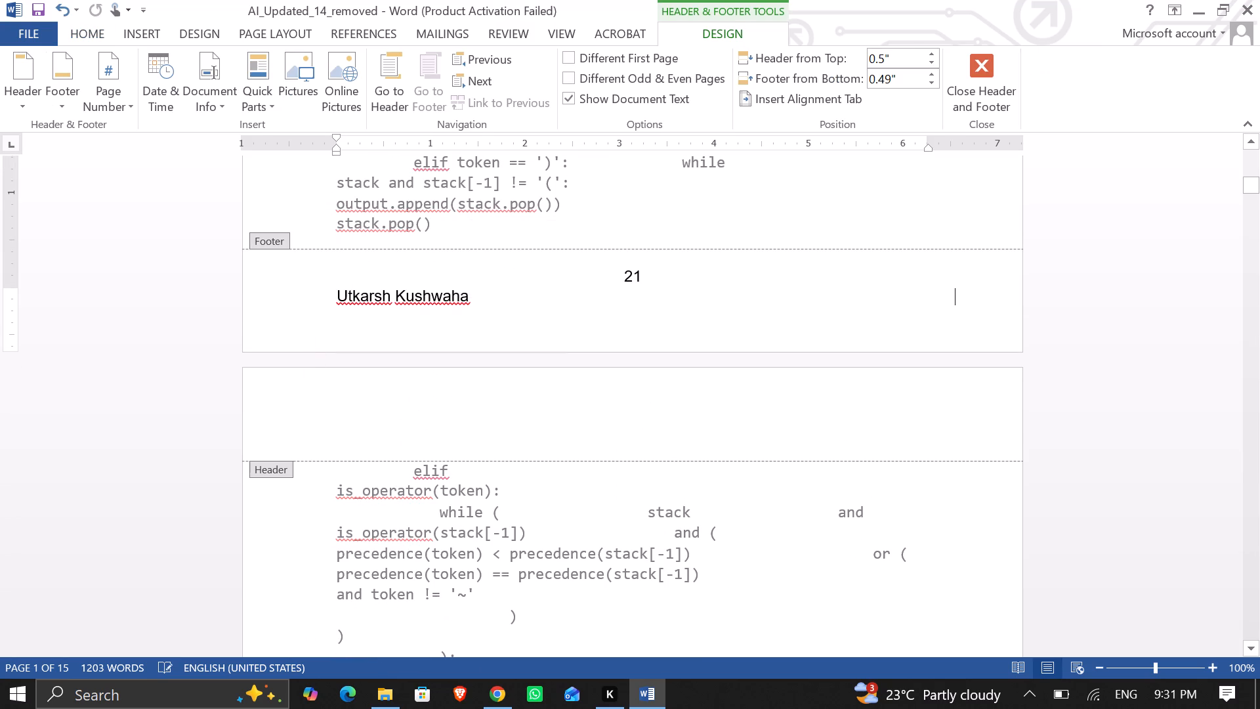
key("ctrl+b")
key("ctrl+v")
key("ctrl+z")
Remove part of the blank spacing after the footer's student name and paste the cut ID number behind it.
key("BackSpace")
key("BackSpace")
key("BackSpace")
key("BackSpace")
key("BackSpace")
key("BackSpace")
key("BackSpace")
key("BackSpace")
key("BackSpace")
key("BackSpace")
key("BackSpace")
key("BackSpace")
key("BackSpace")
key("BackSpace")
key("BackSpace")
key("BackSpace")
key("BackSpace")
key("BackSpace")
key("BackSpace")
key("BackSpace")
key("BackSpace")
key("BackSpace")
key("BackSpace")
key("ctrl+v")
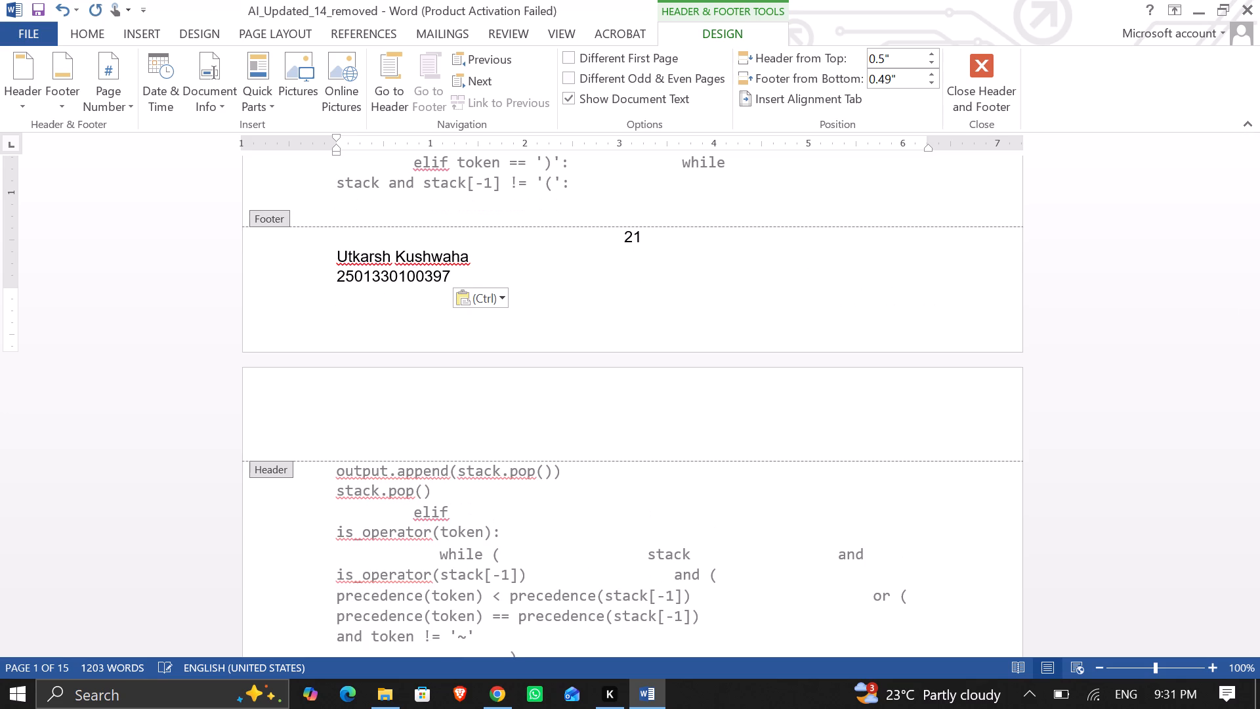
key("BackSpace")
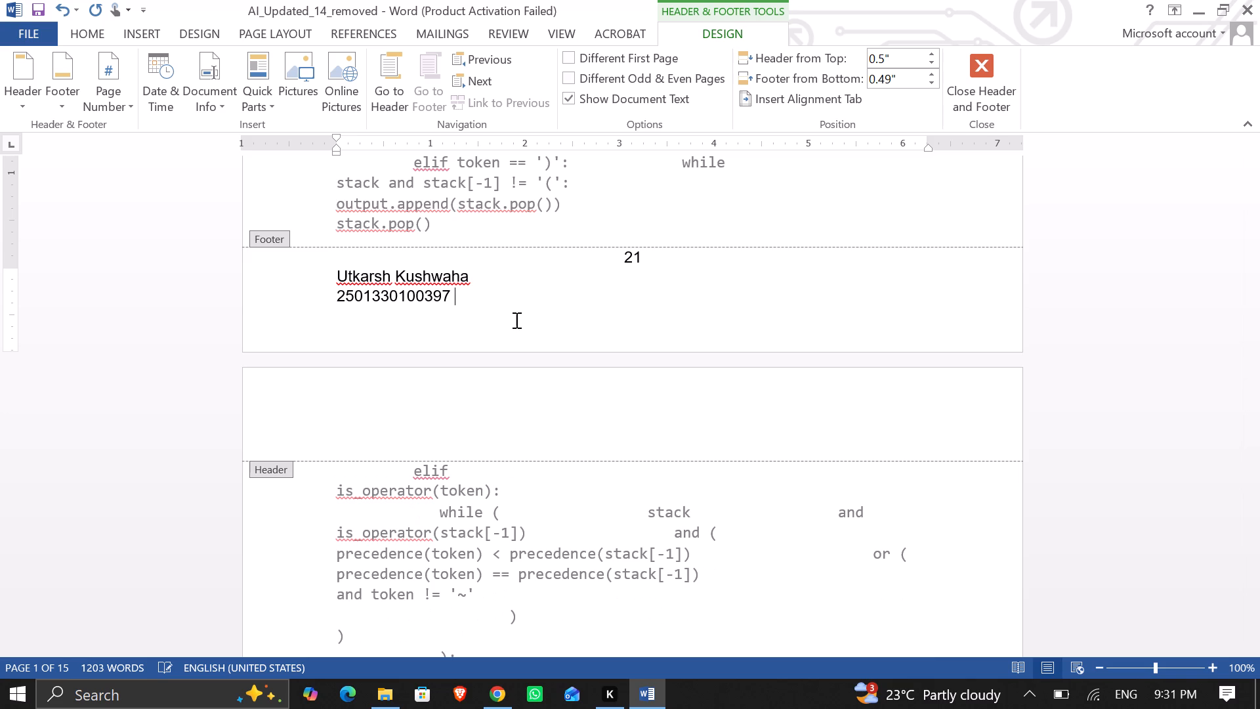
Cut the ID number again, remove more spacing after the student name, and paste the number on the name's line.
left_click_drag(455, 291, 357, 299)
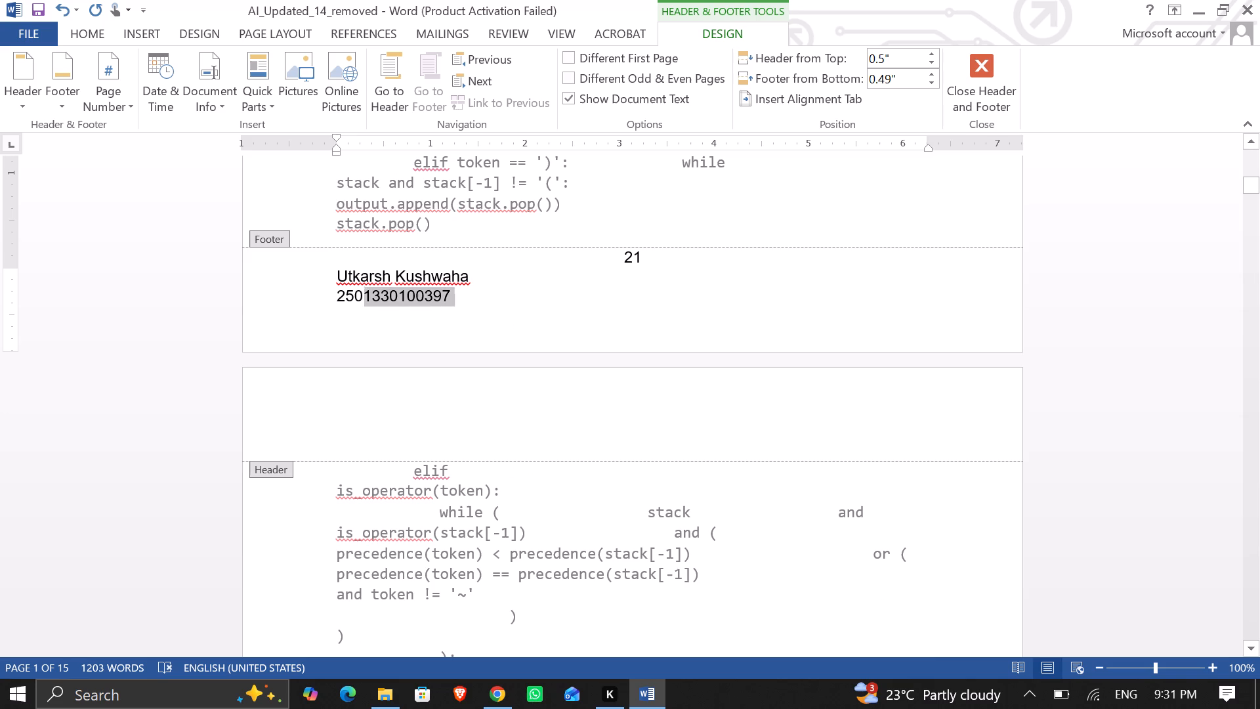
left_click_drag(357, 299, 339, 290)
key("ctrl+x")
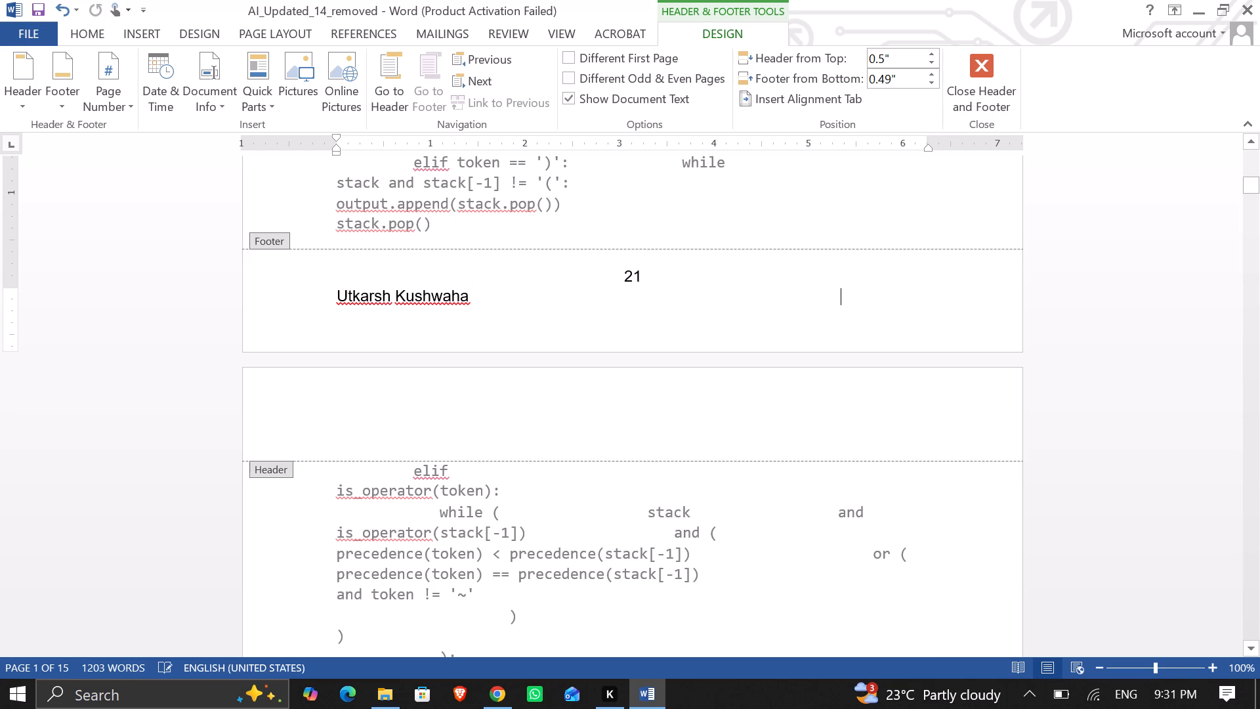
key("BackSpace")
key("BackSpace")
key("BackSpace")
key("BackSpace")
key("BackSpace")
key("BackSpace")
key("BackSpace")
key("BackSpace")
key("BackSpace")
key("BackSpace")
key("BackSpace")
key("BackSpace")
key("BackSpace")
key("BackSpace")
key("BackSpace")
key("BackSpace")
key("BackSpace")
key("BackSpace")
key("BackSpace")
key("BackSpace")
key("ctrl+v")
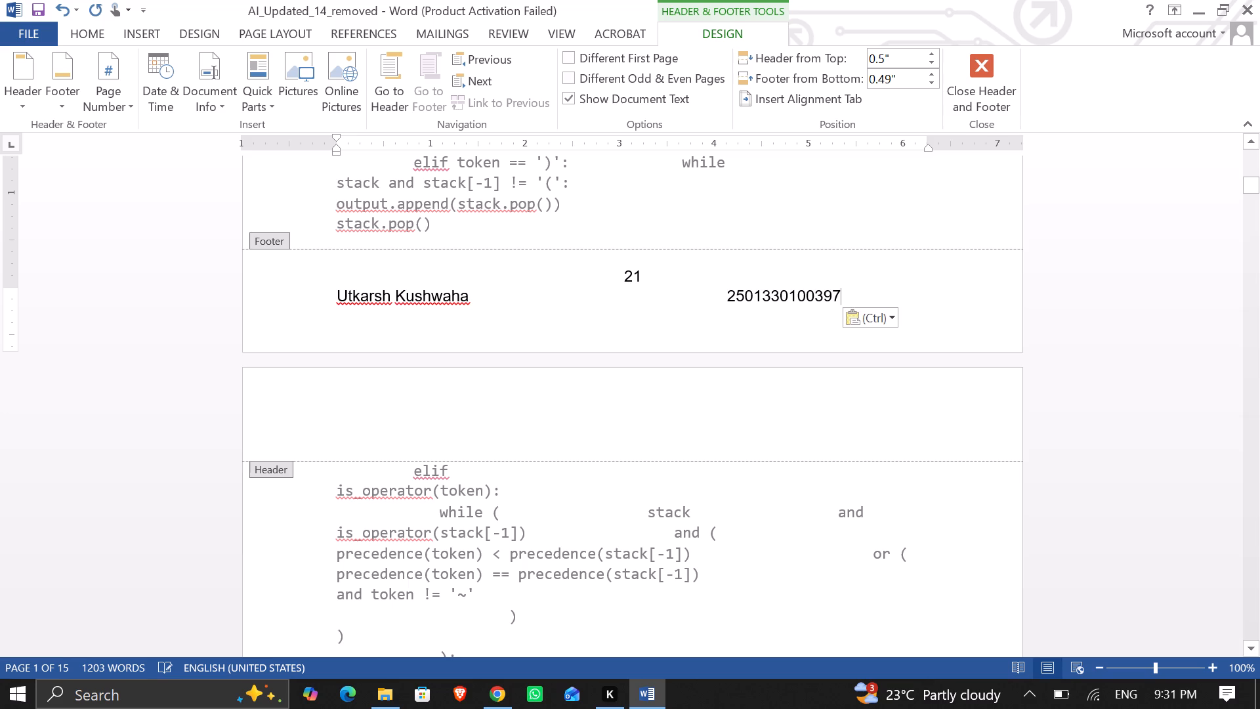
Pad the gap before the footer's ID number with spaces so it ends at the right margin on the name's line.
left_click(724, 296)
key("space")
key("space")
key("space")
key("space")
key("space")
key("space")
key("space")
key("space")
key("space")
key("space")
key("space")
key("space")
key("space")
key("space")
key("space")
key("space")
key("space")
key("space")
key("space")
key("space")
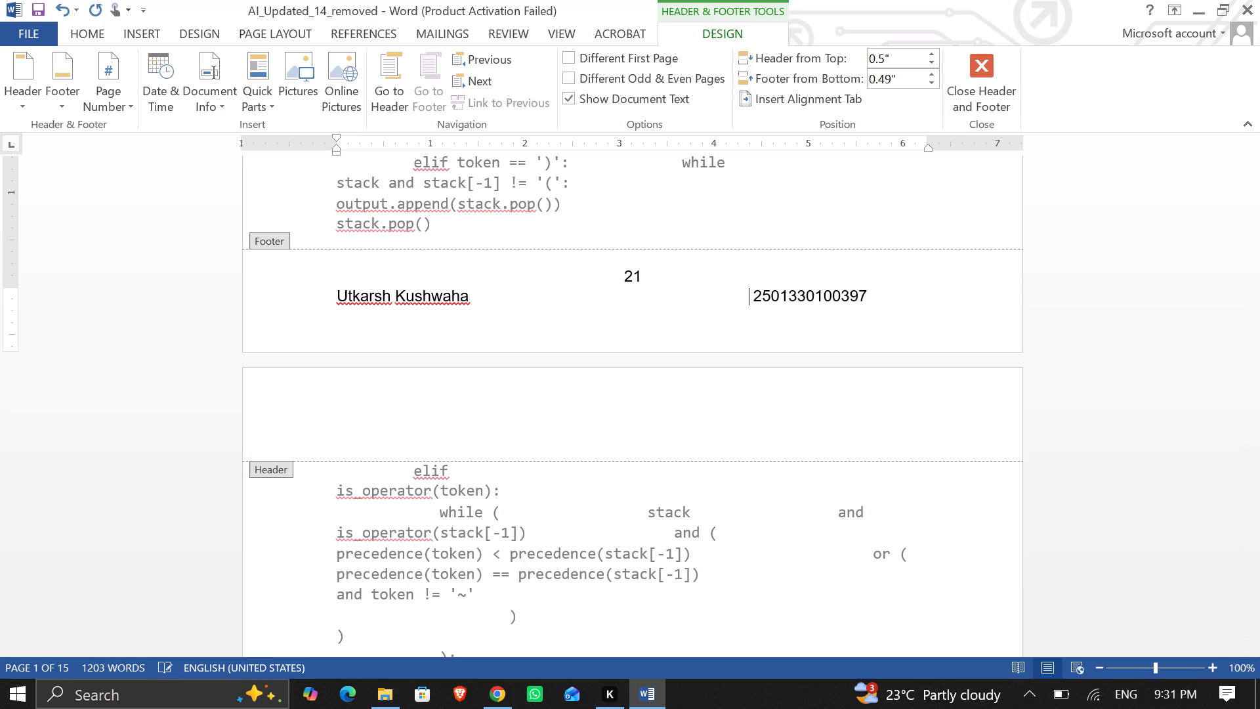
key("BackSpace")
key("BackSpace")
key("BackSpace")
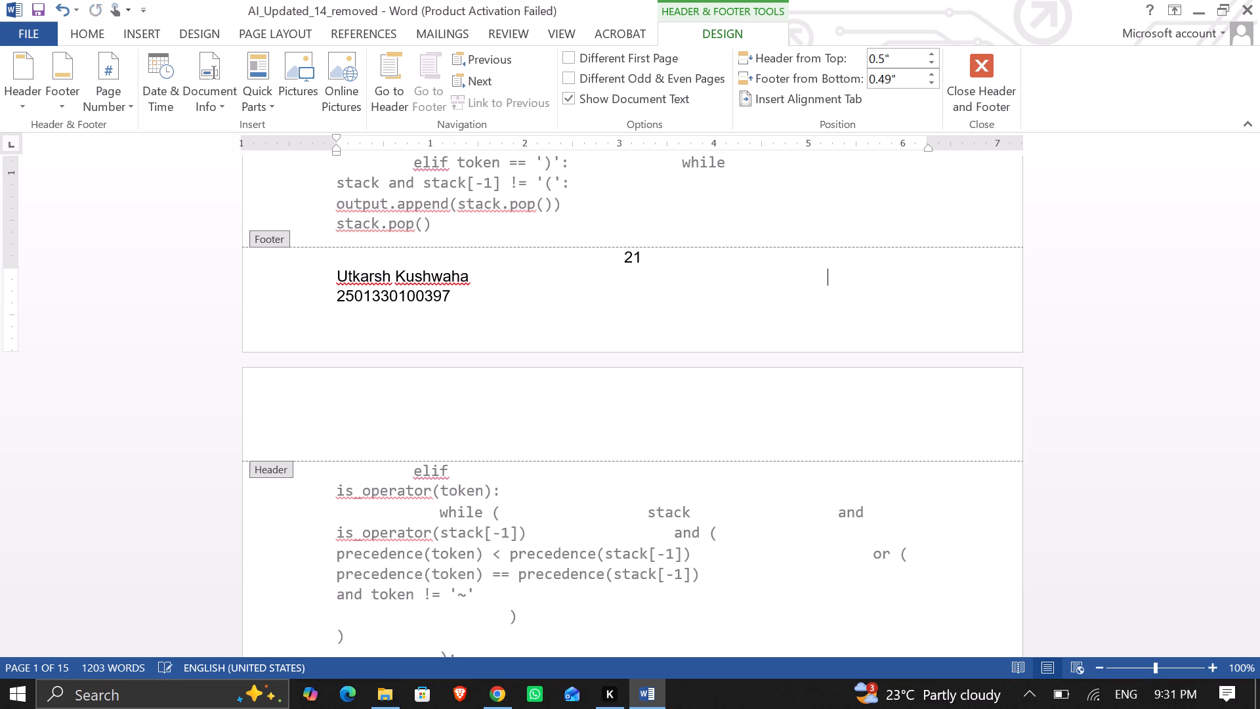
key("BackSpace")
key("BackSpace")
key("BackSpace")
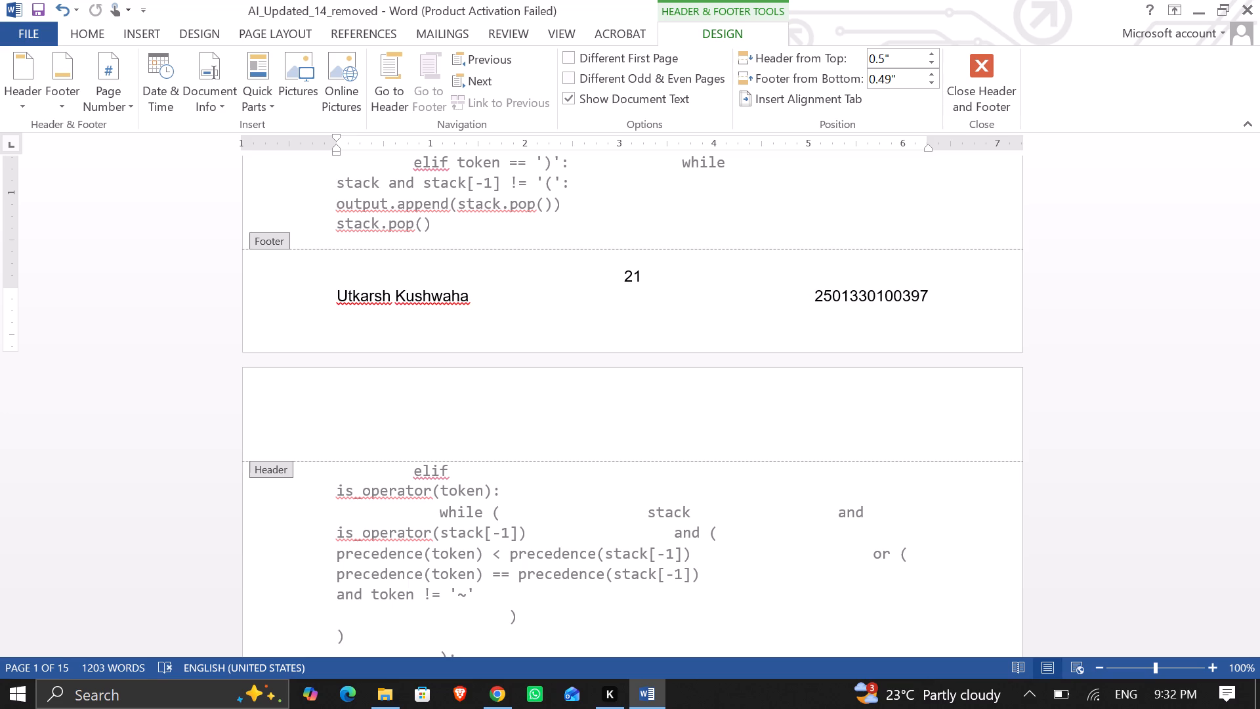
Replace the page number in the first page's footer with 23.
scroll(724, 296, "down", 1)
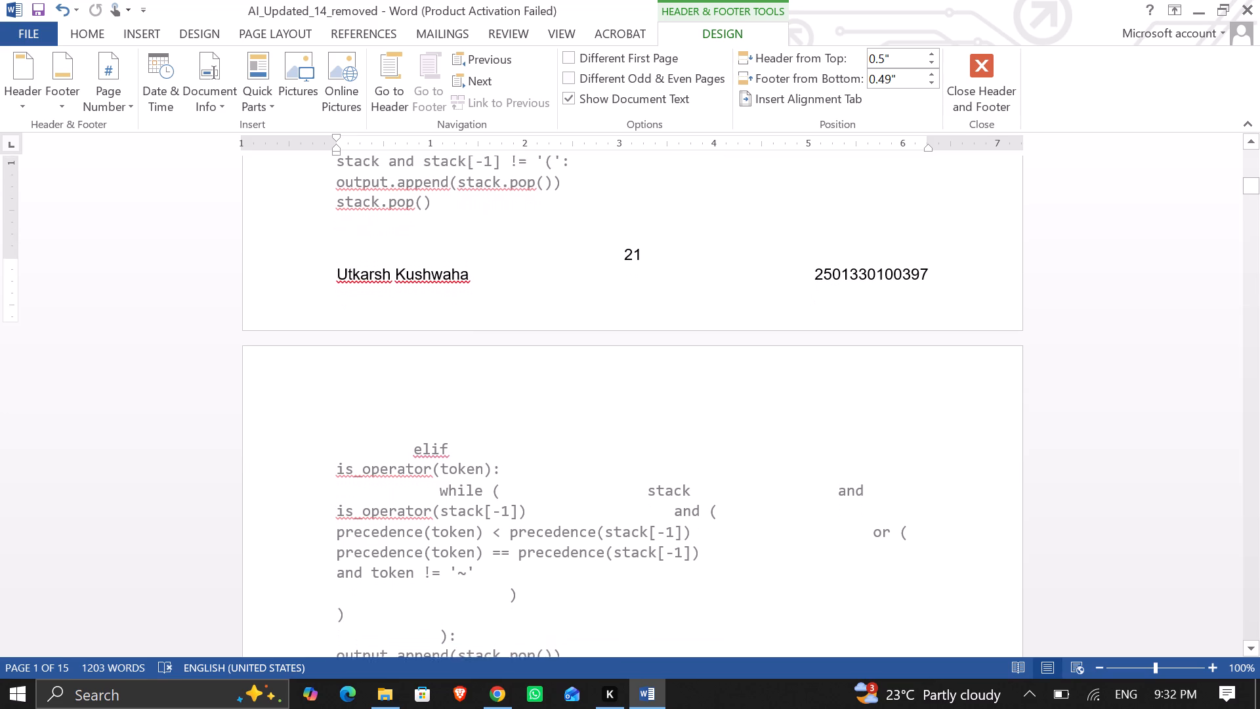
scroll(724, 296, "down", 1)
scroll(662, 280, "up", 10)
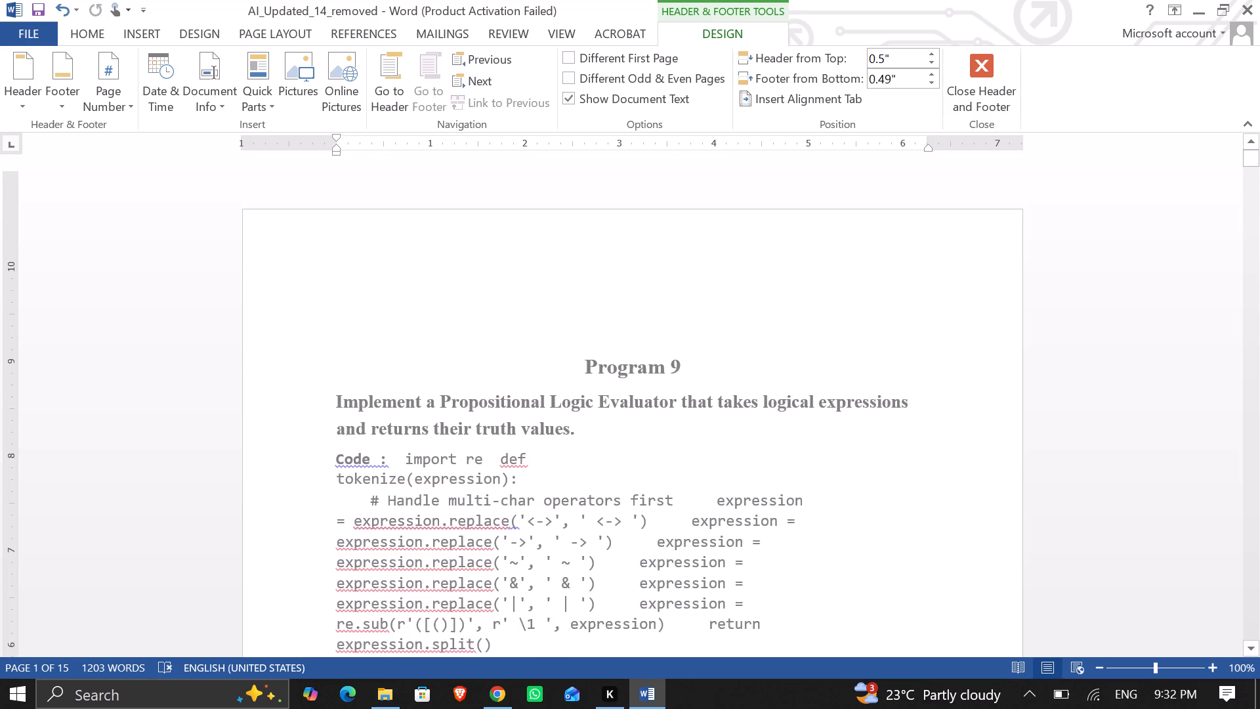
scroll(662, 280, "down", 3)
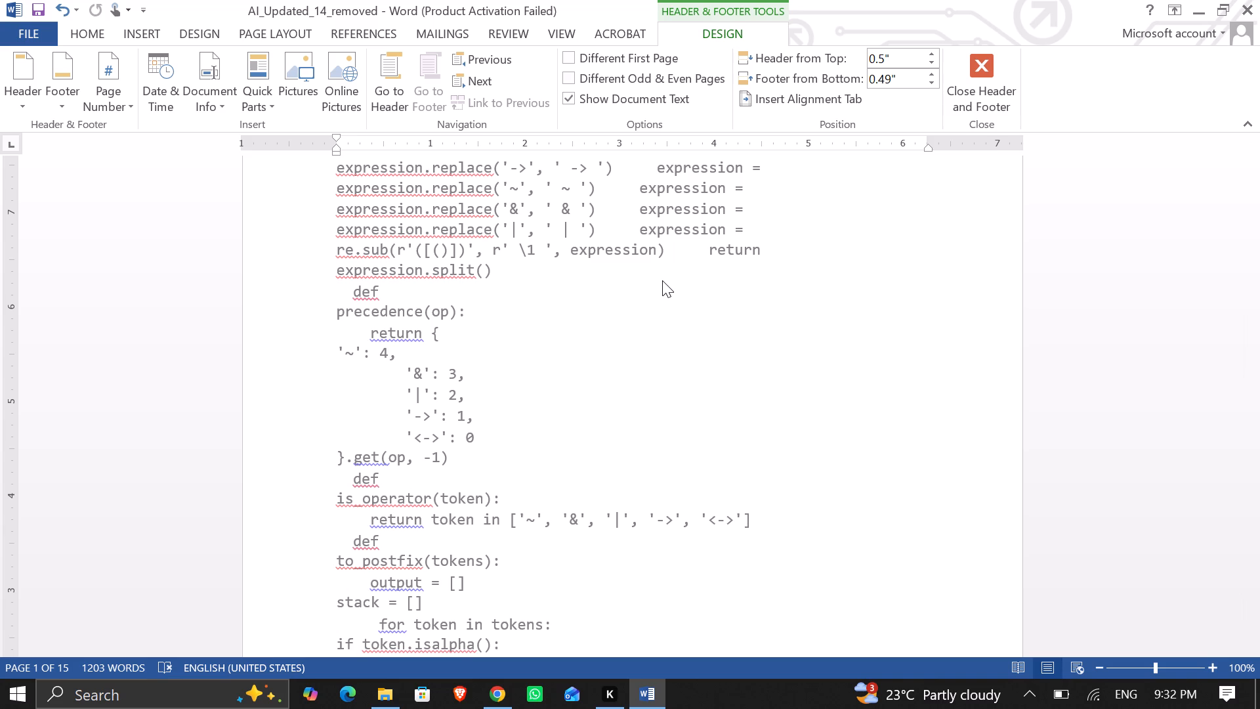
scroll(662, 289, "up", 7)
scroll(662, 289, "down", 4)
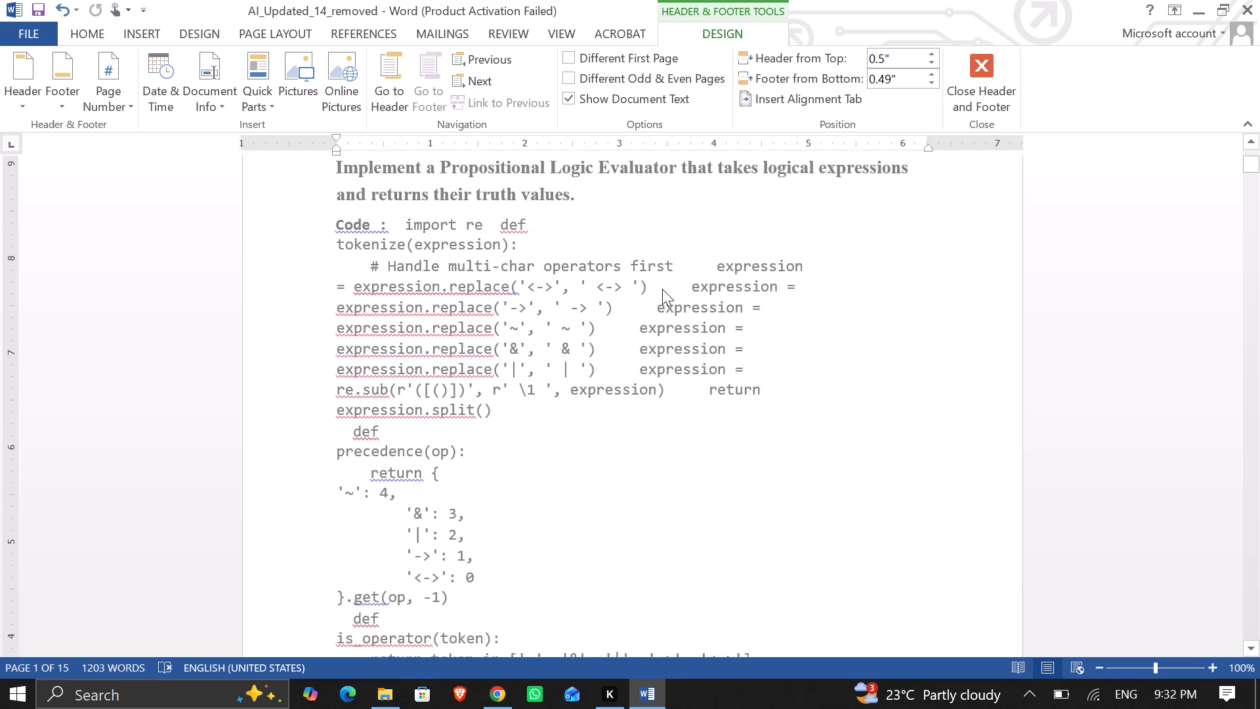
scroll(662, 289, "down", 4)
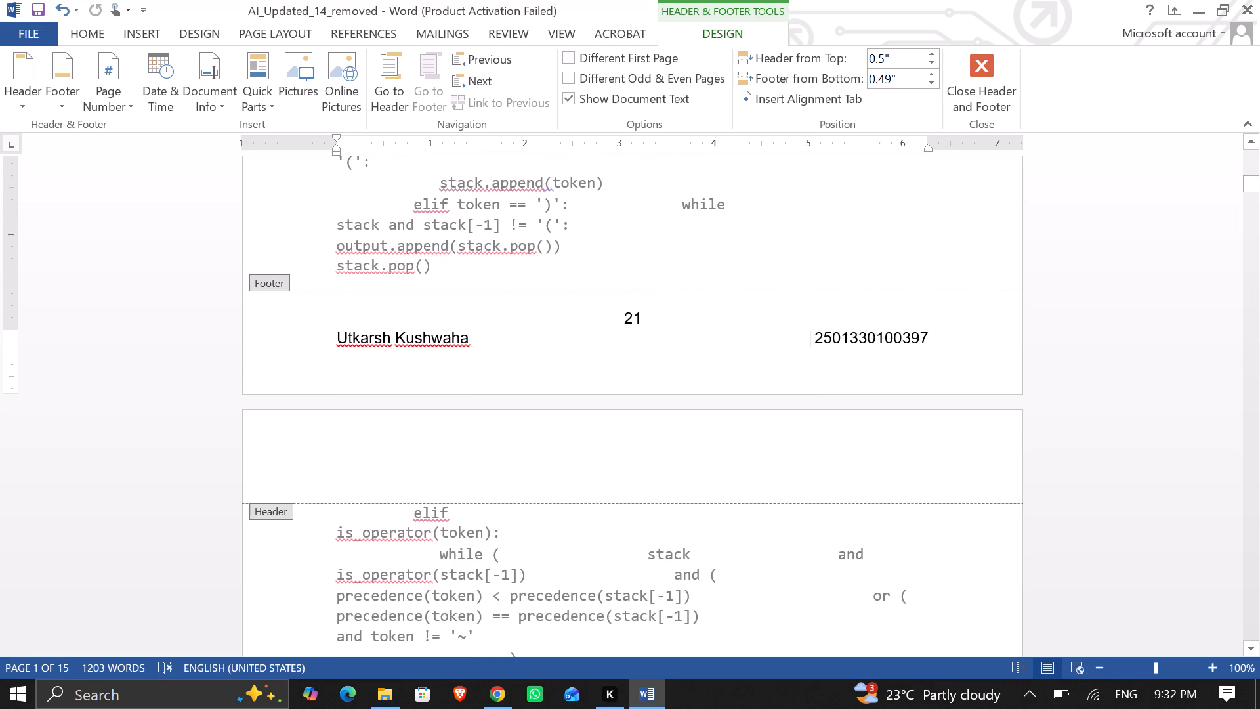
left_click(639, 317)
key("BackSpace")
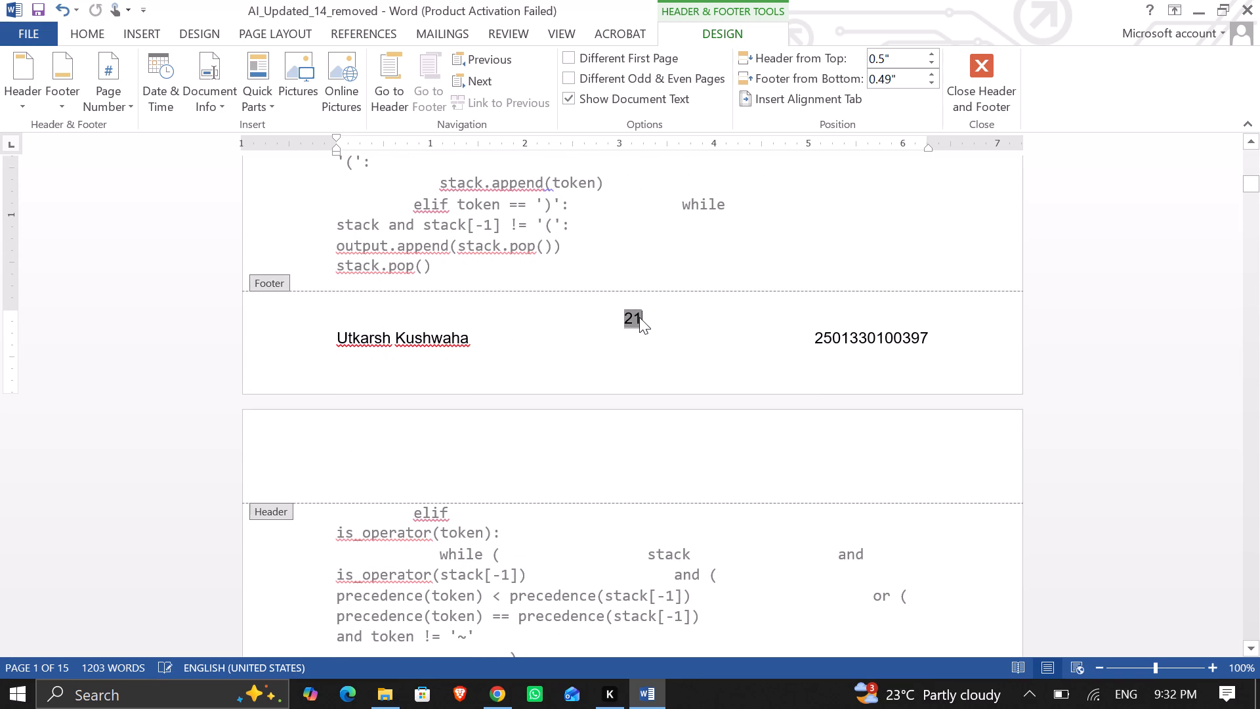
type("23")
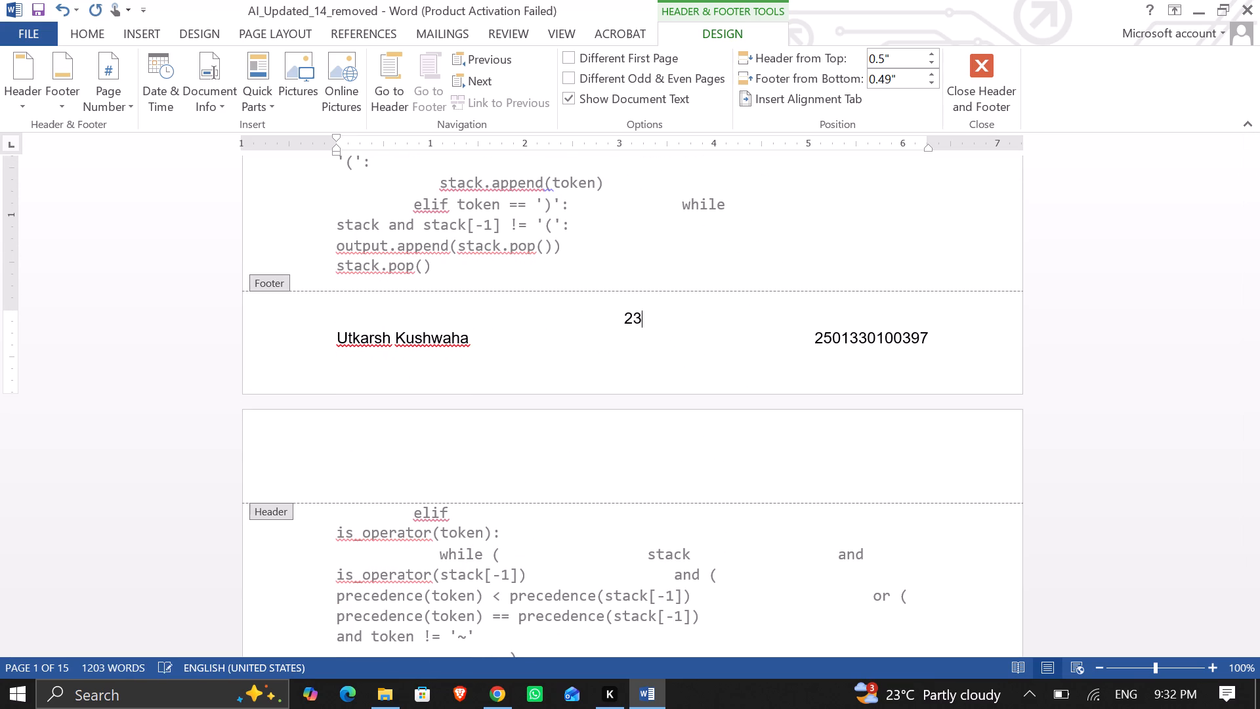
left_click(957, 207)
Replace the student name in the footer with the other student's name.
left_click(466, 342)
key("BackSpace")
key("BackSpace")
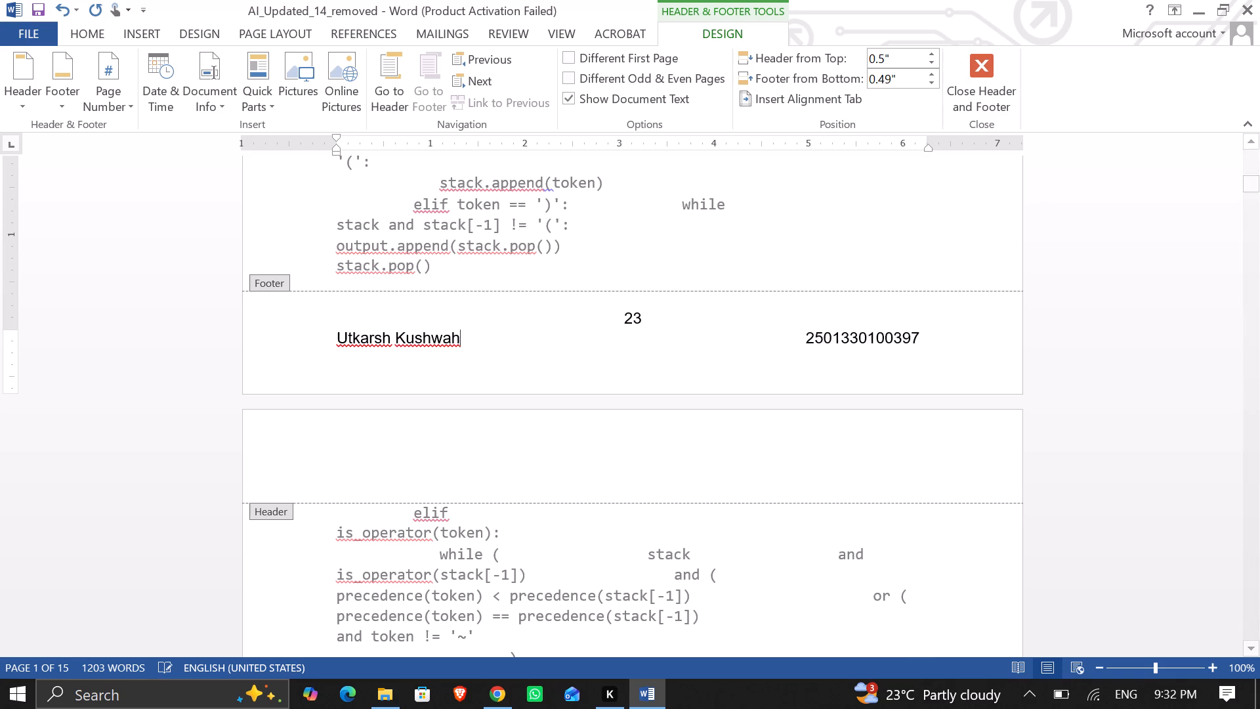
key("BackSpace")
key("BackSpace")
key("BackSpace")
key("BackSpace")
key("BackSpace")
key("BackSpace")
key("BackSpace")
key("BackSpace")
key("BackSpace")
key("BackSpace")
key("BackSpace")
key("BackSpace")
key("BackSpace")
key("BackSpace")
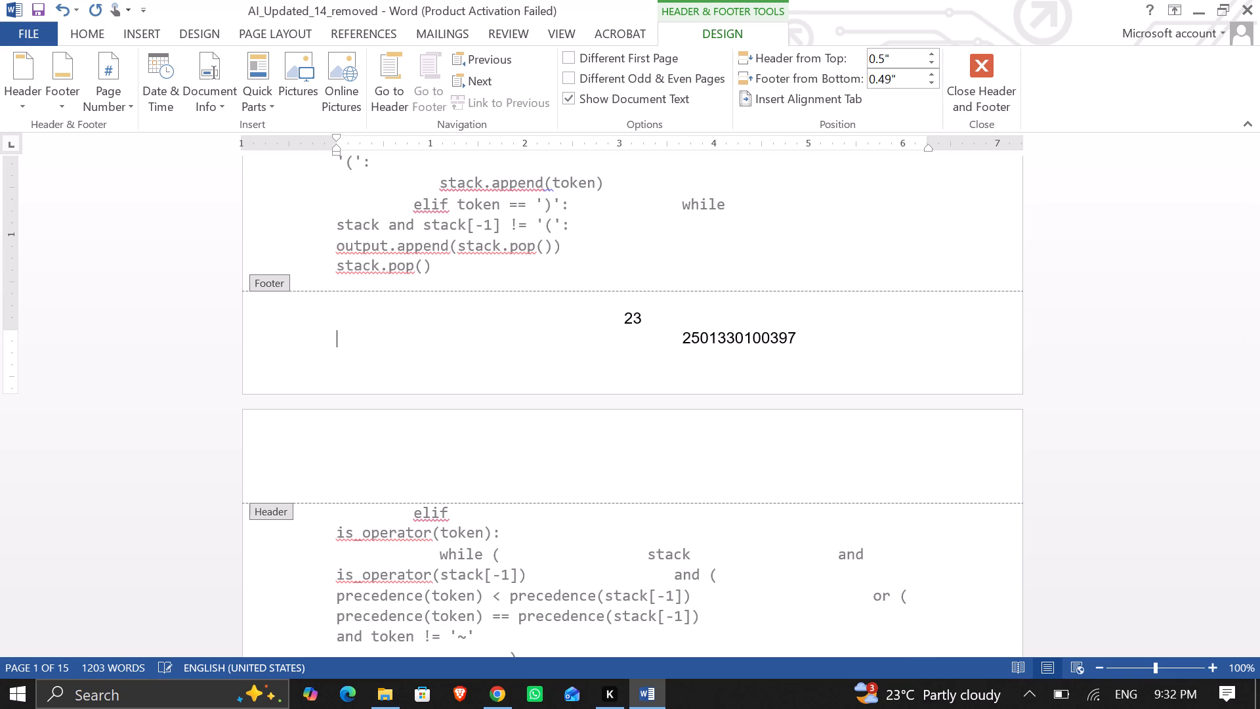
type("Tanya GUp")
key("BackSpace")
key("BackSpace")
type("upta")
Add spaces after the new footer name to bring the ID number back to the right margin on the same line.
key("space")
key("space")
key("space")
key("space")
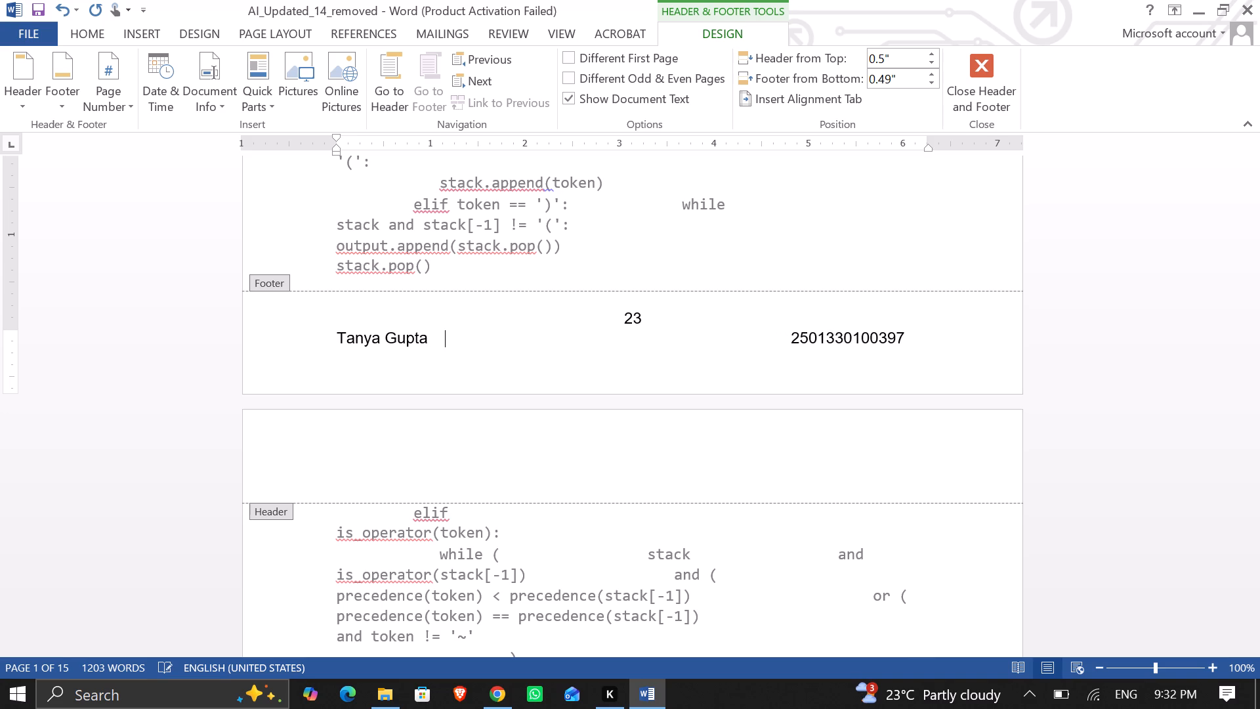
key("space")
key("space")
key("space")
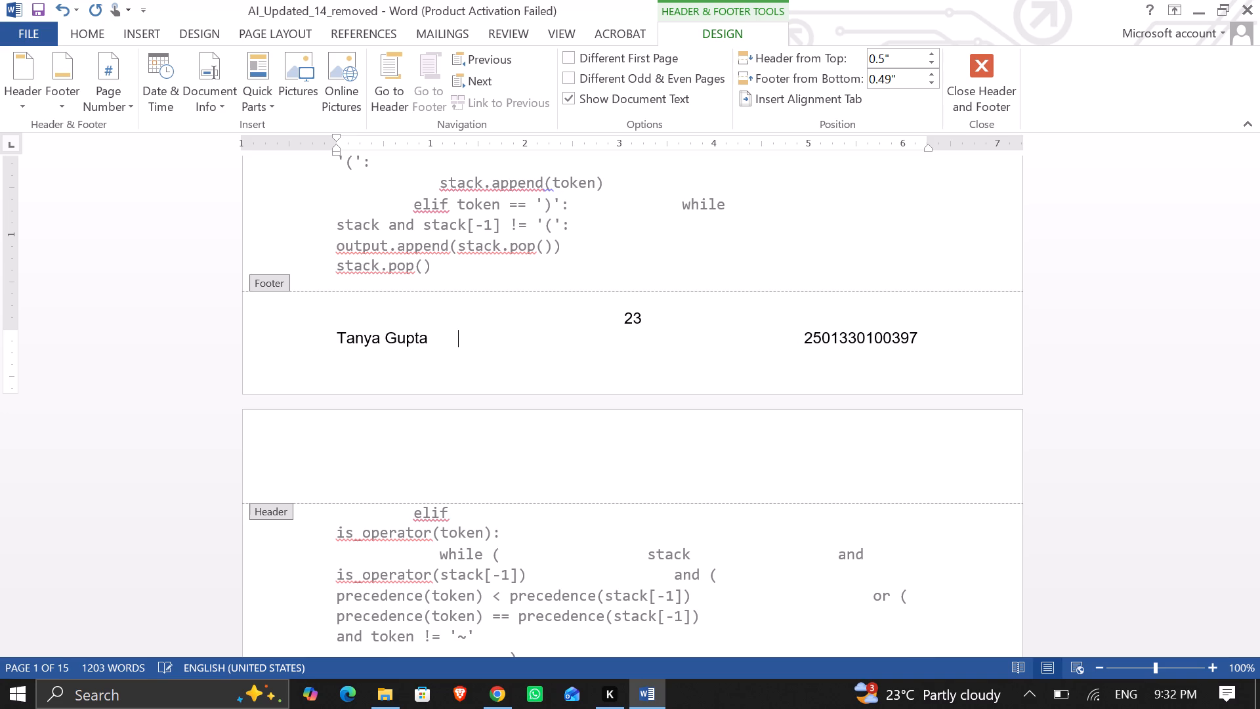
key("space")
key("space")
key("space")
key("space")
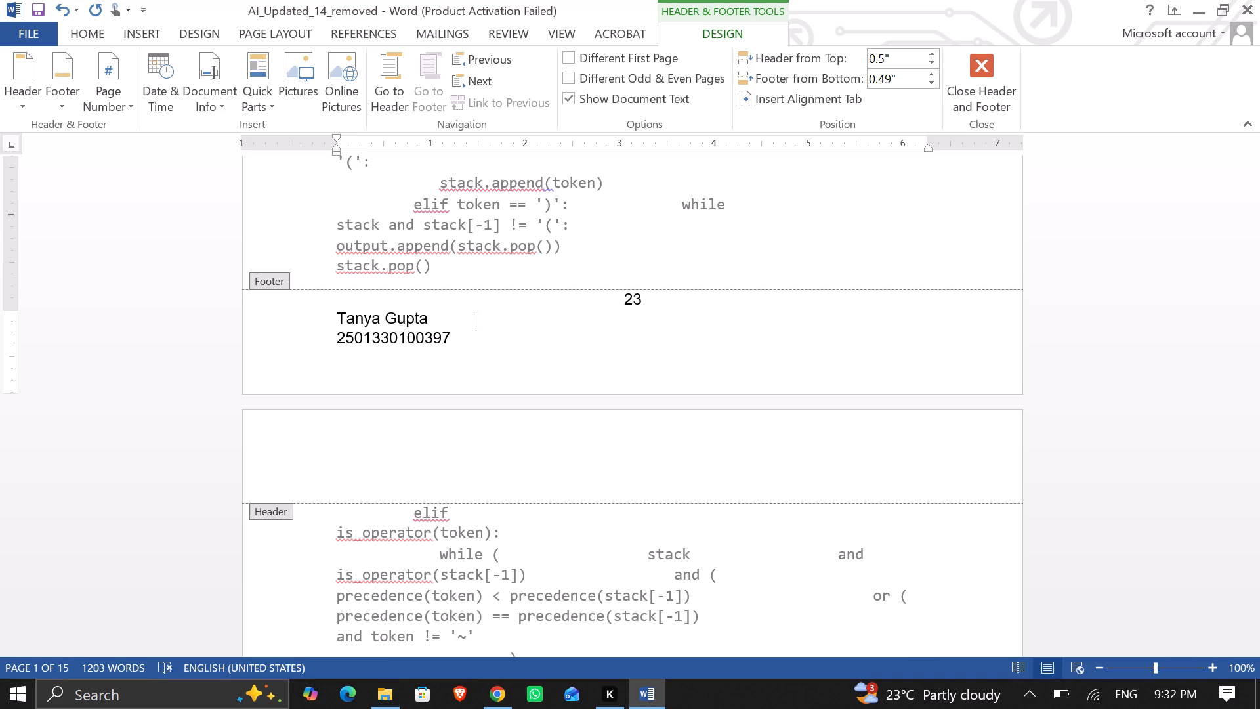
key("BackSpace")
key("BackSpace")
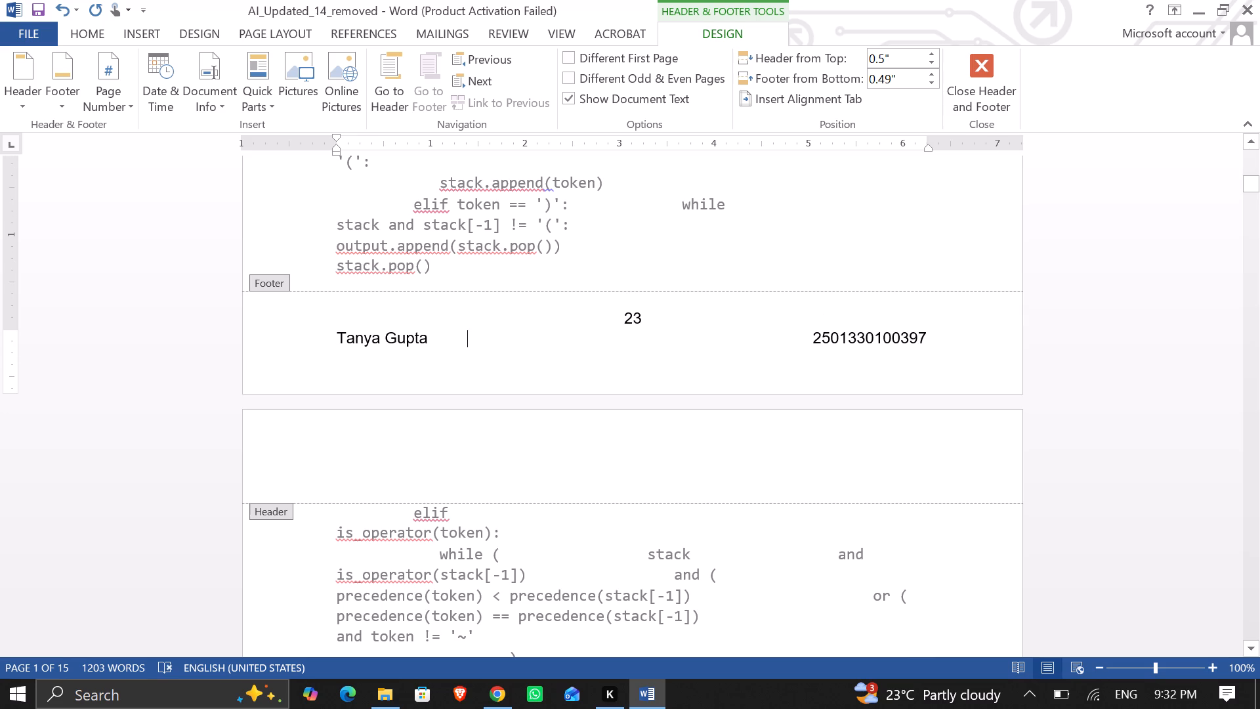
Change the last digit of the footer's ID number to 0.
left_click(929, 332)
key("BackSpace")
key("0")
Leave footer editing and examine the footer text and page number across the following pages.
left_click(821, 235)
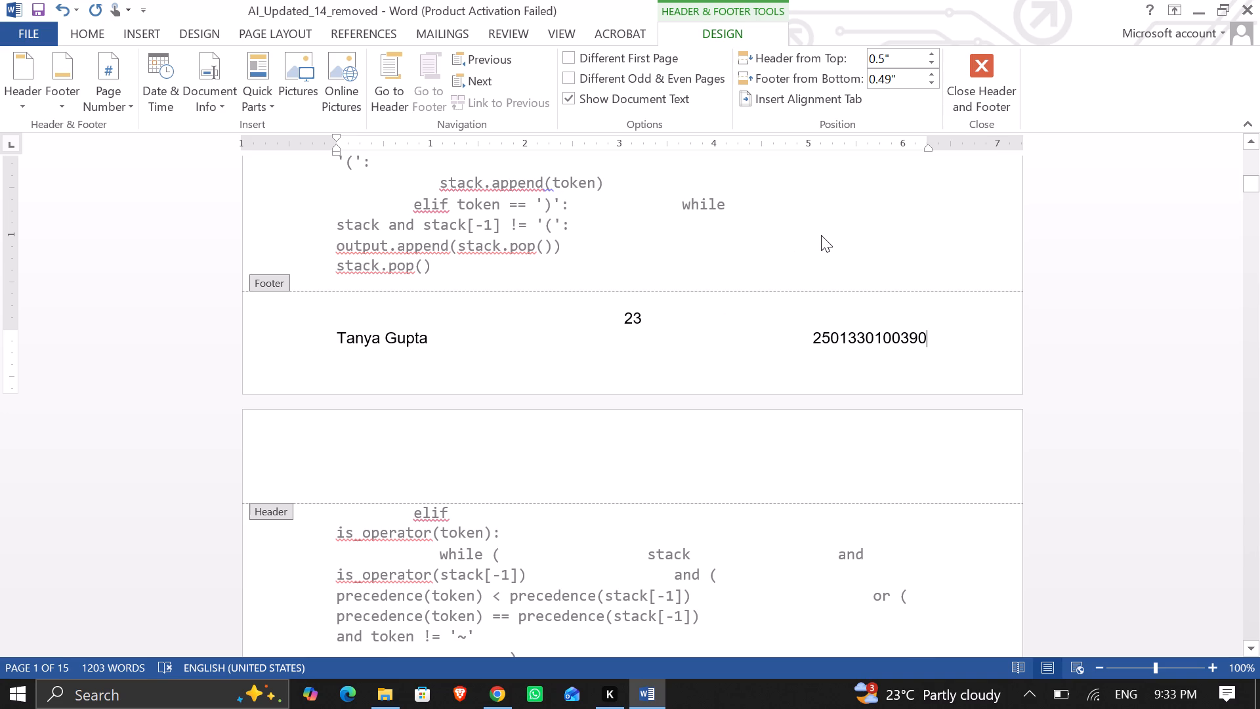
triple_click(901, 237)
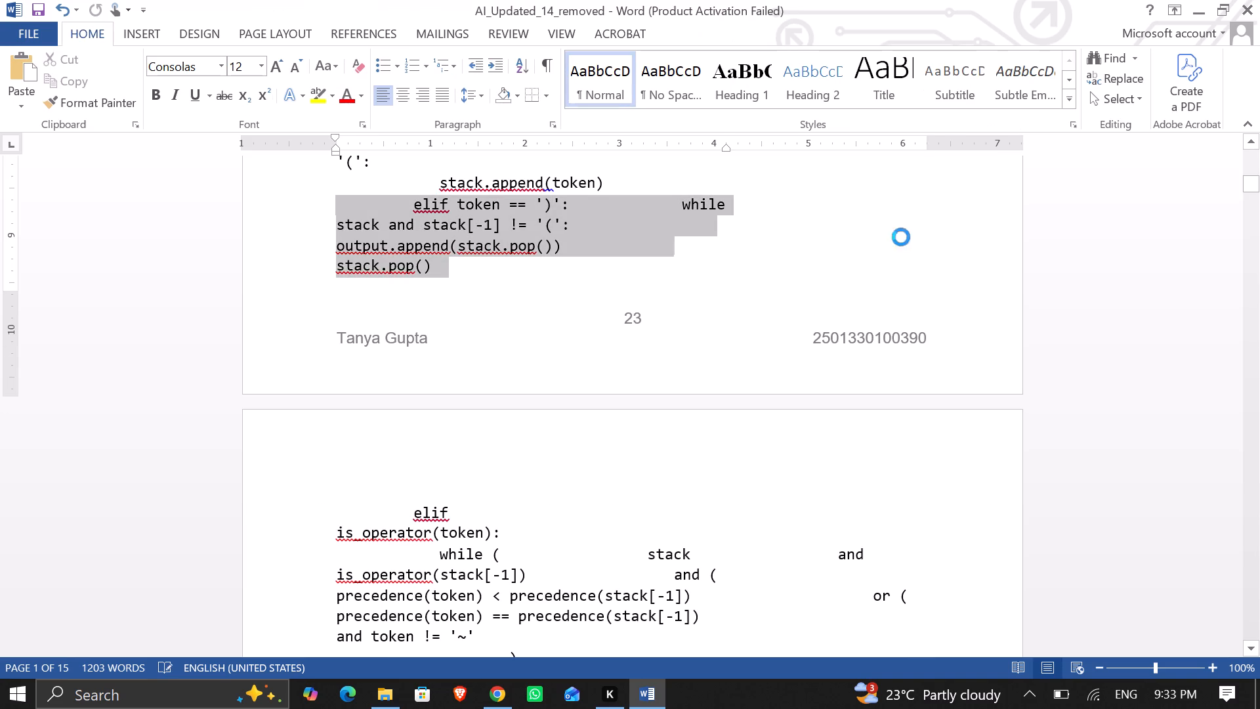
left_click(901, 237)
scroll(901, 237, "down", 4)
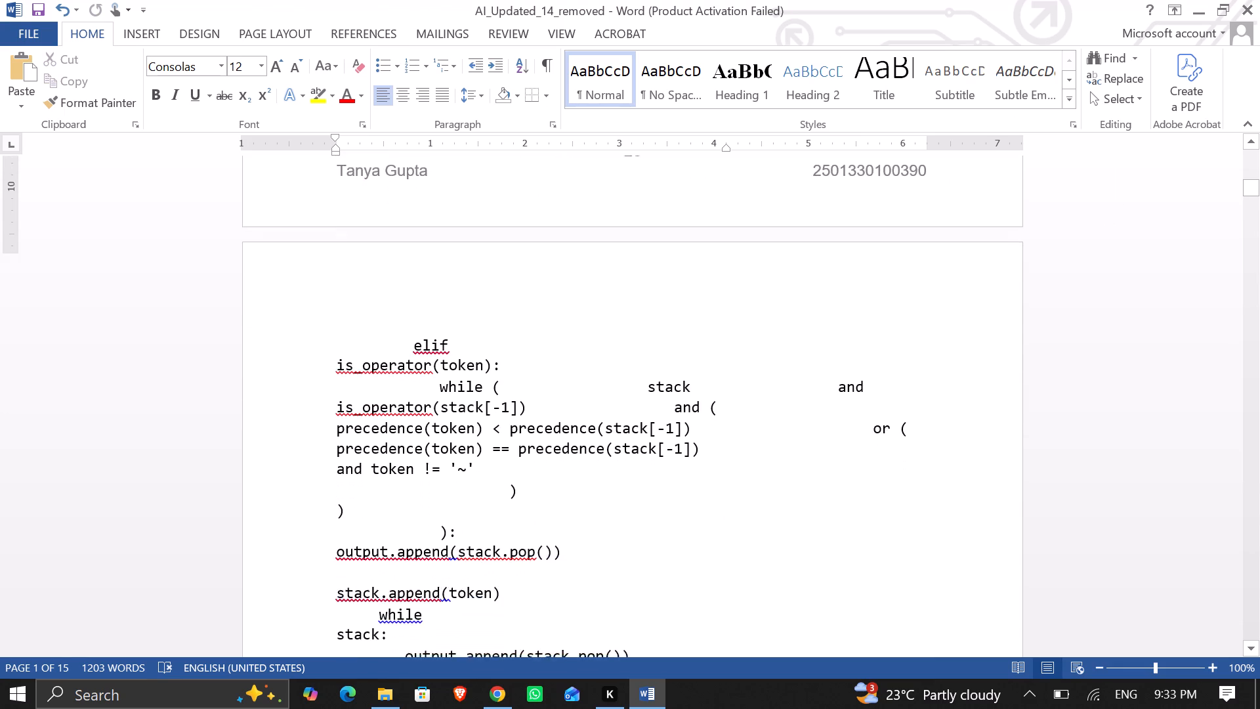
scroll(901, 237, "down", 7)
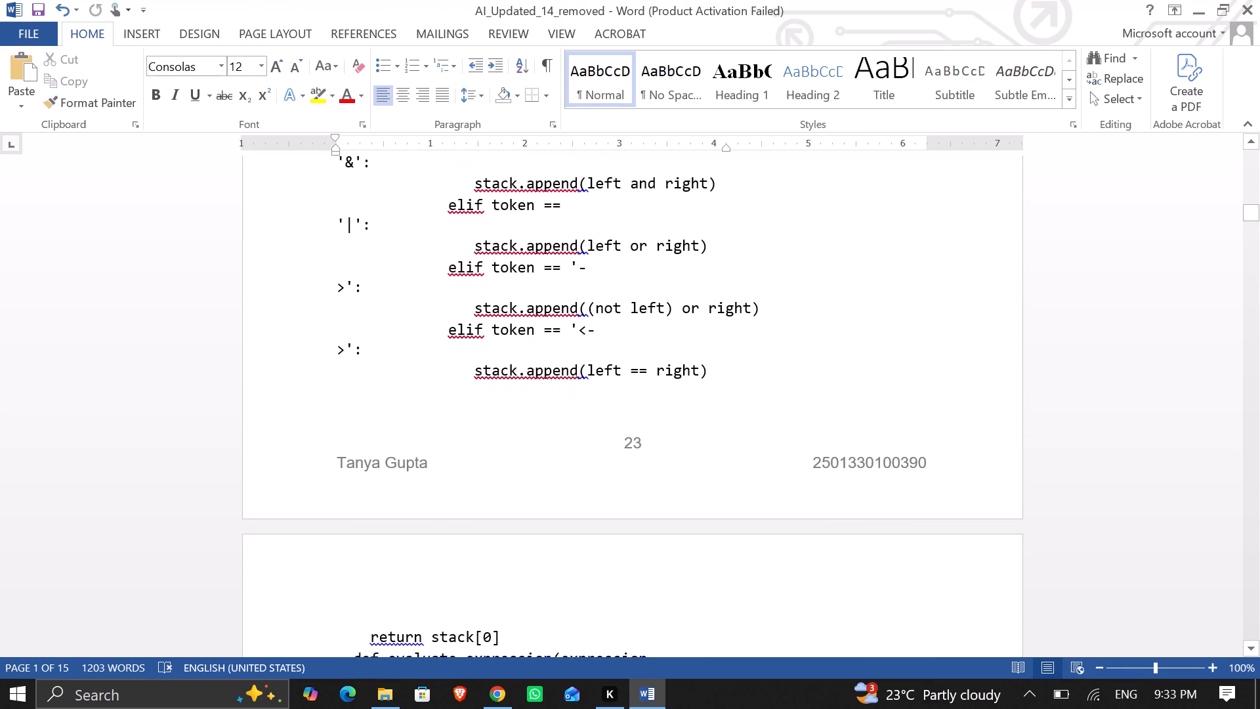
scroll(901, 237, "down", 2)
scroll(901, 237, "up", 2)
scroll(901, 237, "down", 2)
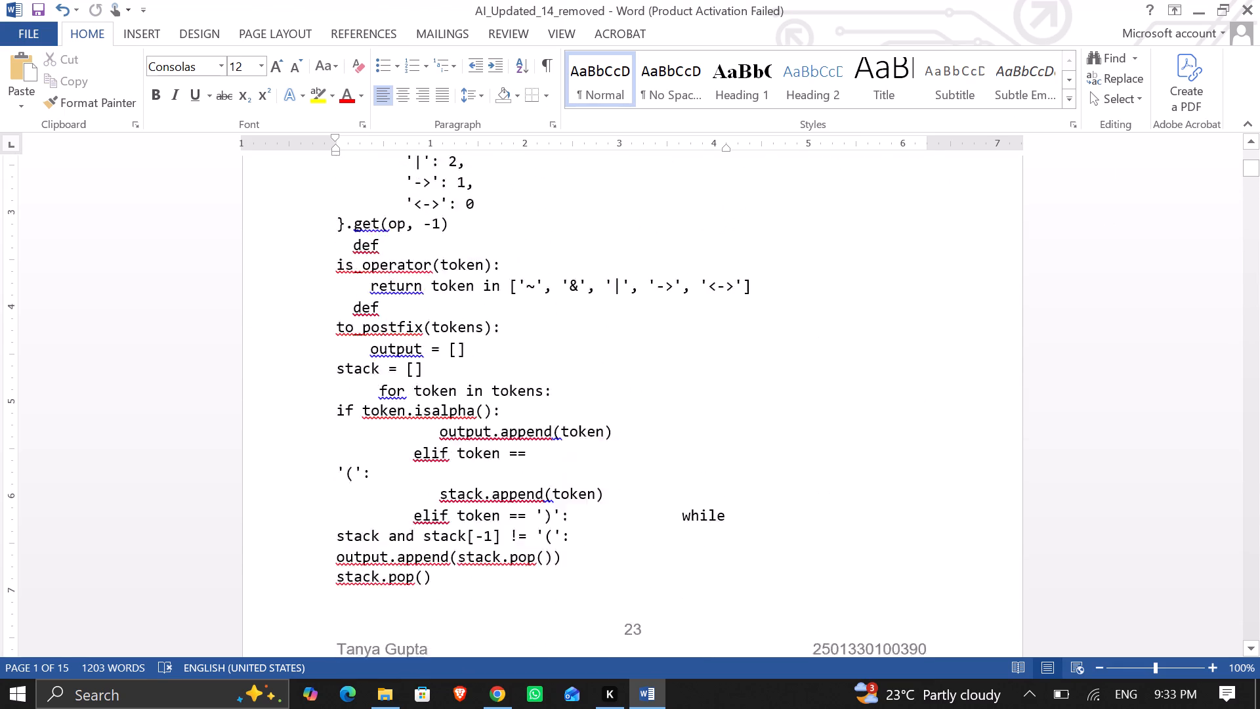
scroll(901, 237, "down", 14)
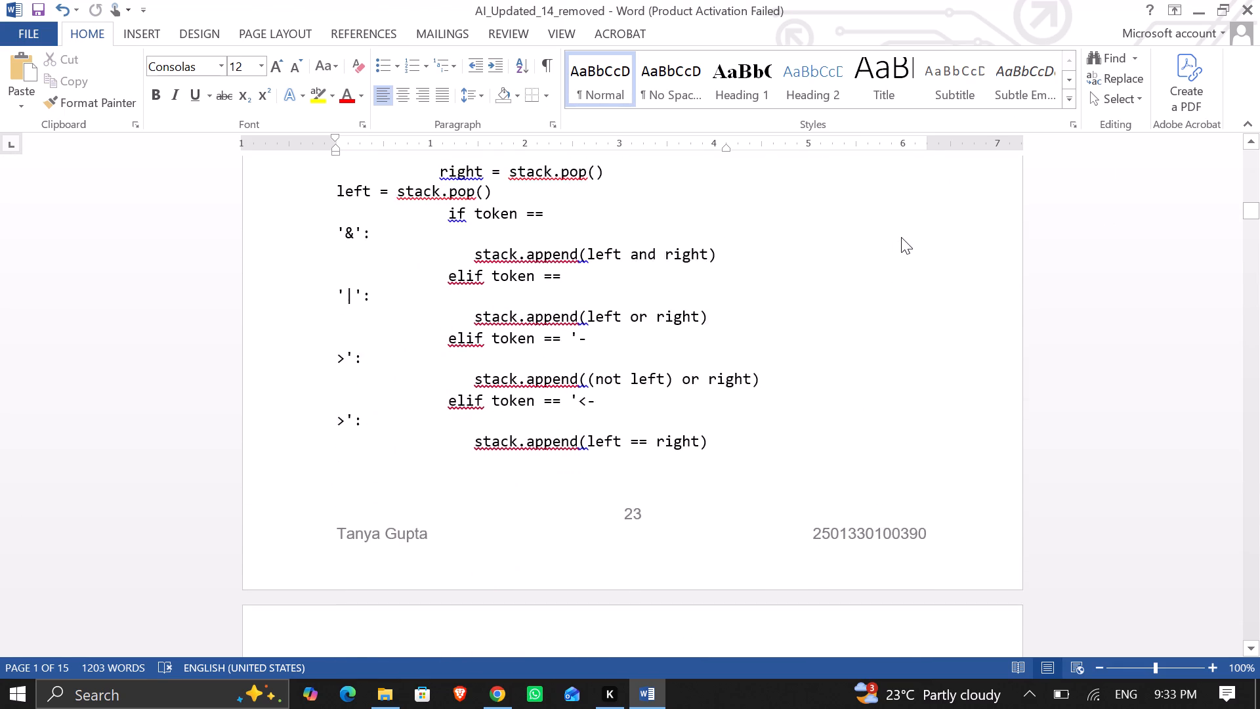
scroll(901, 237, "down", 8)
scroll(901, 237, "up", 2)
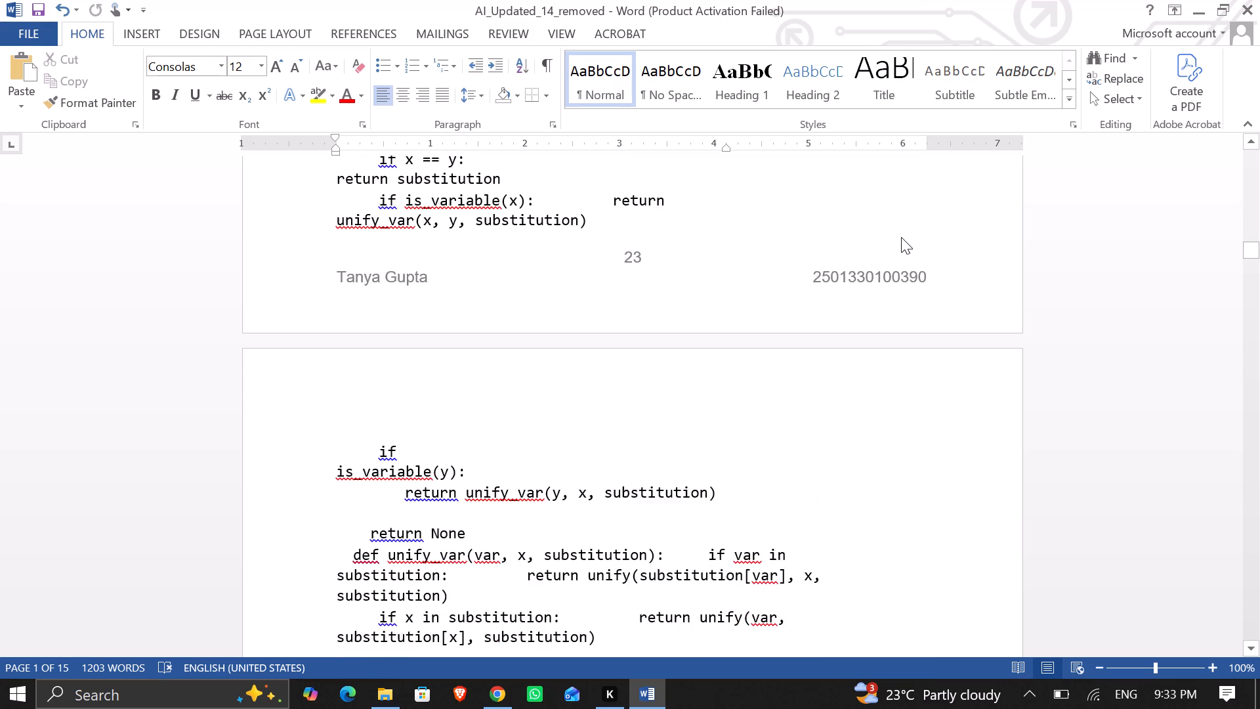
scroll(901, 237, "up", 14)
scroll(901, 237, "down", 5)
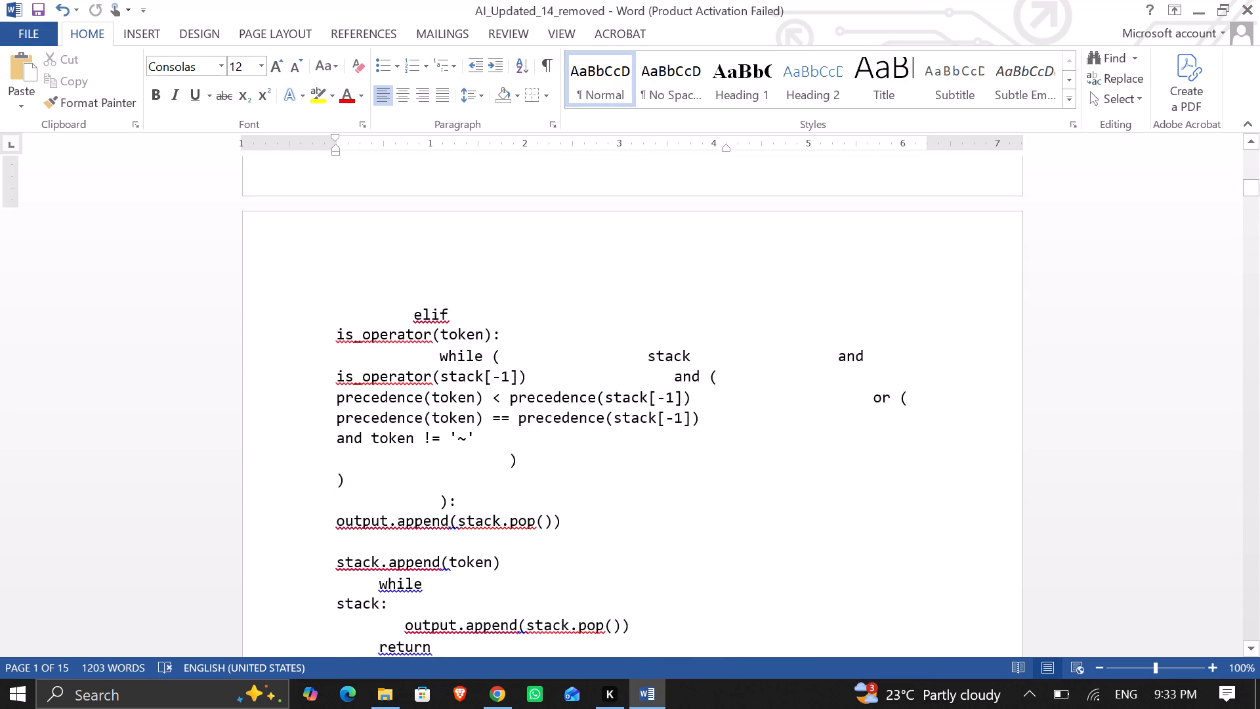
scroll(901, 237, "down", 8)
scroll(901, 237, "up", 1)
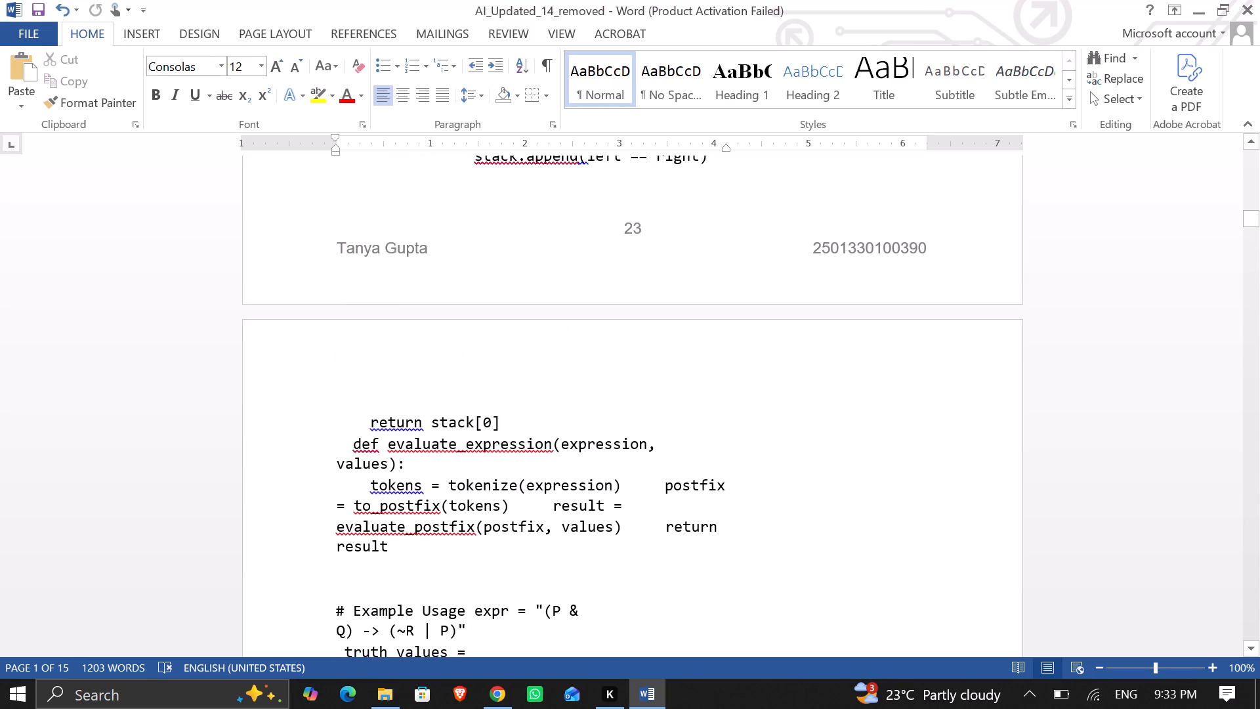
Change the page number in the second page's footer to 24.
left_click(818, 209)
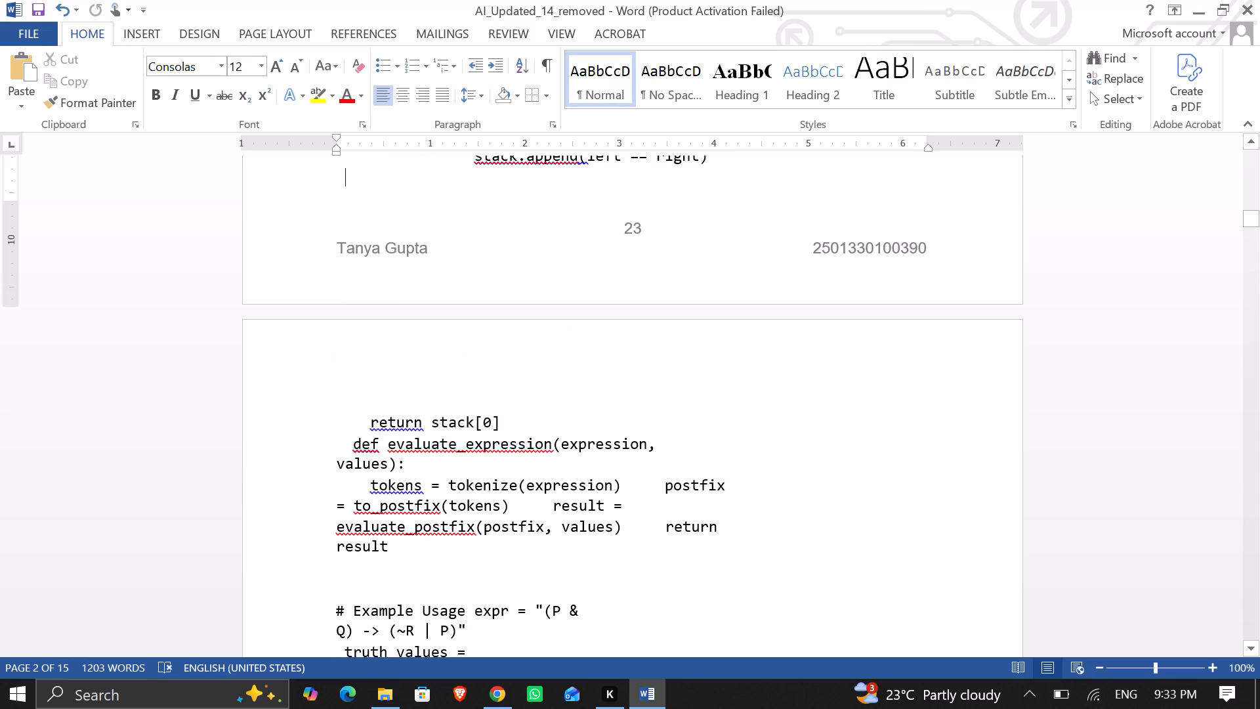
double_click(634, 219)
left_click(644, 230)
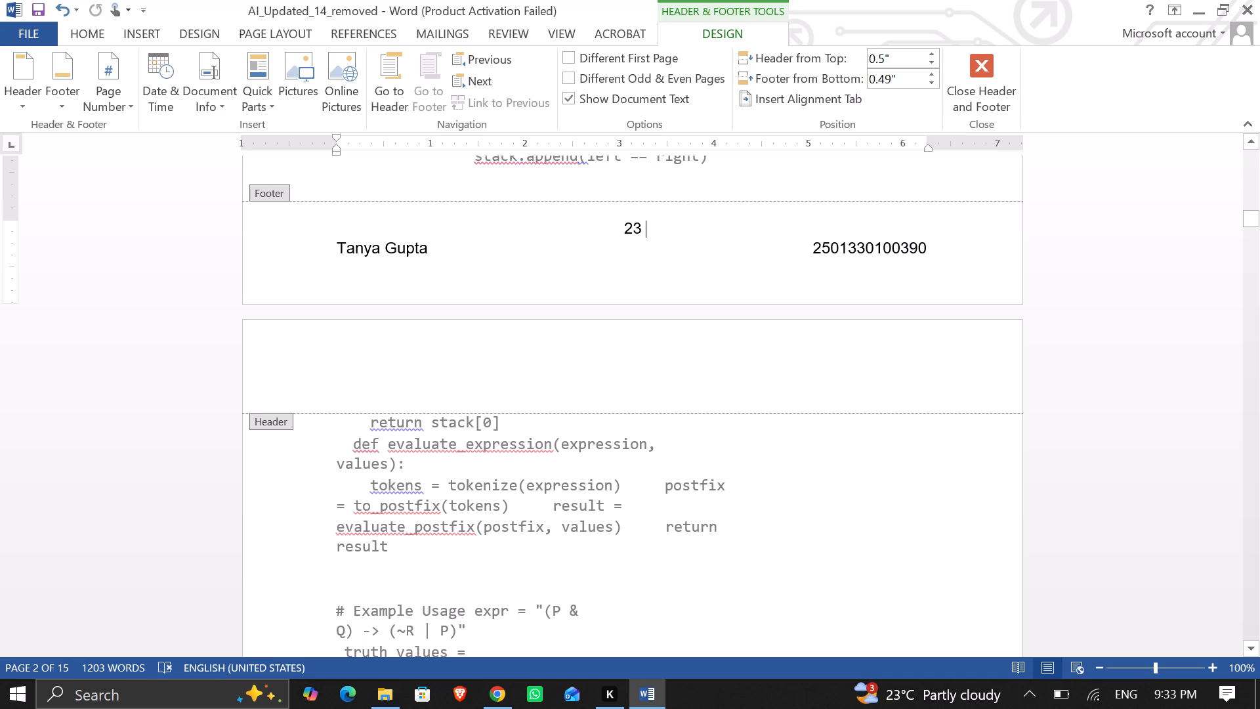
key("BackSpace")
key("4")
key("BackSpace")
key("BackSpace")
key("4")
Change the page number in the third page's footer to 25 and return to the document body.
scroll(644, 230, "down", 9)
scroll(644, 230, "up", 3)
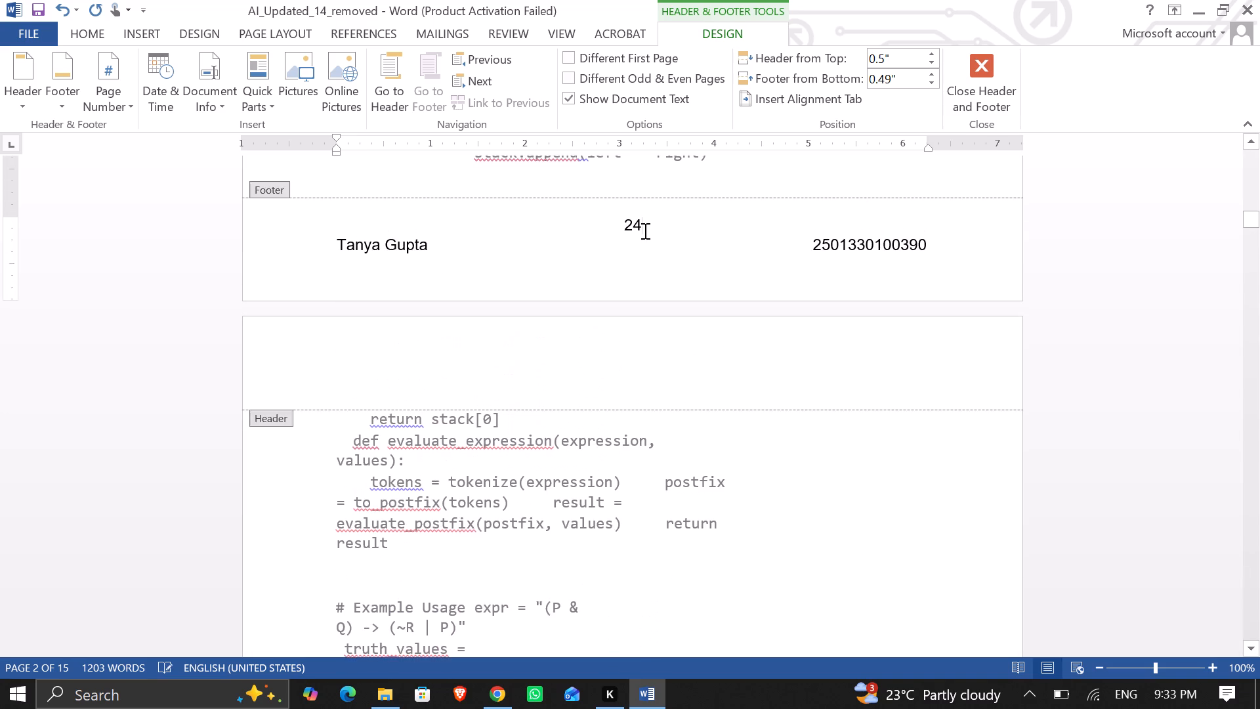
scroll(644, 230, "down", 4)
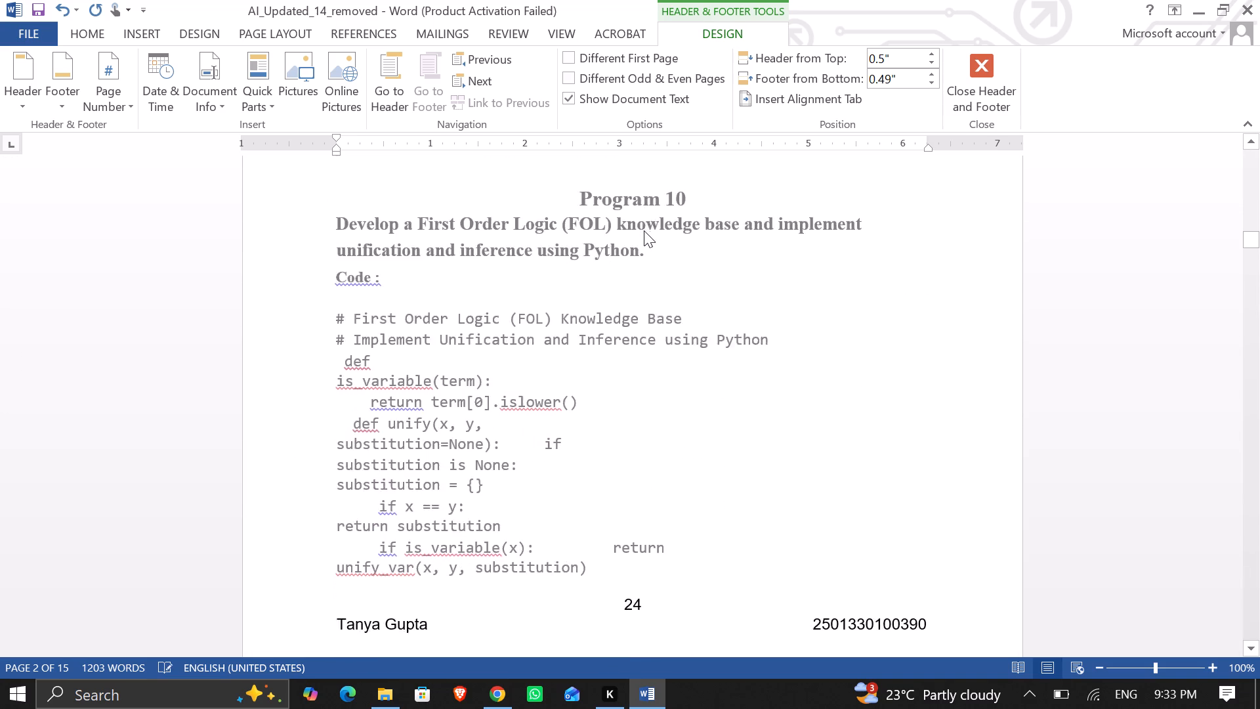
scroll(644, 230, "down", 5)
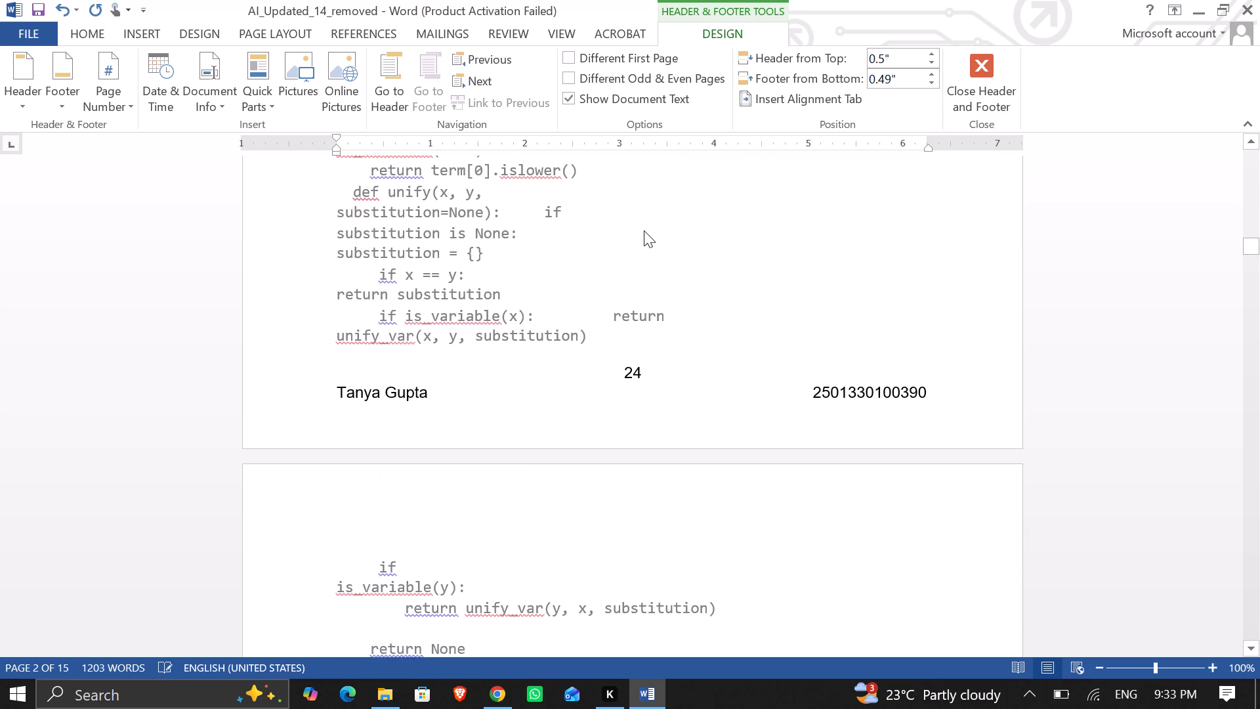
scroll(644, 230, "down", 1)
left_click(650, 366)
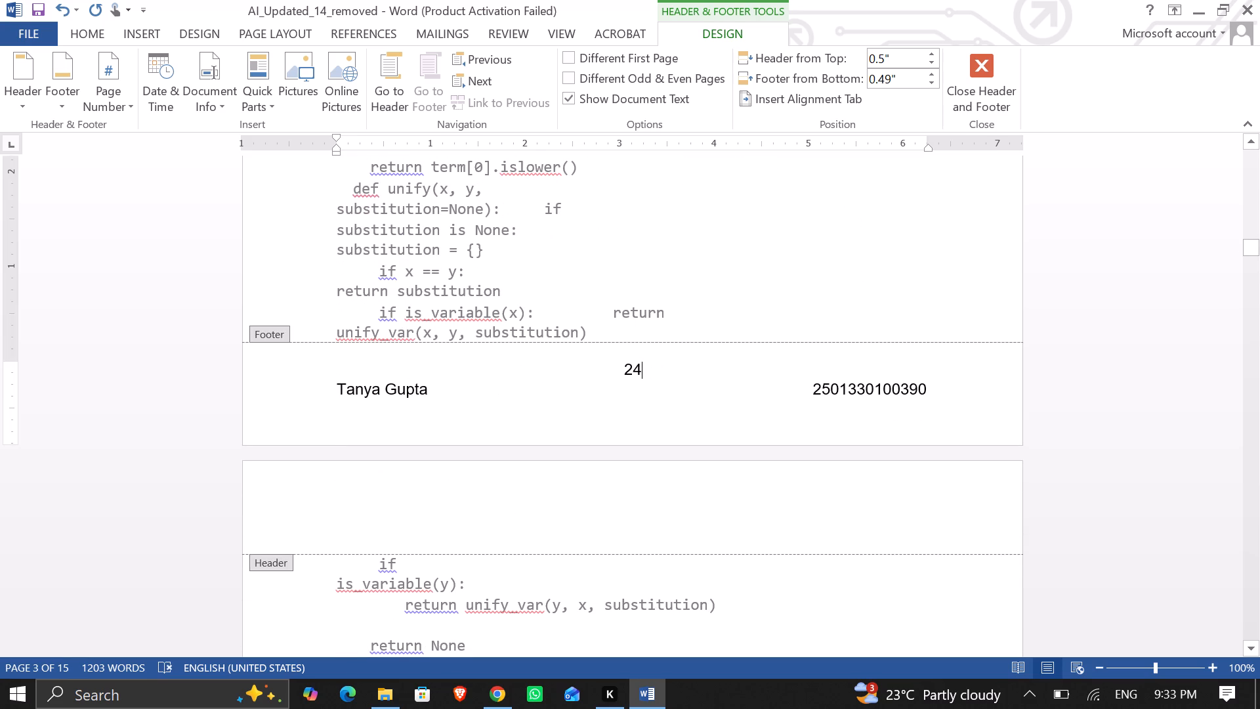
key("BackSpace")
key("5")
left_click(712, 308)
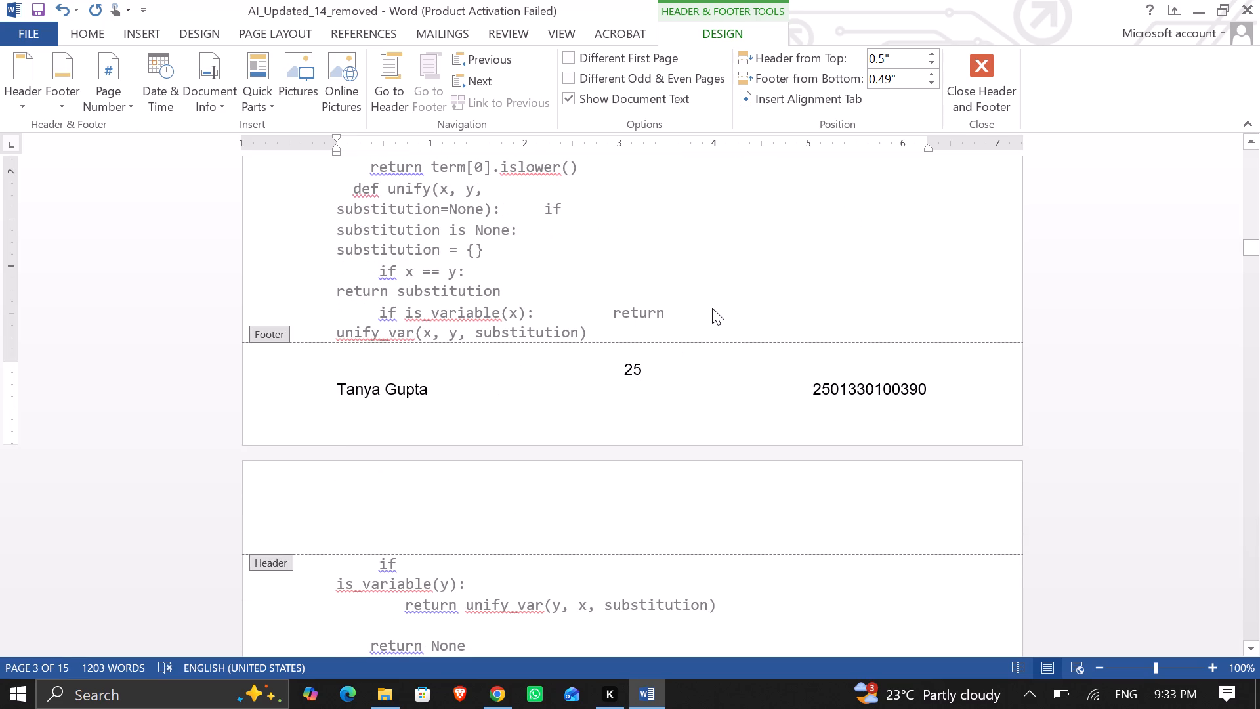
double_click(712, 308)
Delete an empty line above the Program 9 heading on the first page.
scroll(712, 308, "up", 6)
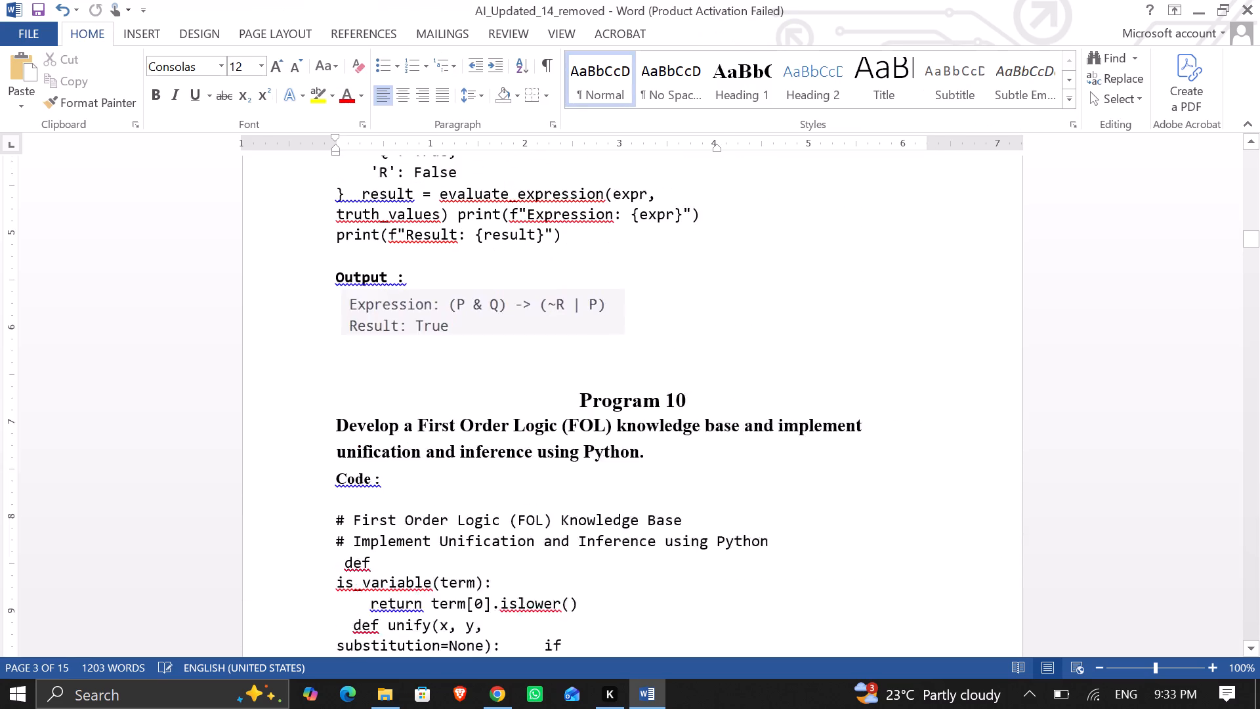
scroll(712, 308, "up", 11)
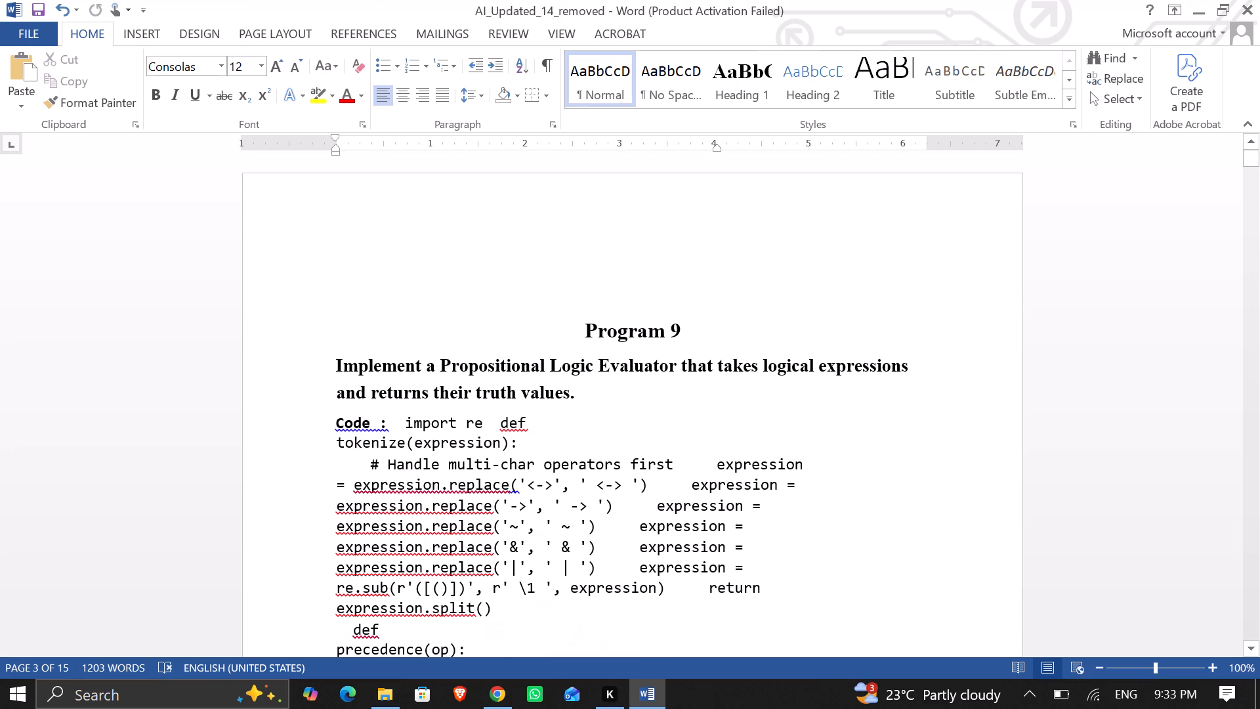
left_click(679, 277)
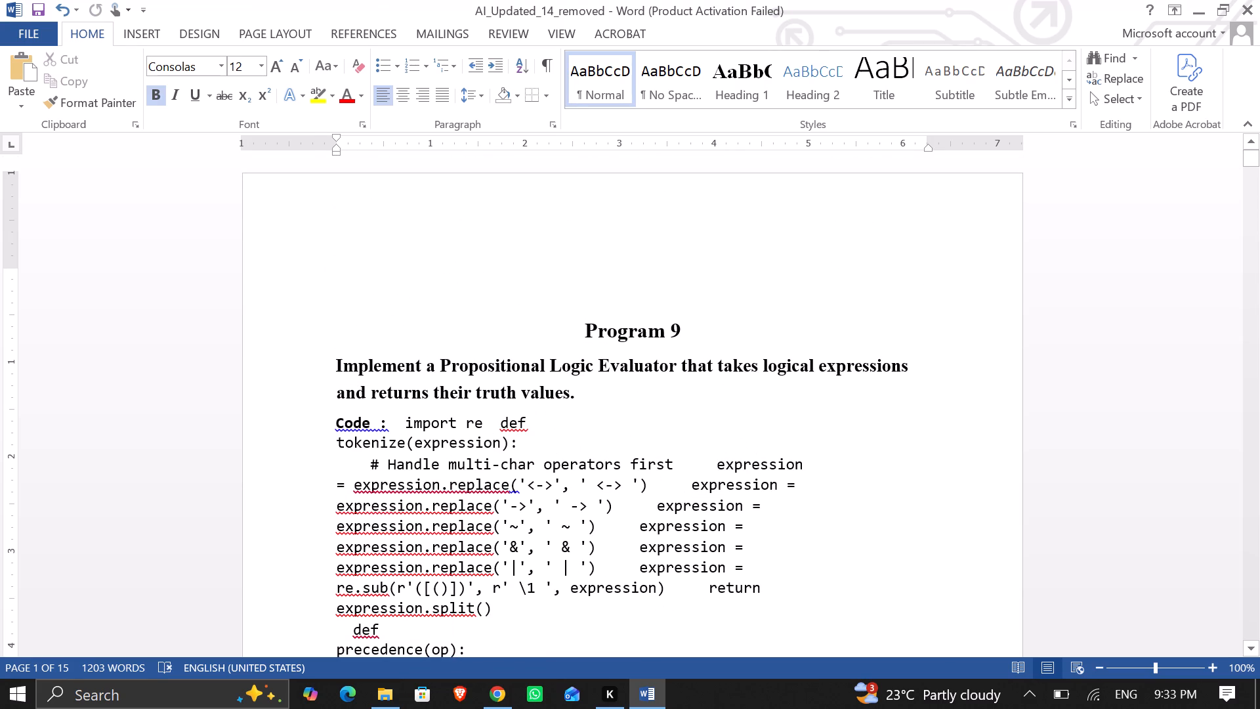
key("BackSpace")
key("BackSpace")
key("BackSpace")
key("Delete")
key("BackSpace")
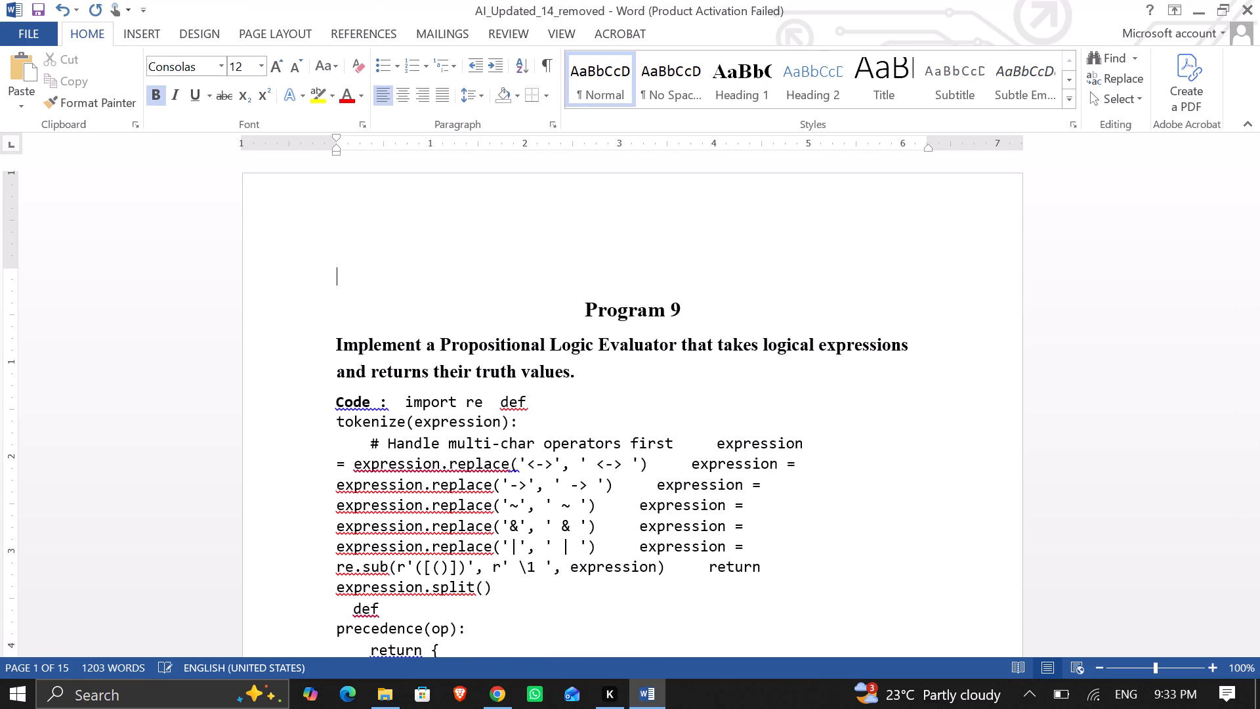
Reduce the document's top page margin to about 0.2 inches.
left_click_drag(9, 267, 14, 192)
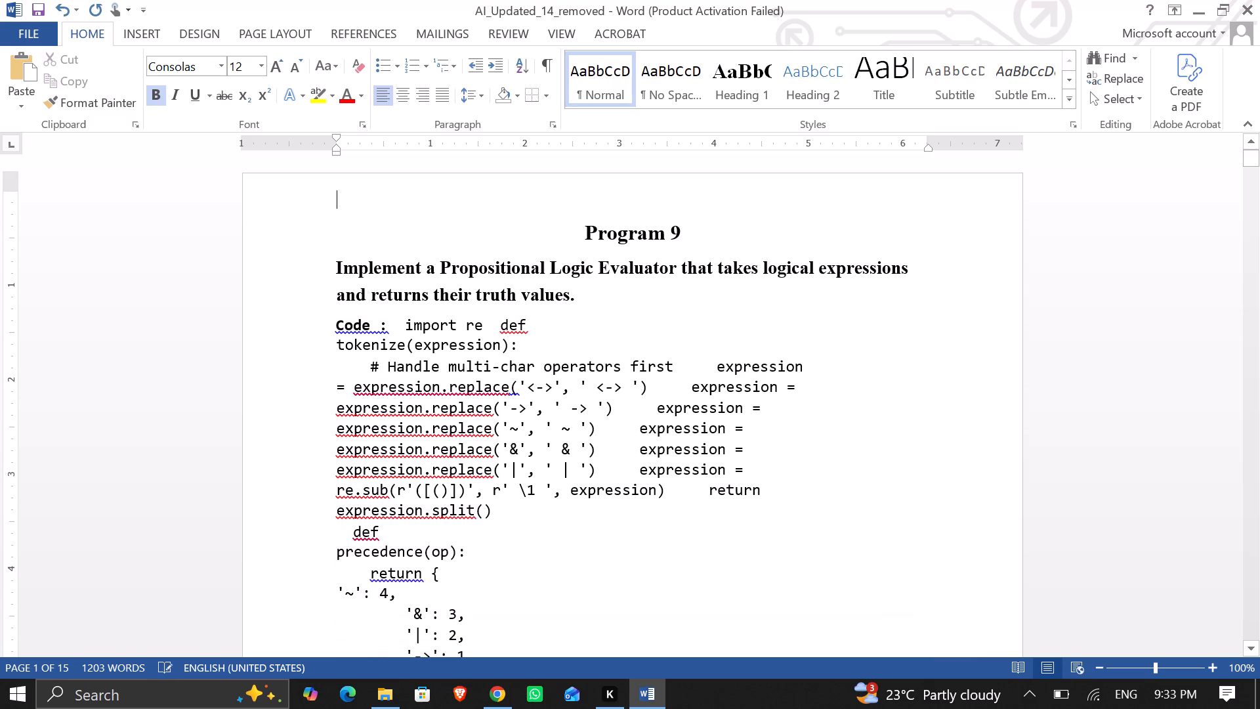
scroll(472, 400, "down", 4)
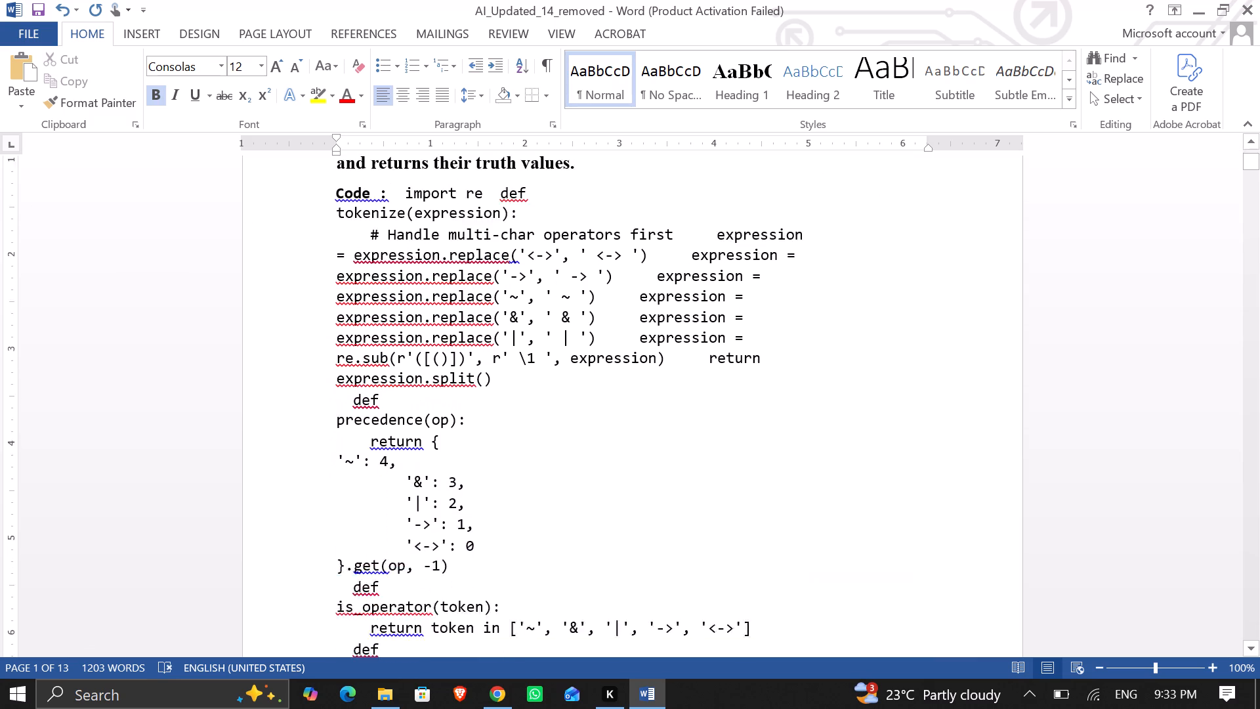
scroll(472, 400, "down", 2)
scroll(472, 400, "up", 2)
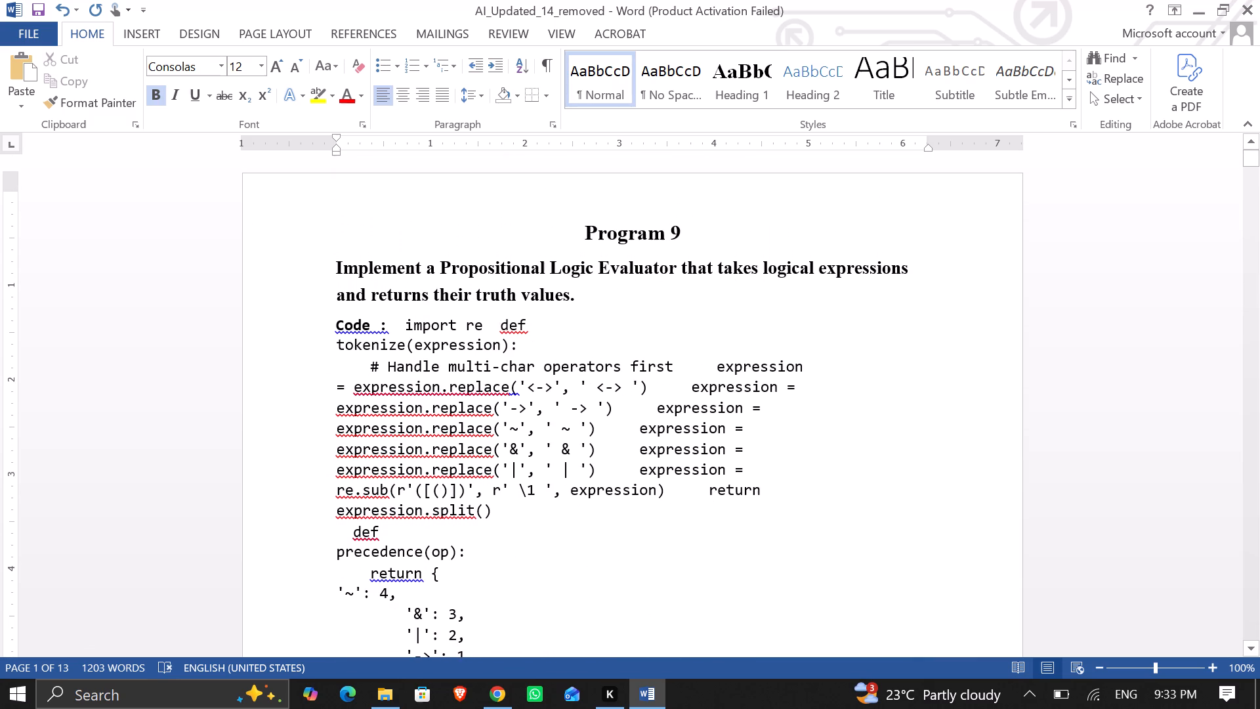
Split the Program 9 code's first line so that "import re" and "def tokenize(expression):" each start a new line below "Code :".
left_click(406, 324)
key("Return")
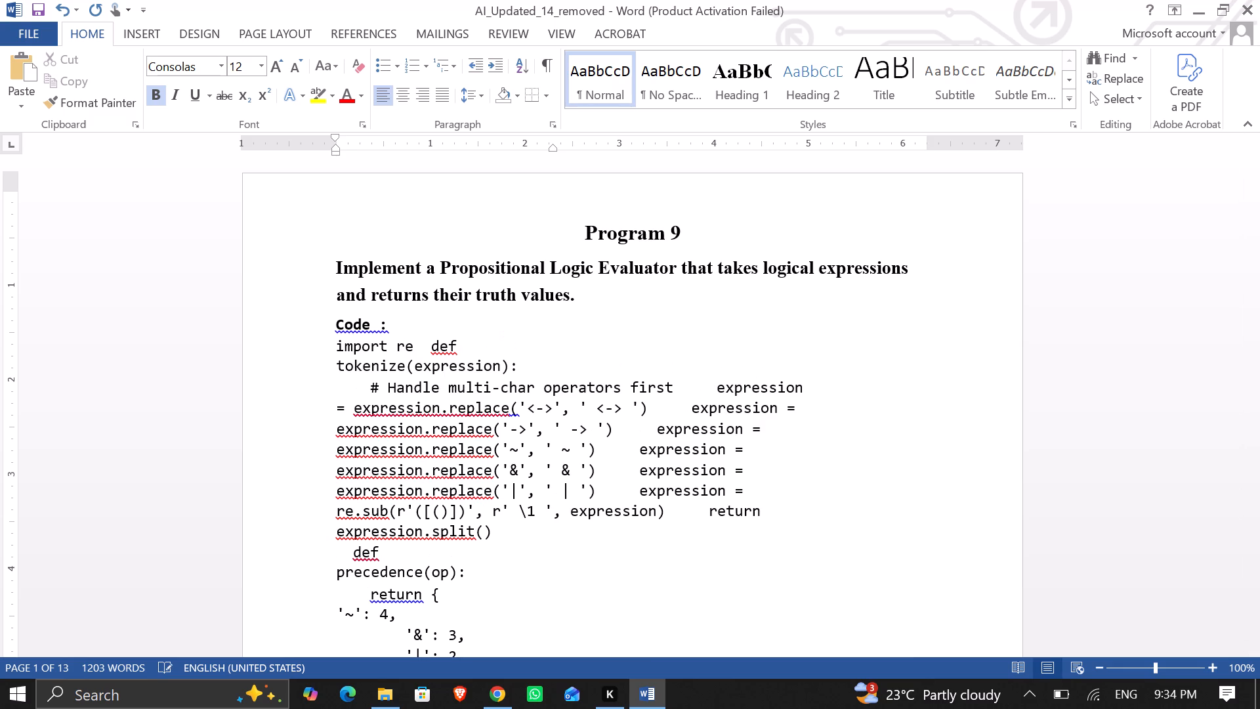
left_click(427, 347)
key("Return")
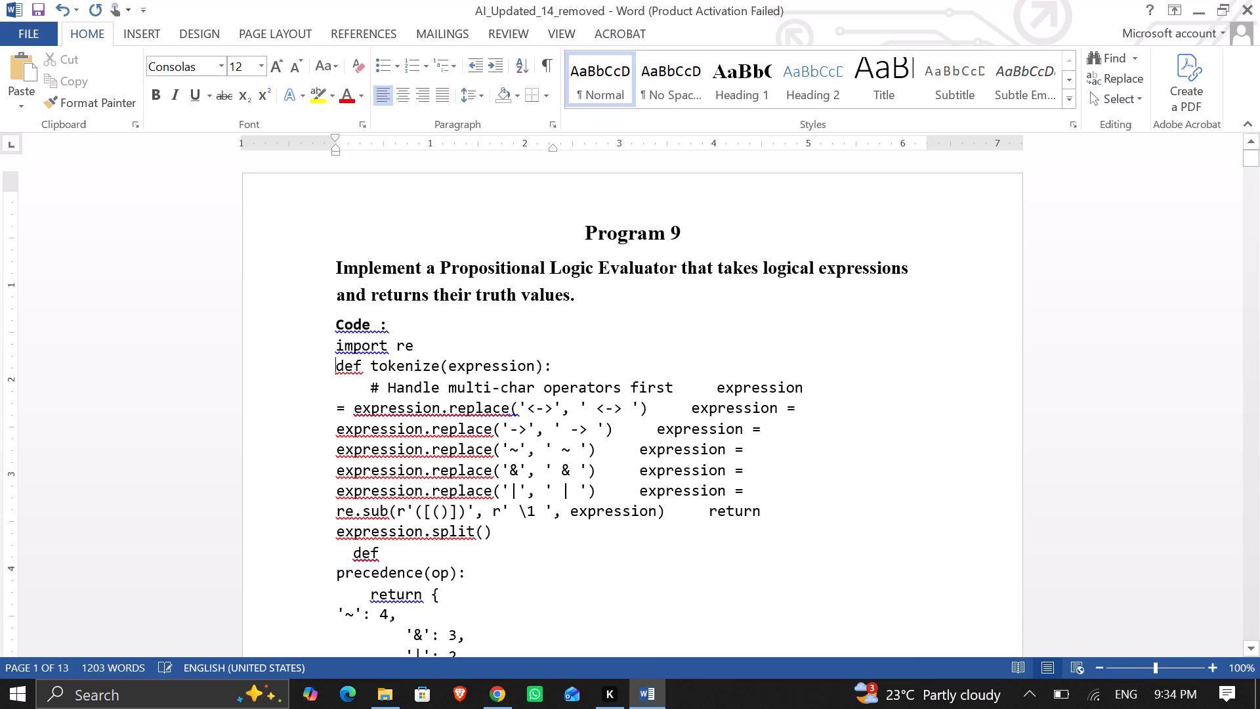
Move "while stack and stack[-1] != '(':" onto its own line below "elif token == ')':" and remove its leading space.
scroll(428, 386, "down", 6)
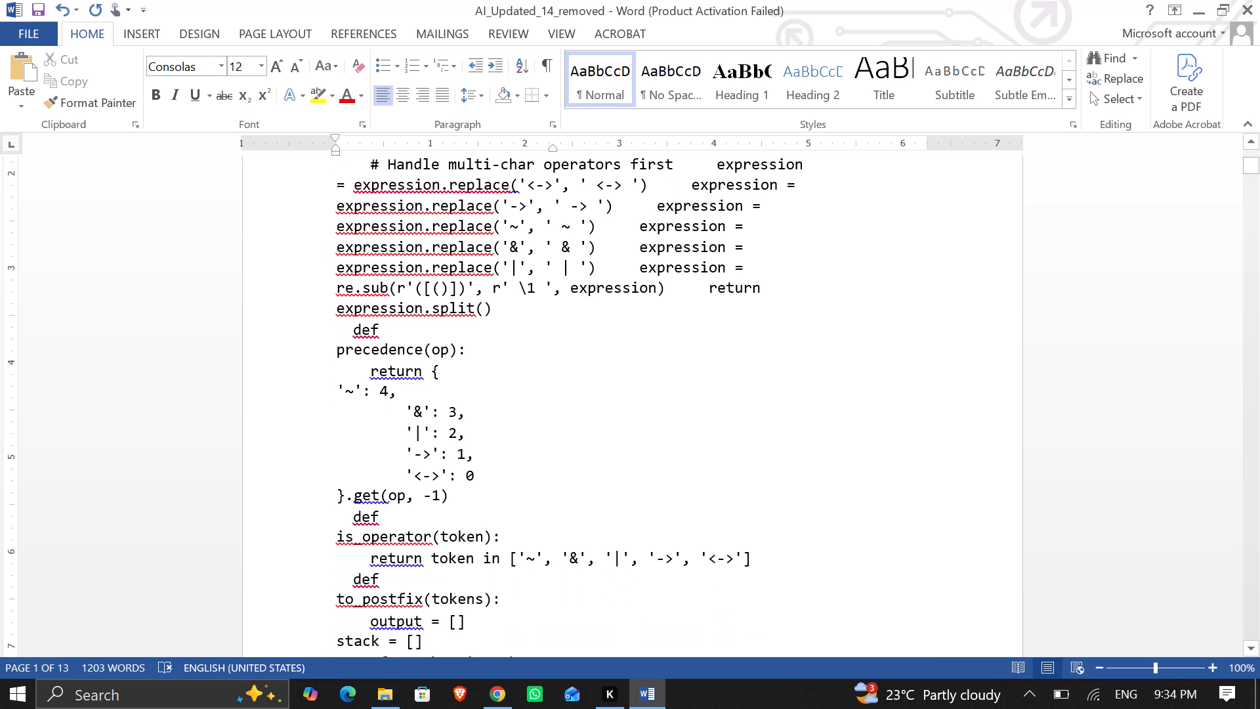
scroll(428, 386, "down", 5)
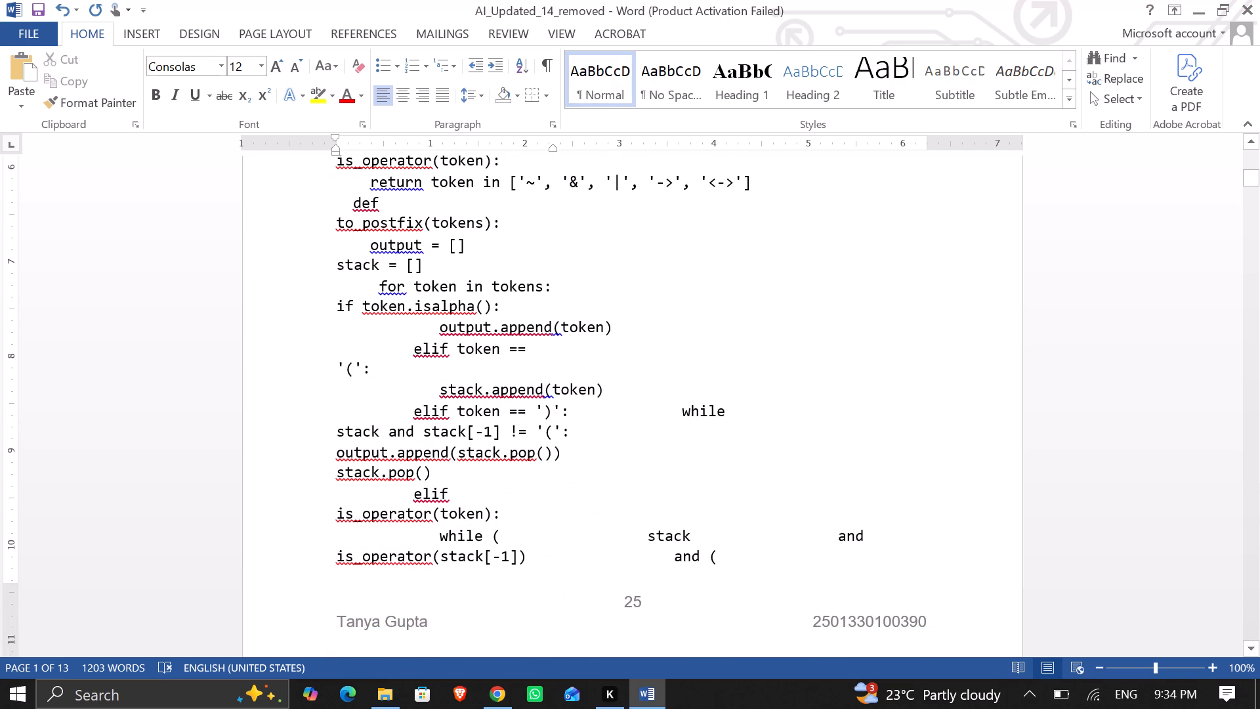
scroll(428, 386, "down", 3)
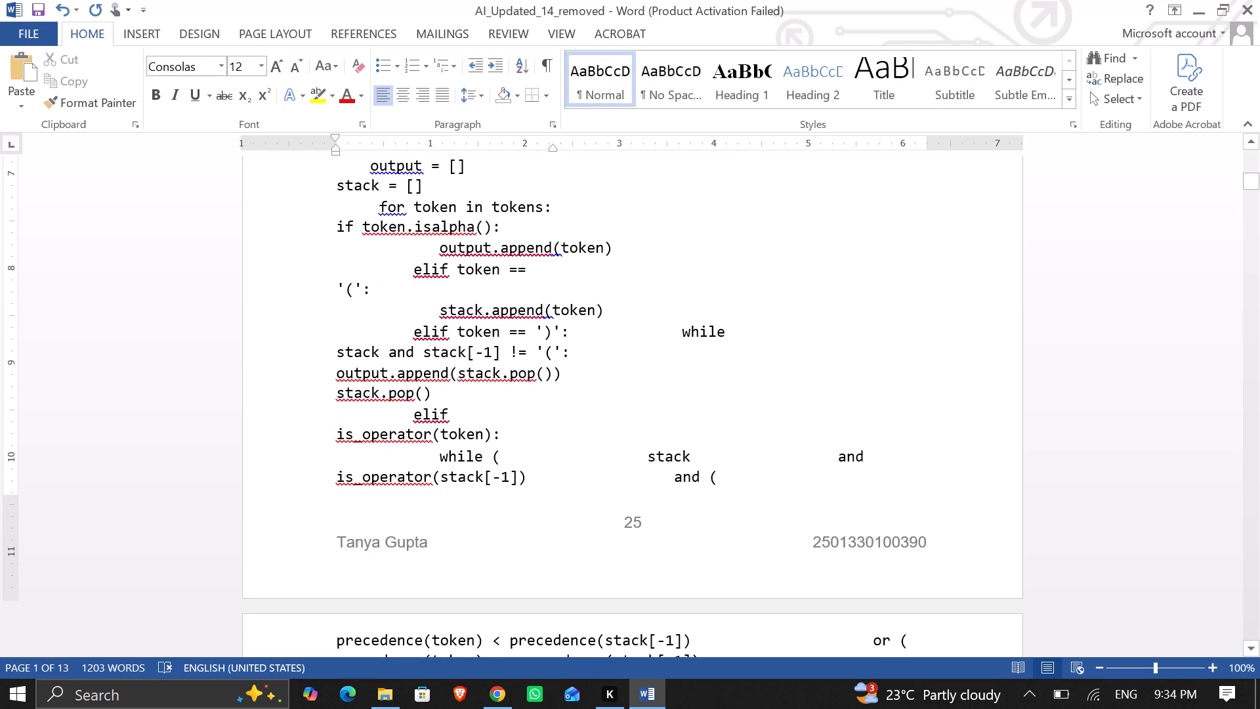
left_click(671, 335)
key("Return")
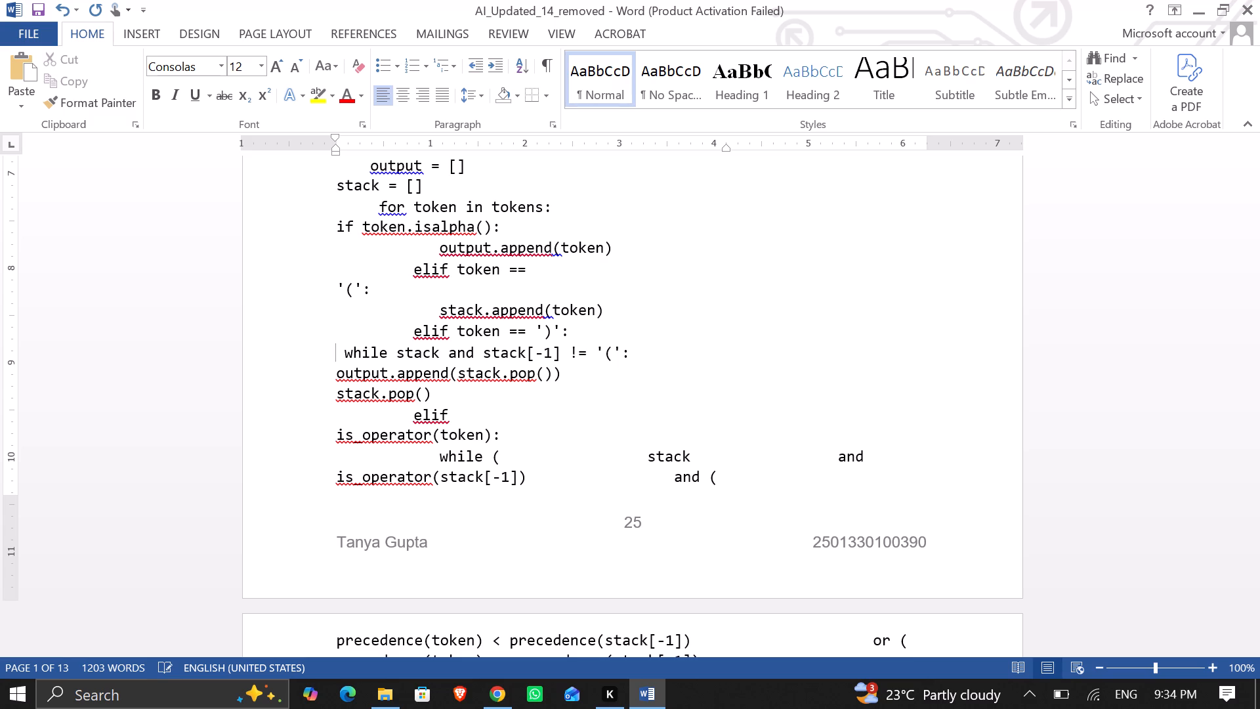
key("Delete")
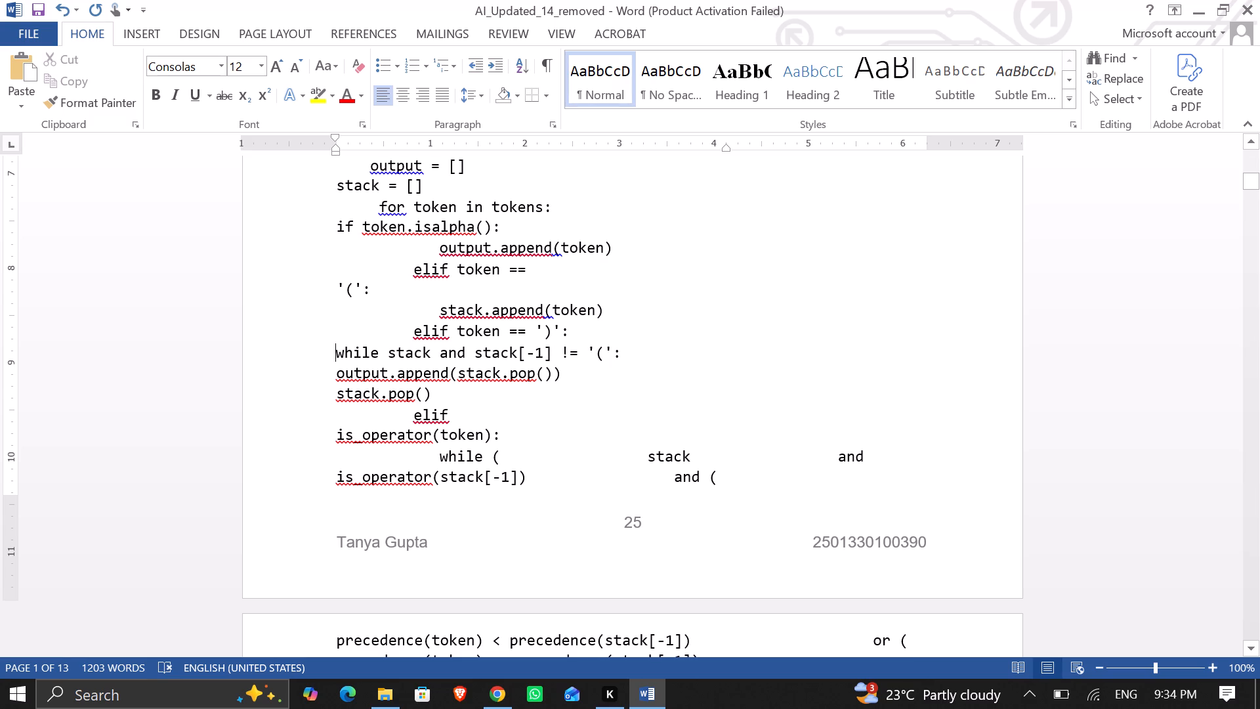
Close the wide gaps around "stack" in the Program 9 loop line so it reads "while (stack and is_operator(stack[-1])".
left_click(649, 455)
key("BackSpace")
key("BackSpace")
key("BackSpace")
key("BackSpace")
key("BackSpace")
key("BackSpace")
key("BackSpace")
key("BackSpace")
key("BackSpace")
key("BackSpace")
key("BackSpace")
key("BackSpace")
key("BackSpace")
key("BackSpace")
key("BackSpace")
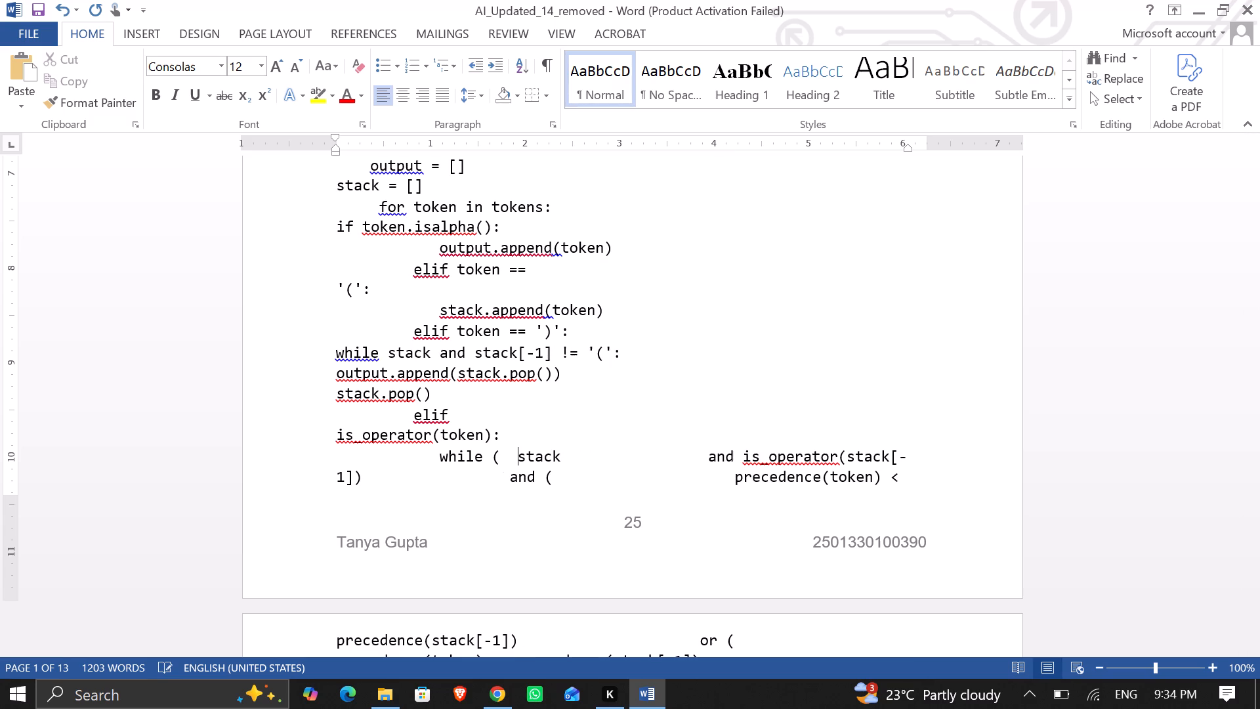
key("BackSpace")
key("BackSpace")
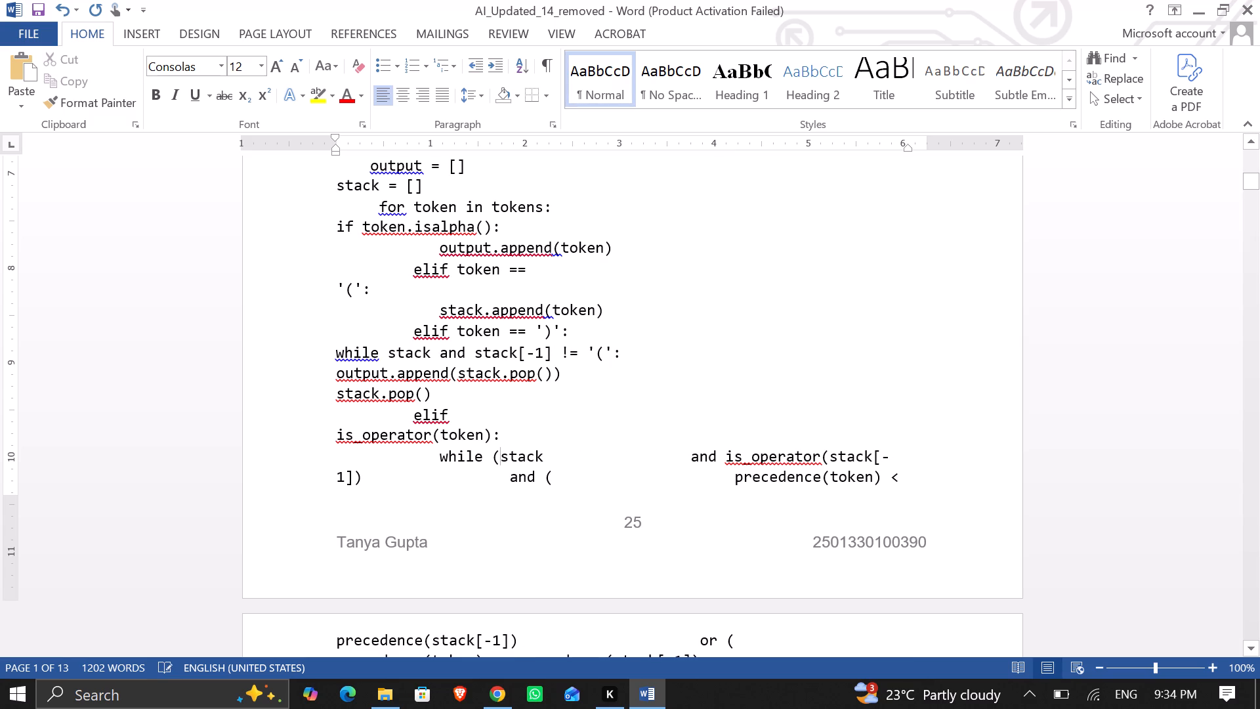
left_click_drag(688, 460, 544, 458)
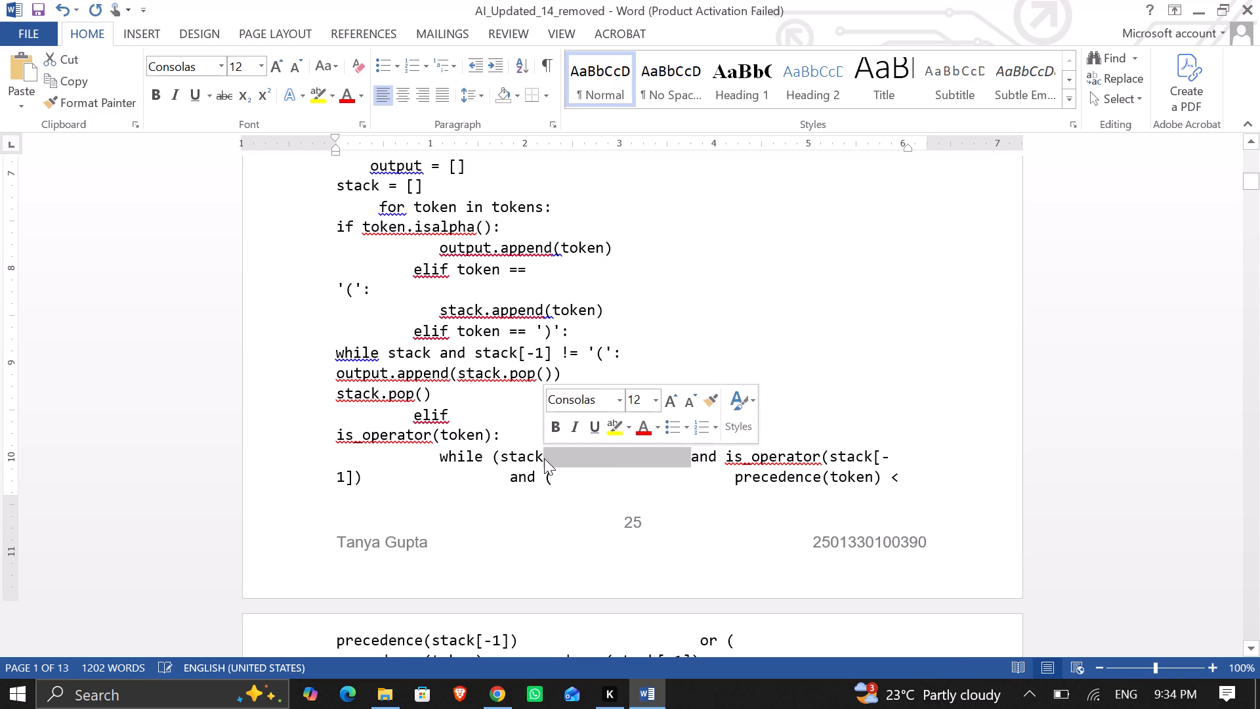
key("BackSpace")
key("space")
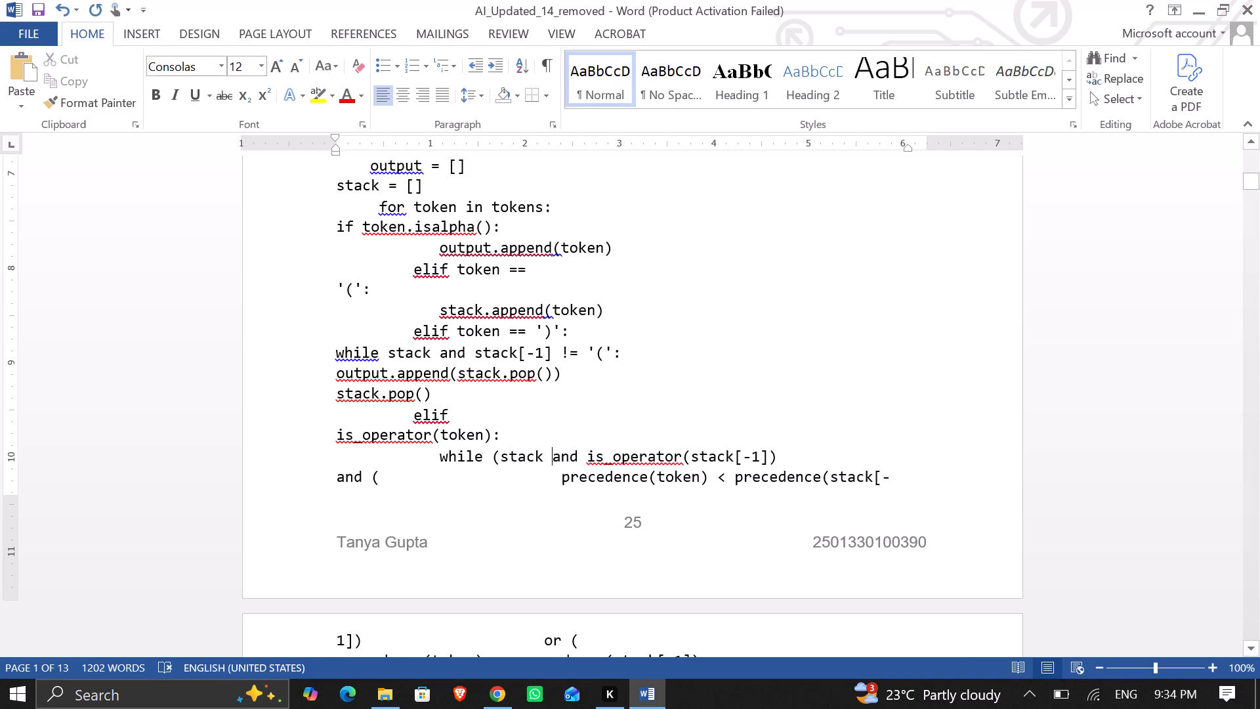
Remove the gap after "and (" so the line reads "and (precedence(token) < precedence(stack[-1])".
left_click_drag(560, 479, 383, 483)
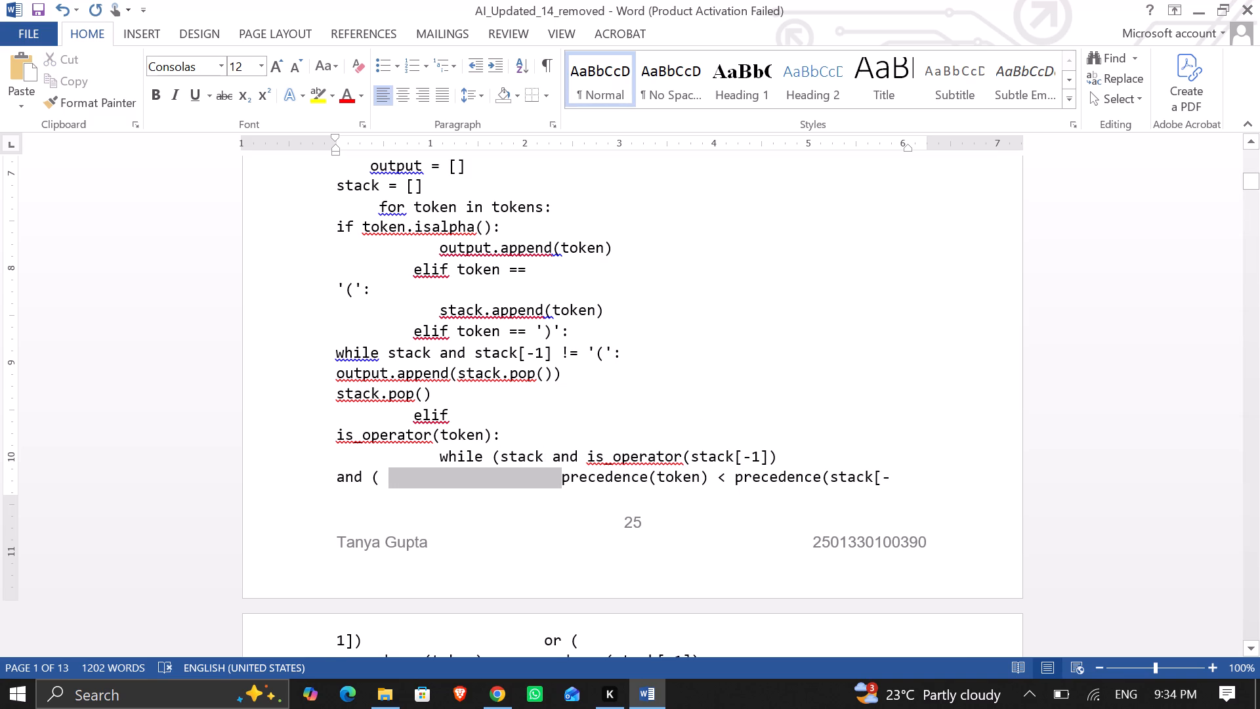
left_click_drag(383, 483, 382, 481)
key("BackSpace")
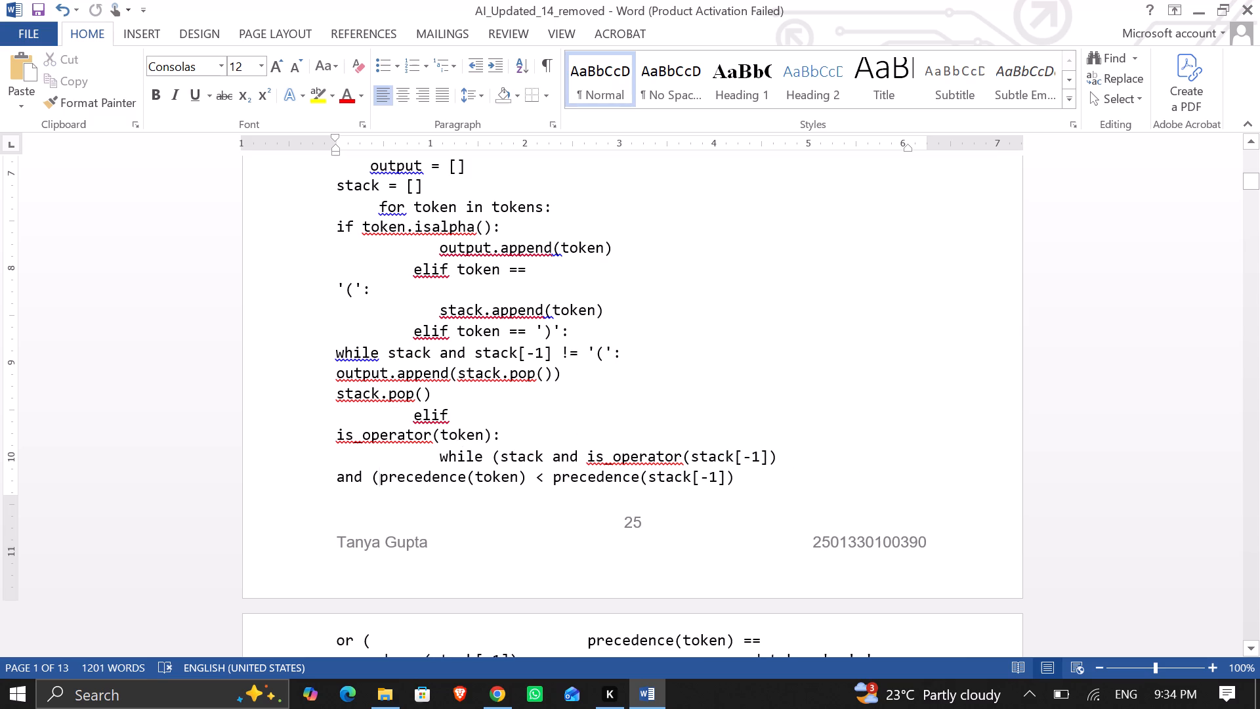
Increase the document's top page margin to about 0.5 inches.
scroll(564, 502, "down", 4)
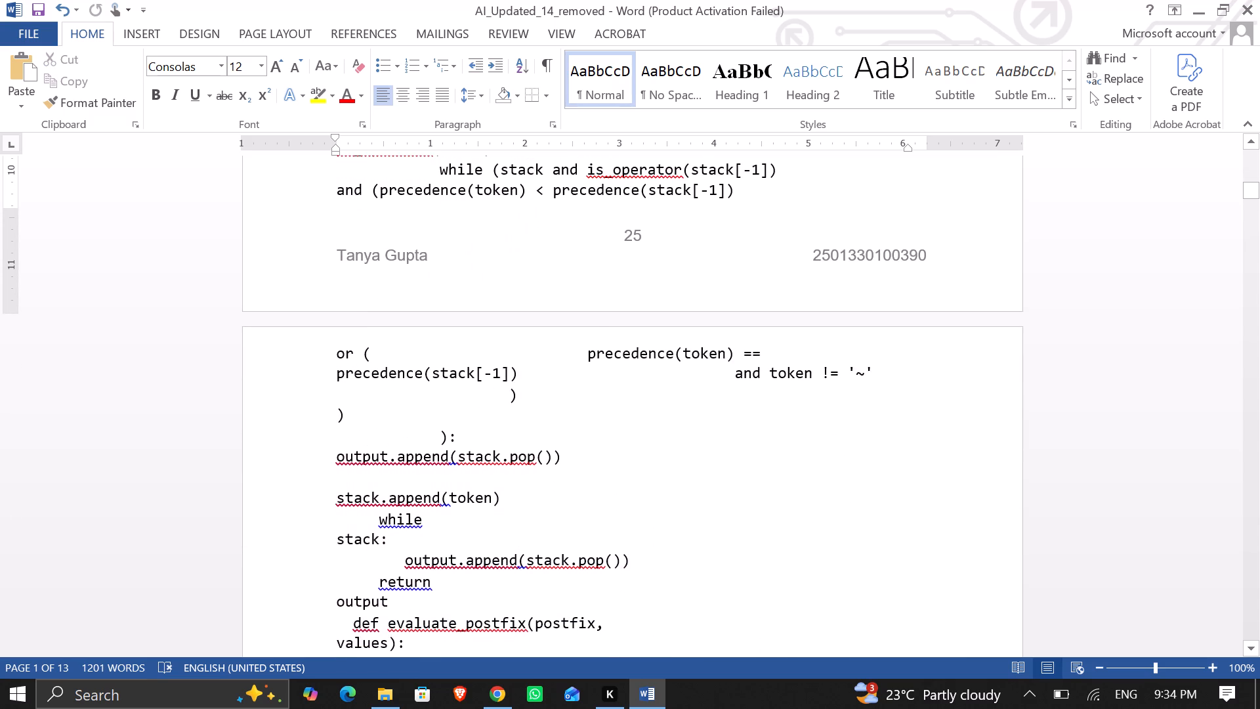
scroll(564, 502, "down", 2)
left_click(302, 276)
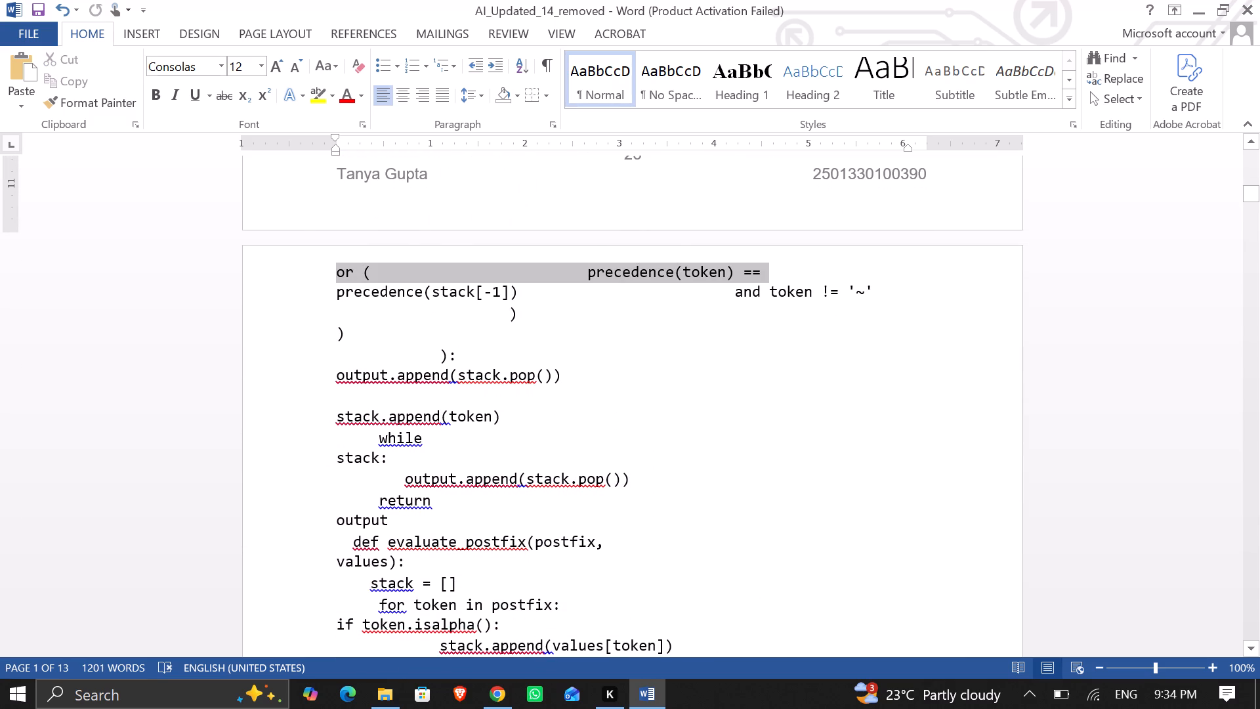
left_click(312, 276)
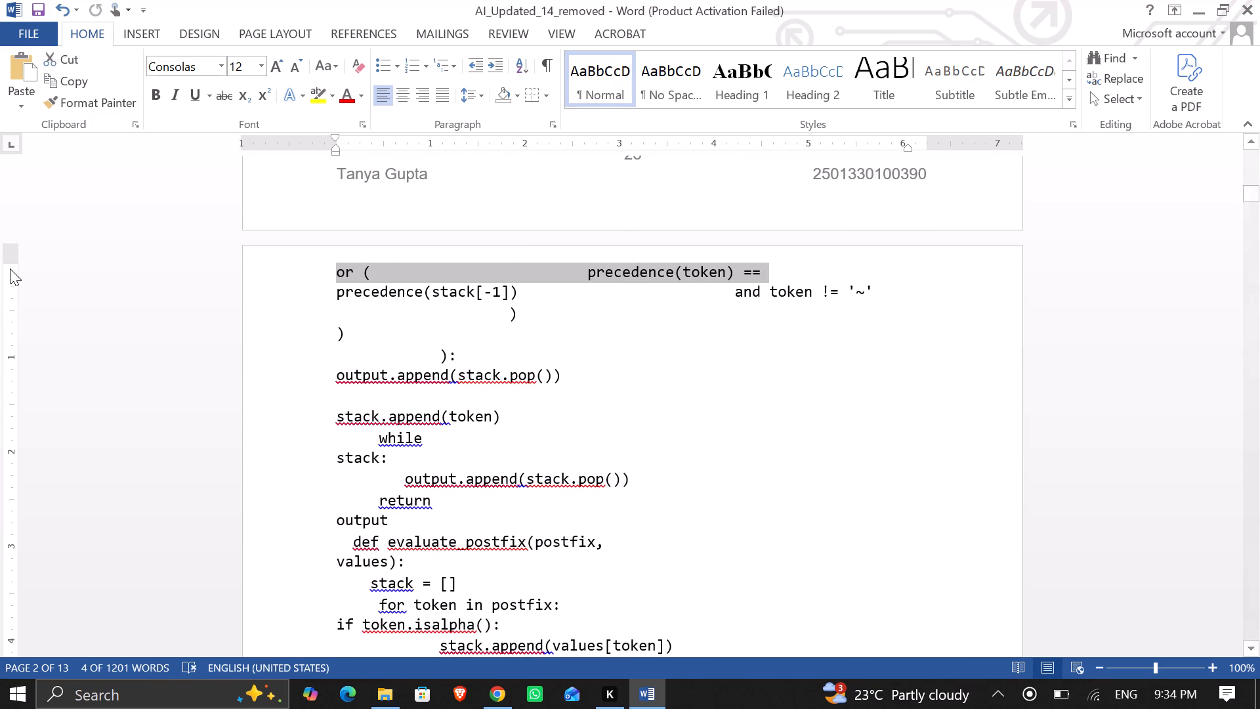
left_click_drag(8, 263, 8, 295)
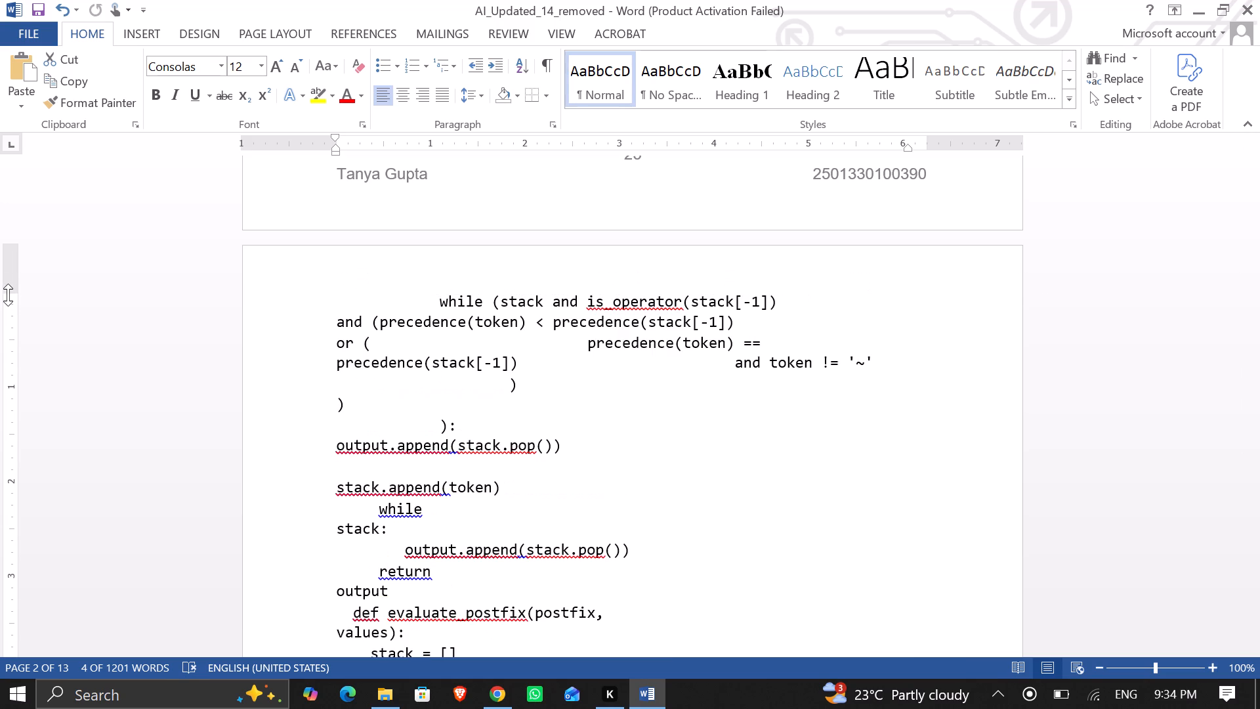
left_click(699, 453)
Insert a long run of empty lines above the Program 10 heading to push it onto the next page.
scroll(699, 453, "down", 8)
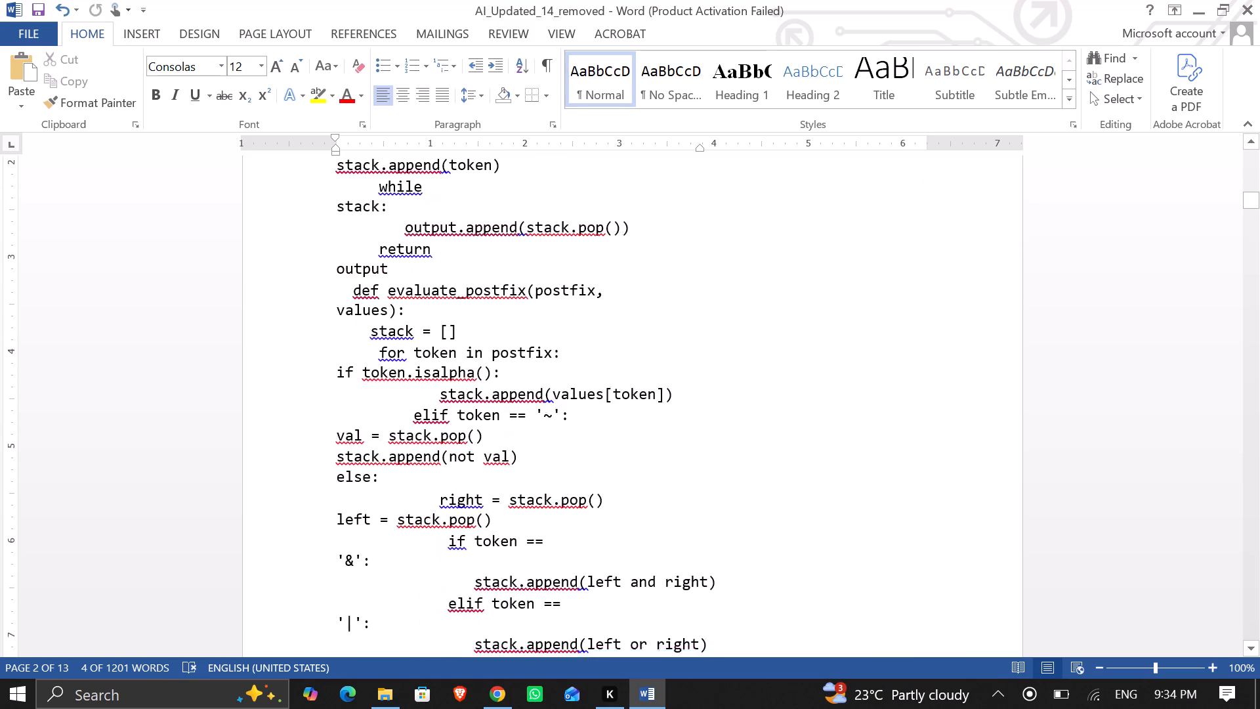
scroll(699, 453, "down", 7)
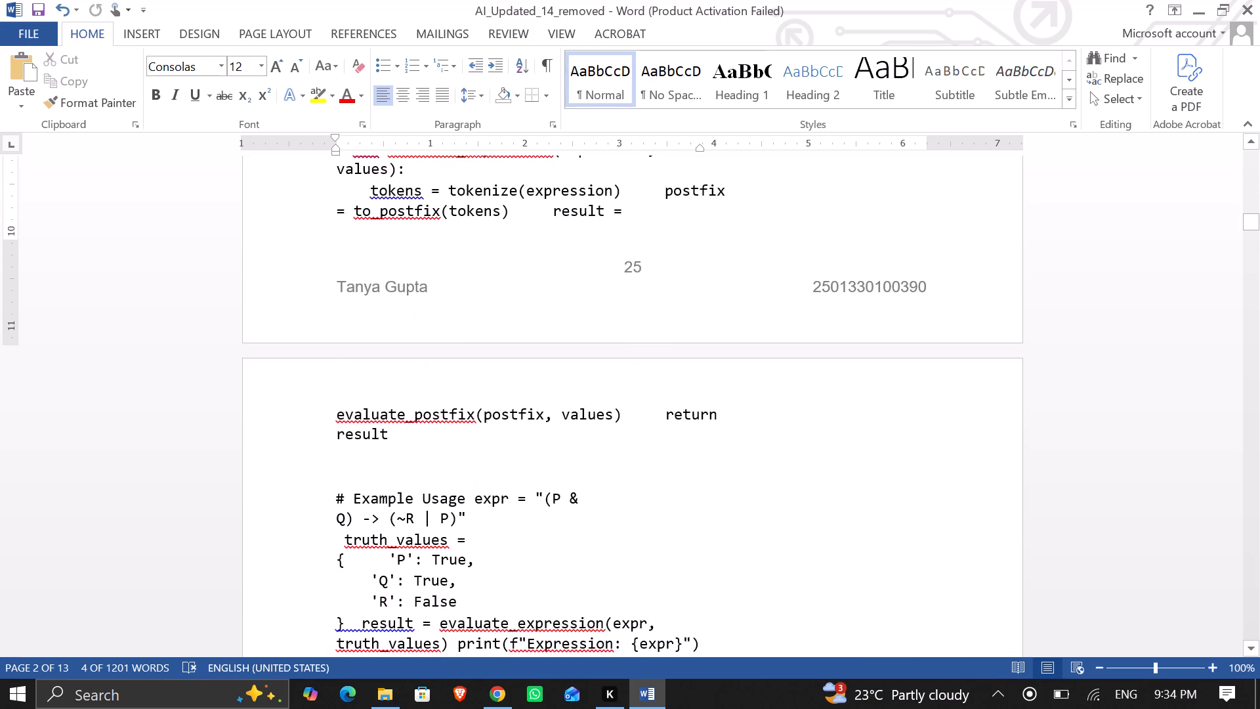
scroll(699, 453, "down", 4)
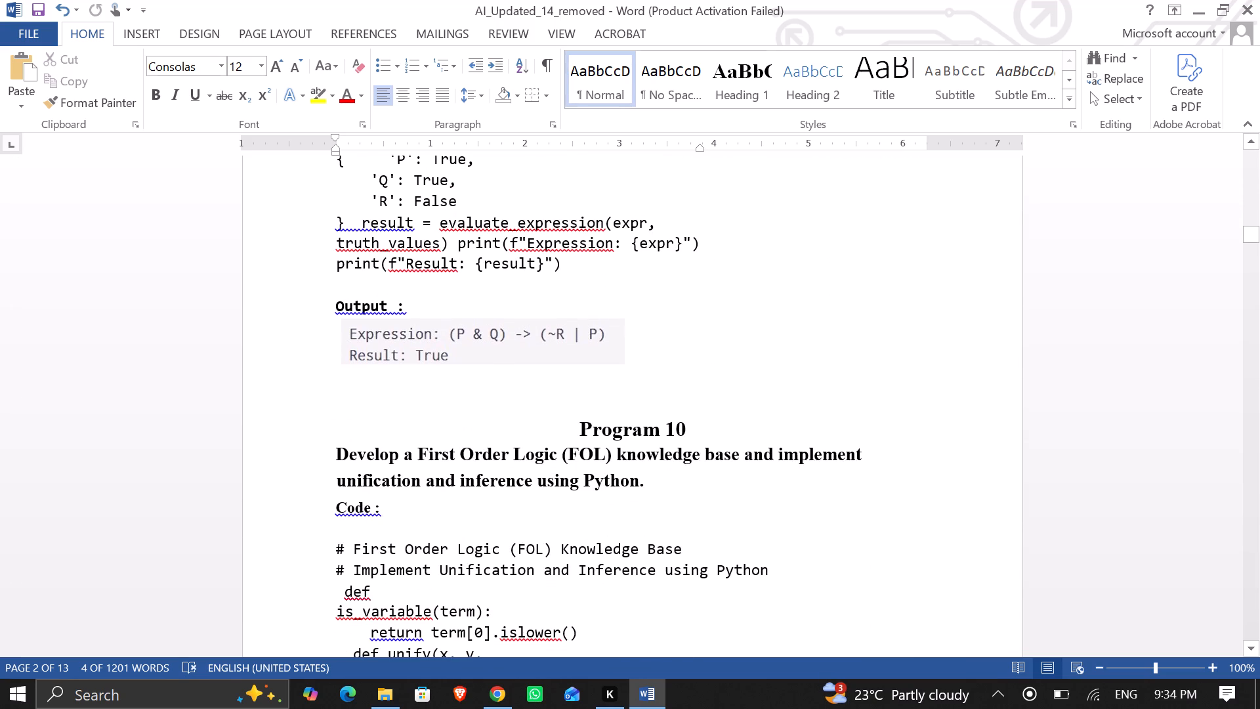
left_click(552, 418)
key("Return")
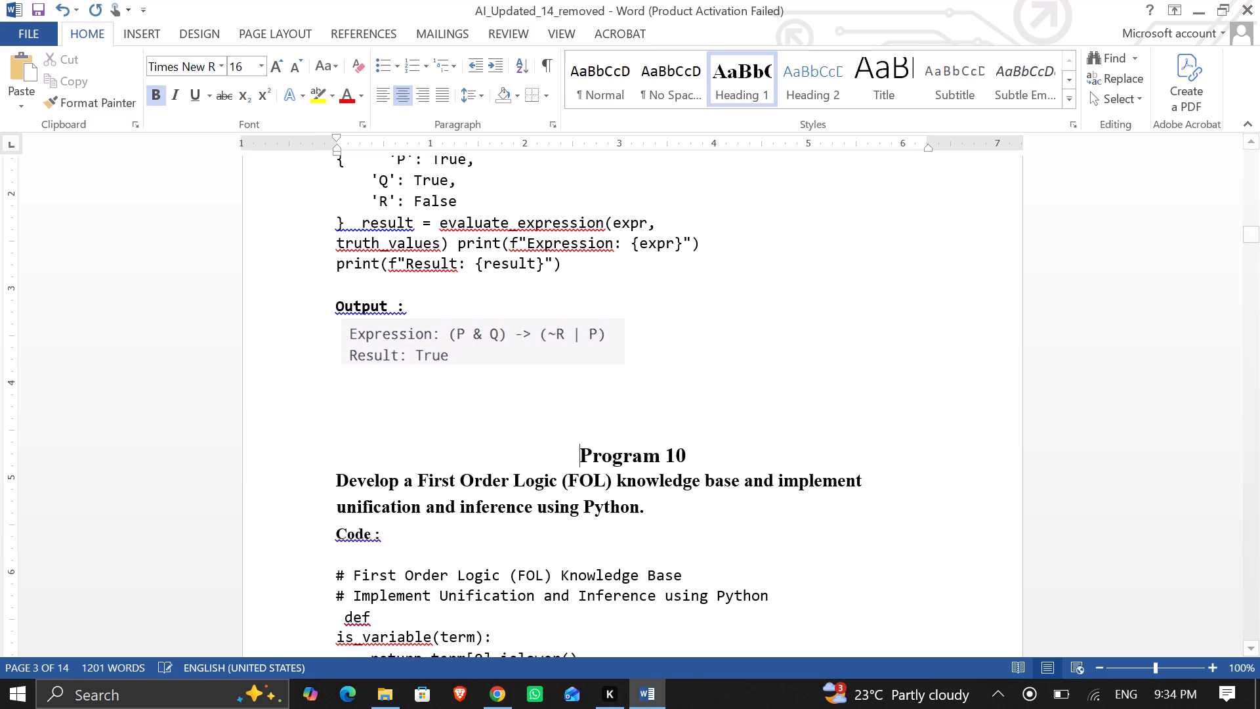
key("Return")
key("Return")
key("Return")
key("Return")
key("Return")
key("Return")
key("Return")
key("Return")
key("Return")
key("Return")
key("Return")
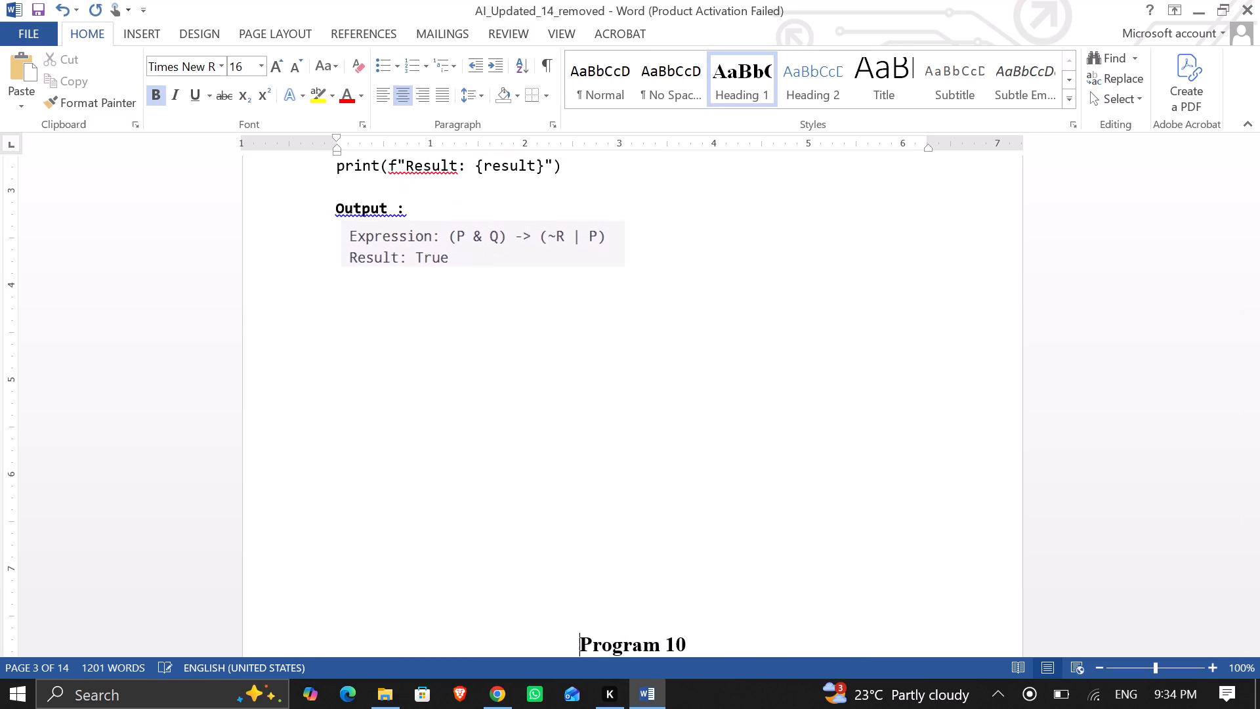
key("Return")
key("Return")
key("Return")
key("Return")
key("Return")
key("Return")
key("Return")
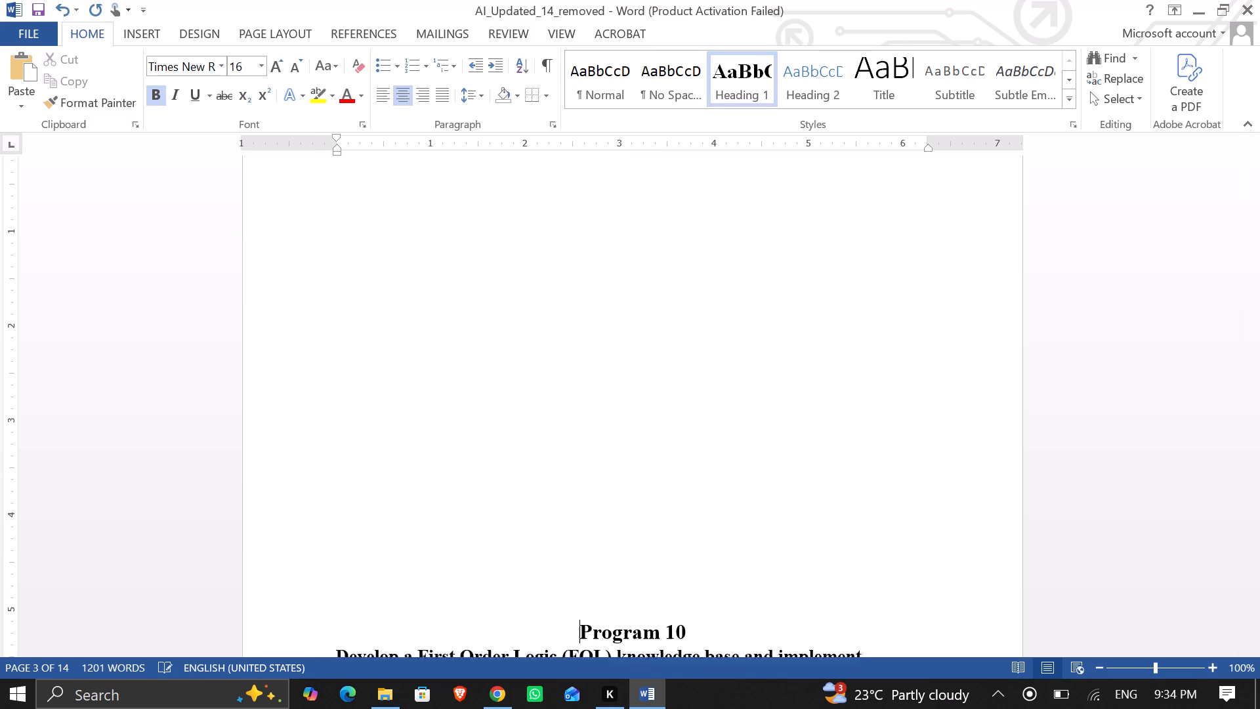
key("Return")
key("Return")
key("Return")
key("Return")
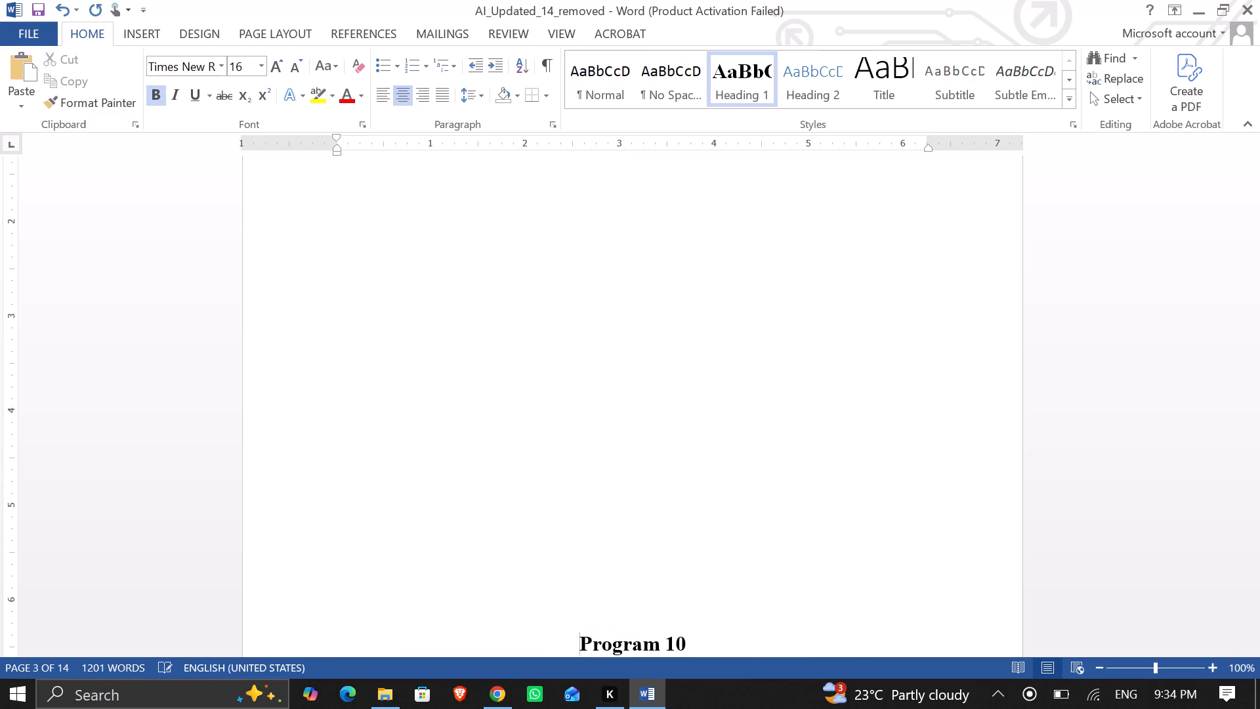
Trim the run of empty lines above the Program 10 heading to adjust where the heading falls.
scroll(552, 418, "up", 4)
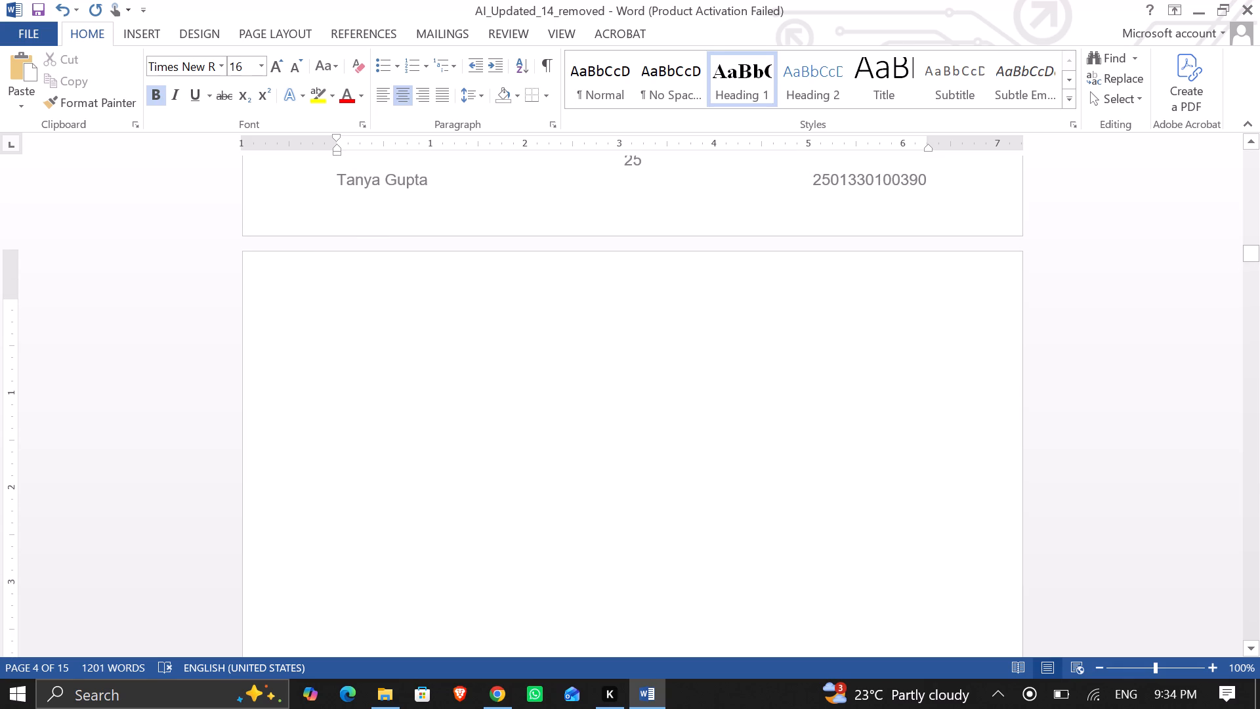
key("BackSpace")
key("BackSpace")
key("BackSpace")
key("BackSpace")
key("BackSpace")
key("BackSpace")
key("BackSpace")
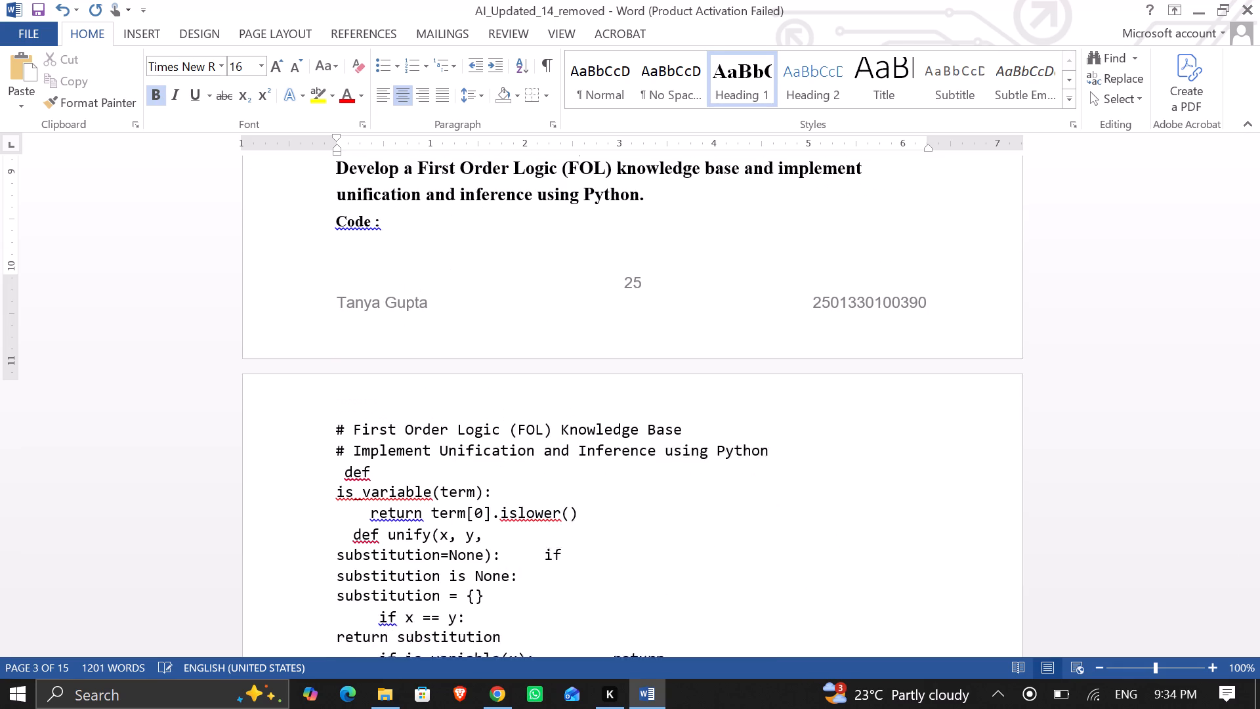
key("Return")
key("Return")
key("Return")
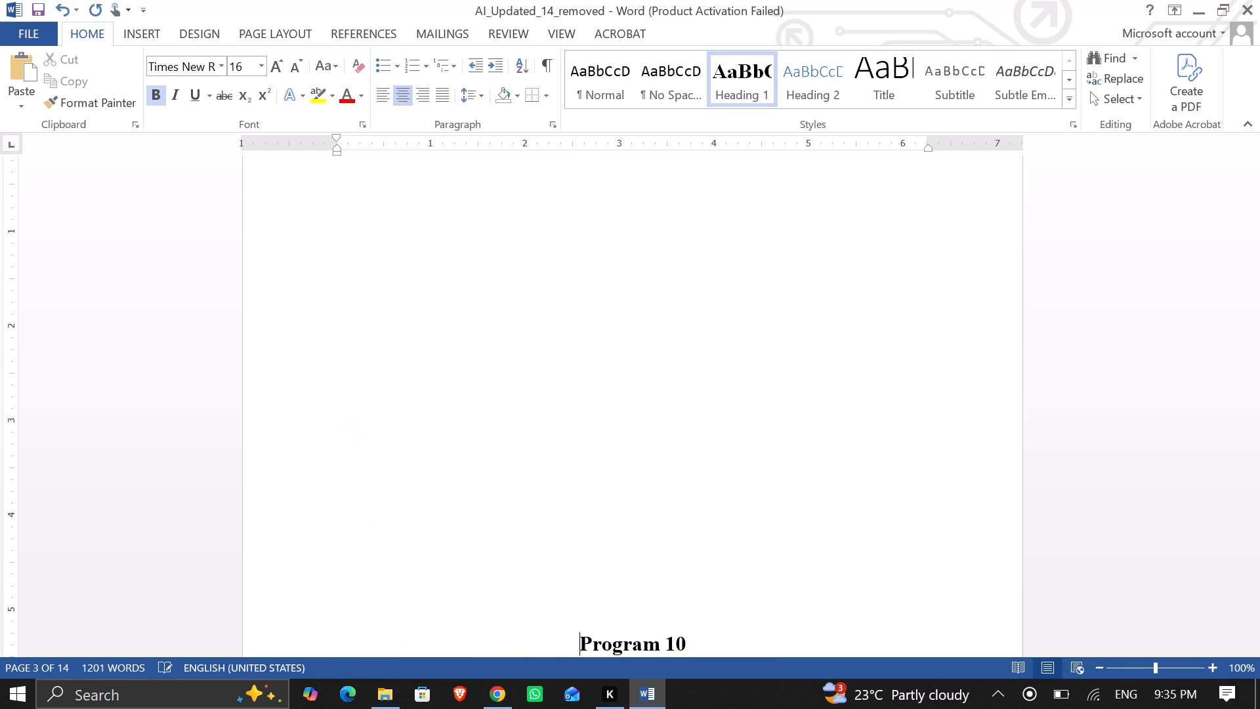
key("BackSpace")
key("BackSpace")
key("Return")
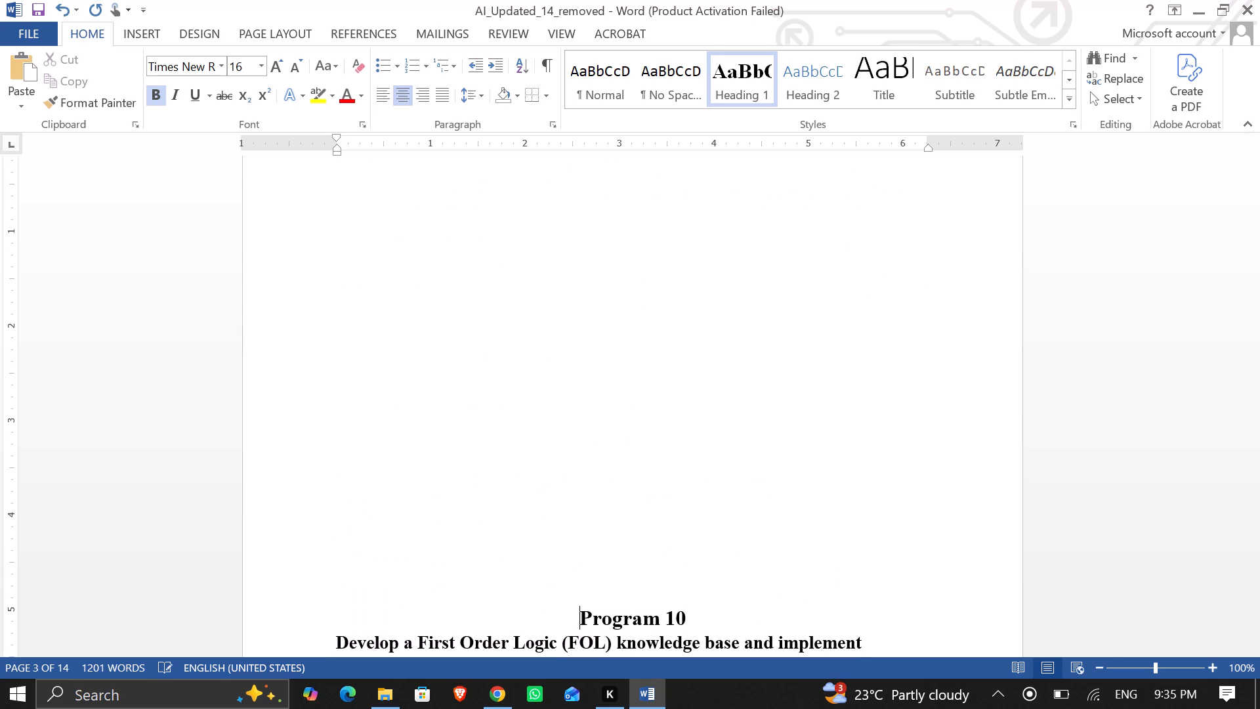
left_click(467, 317)
key("BackSpace")
View the pages side by side at 62% zoom and examine the page breaks from Program 9 through Program 11.
scroll(472, 359, "up", 3)
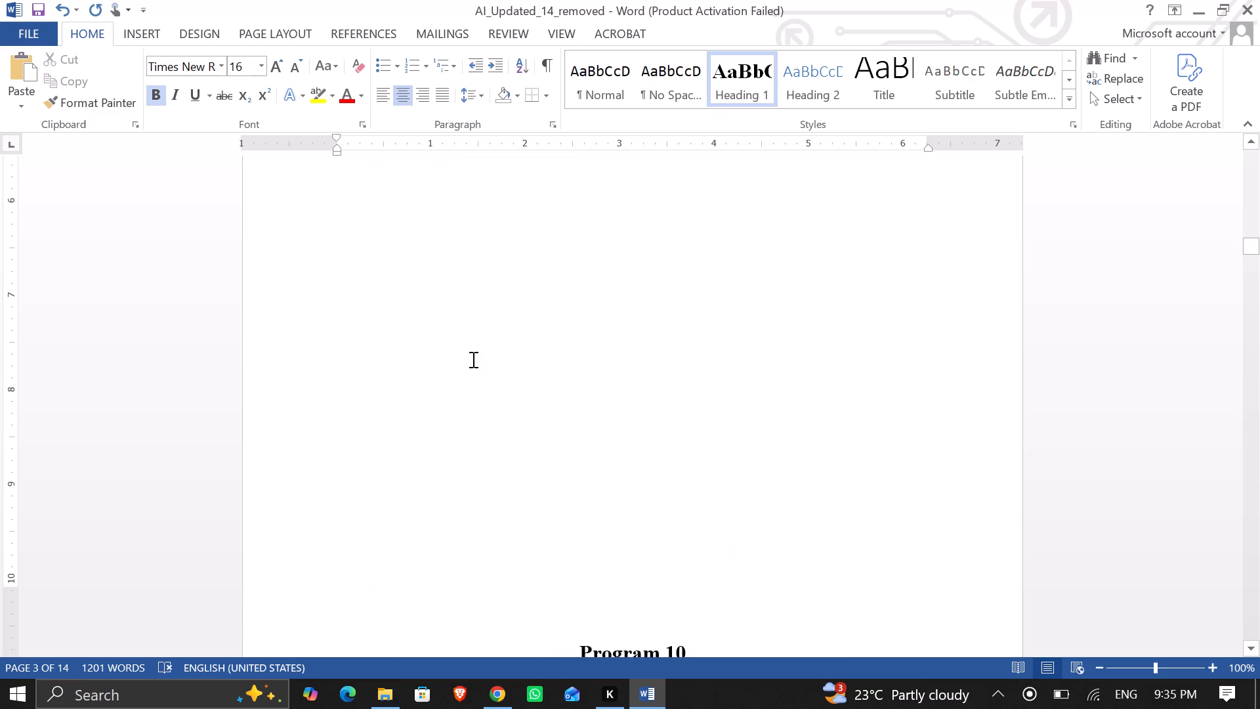
scroll(472, 359, "up", 4)
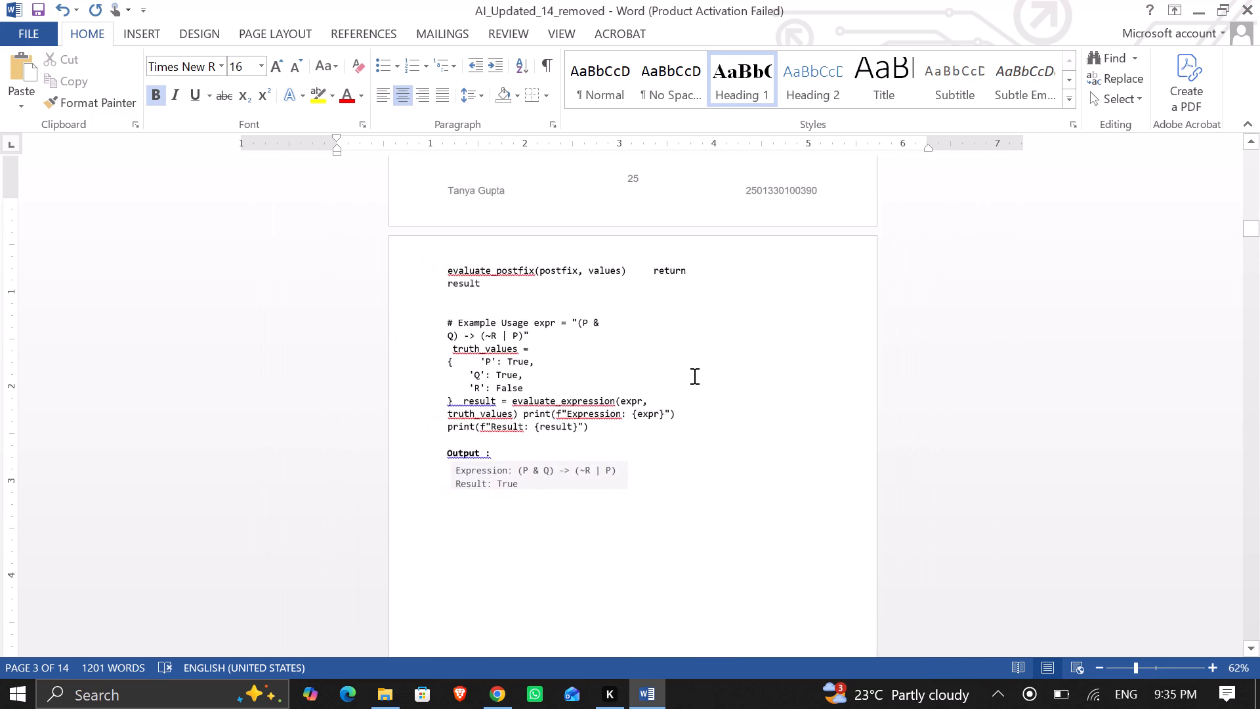
scroll(693, 376, "up", 2)
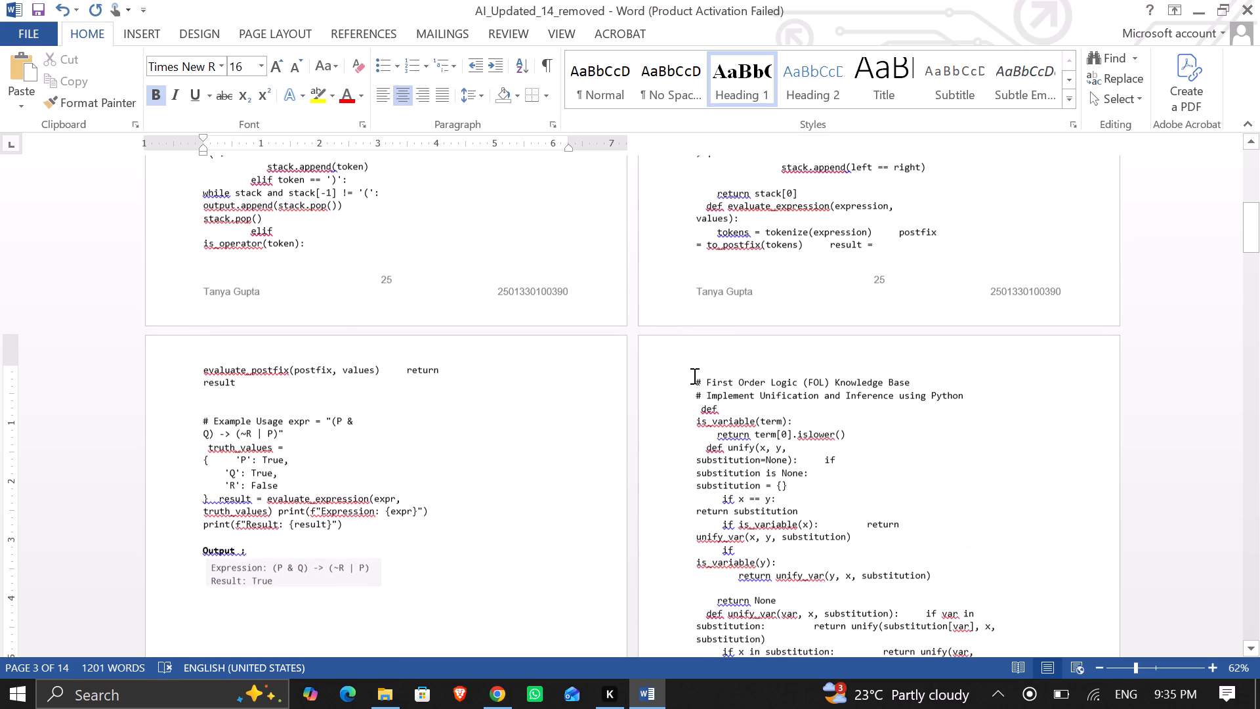
scroll(693, 376, "up", 5)
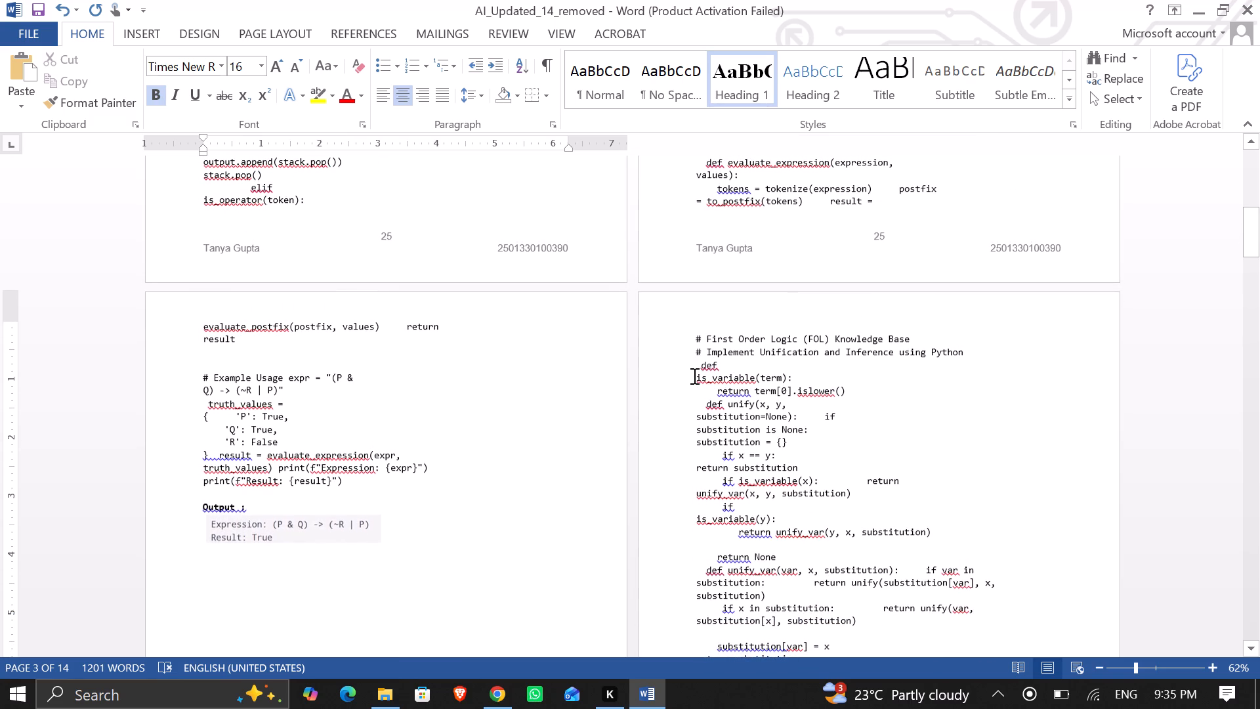
scroll(693, 376, "up", 2)
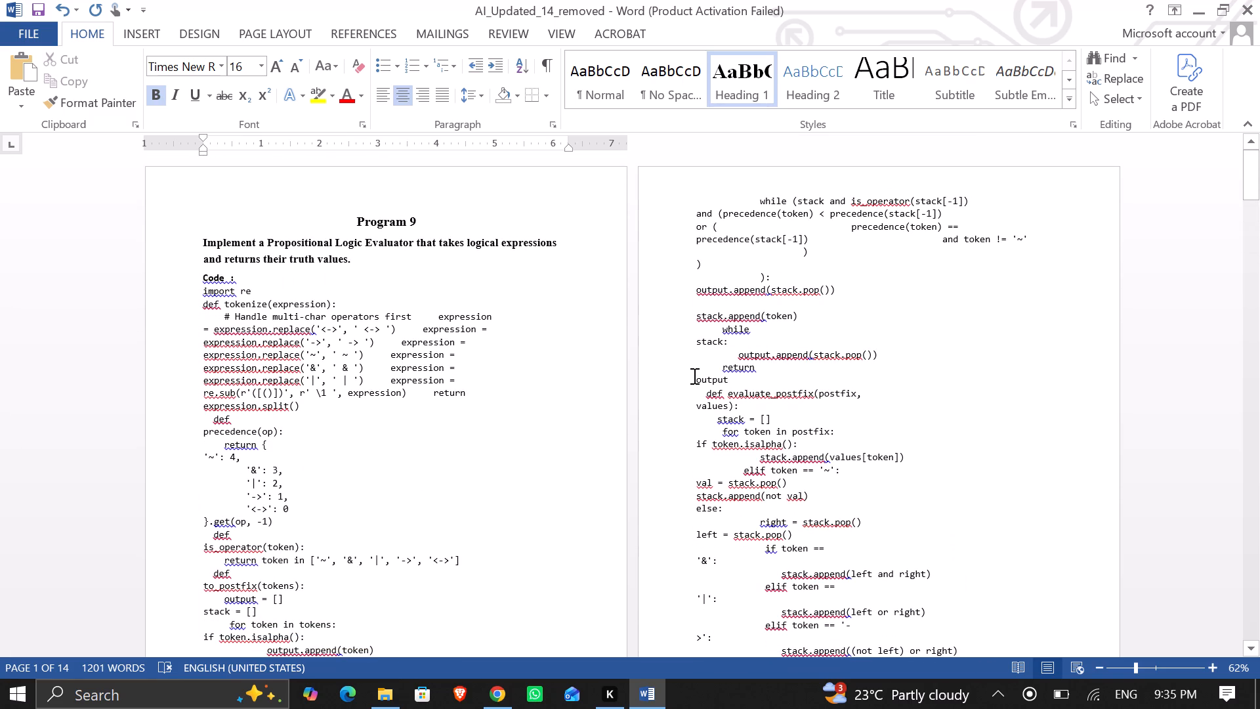
scroll(693, 376, "down", 12)
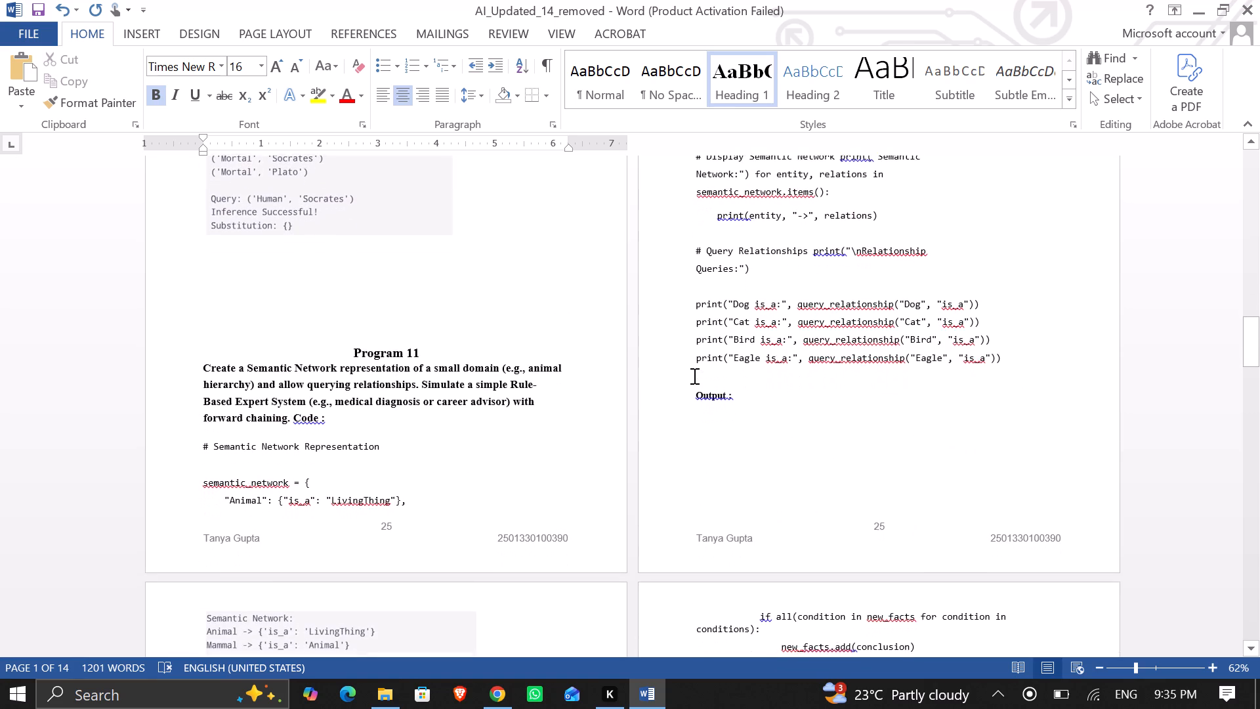
scroll(693, 376, "down", 1)
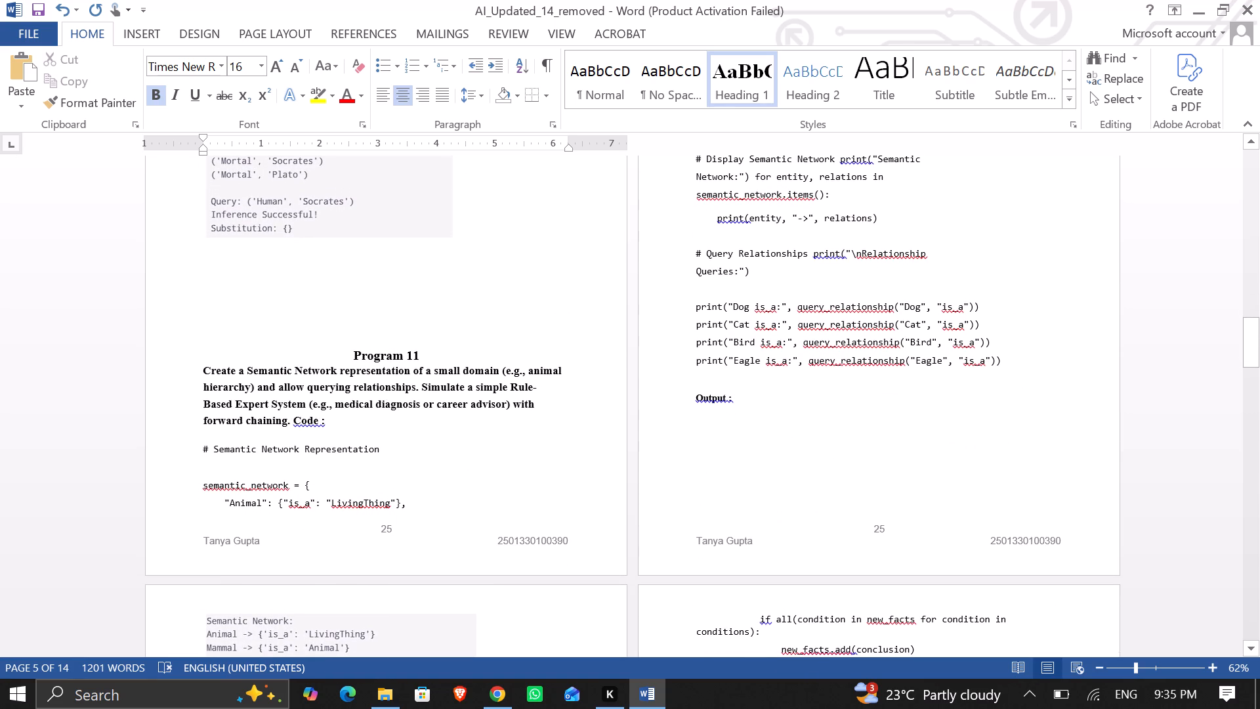
scroll(621, 362, "up", 5)
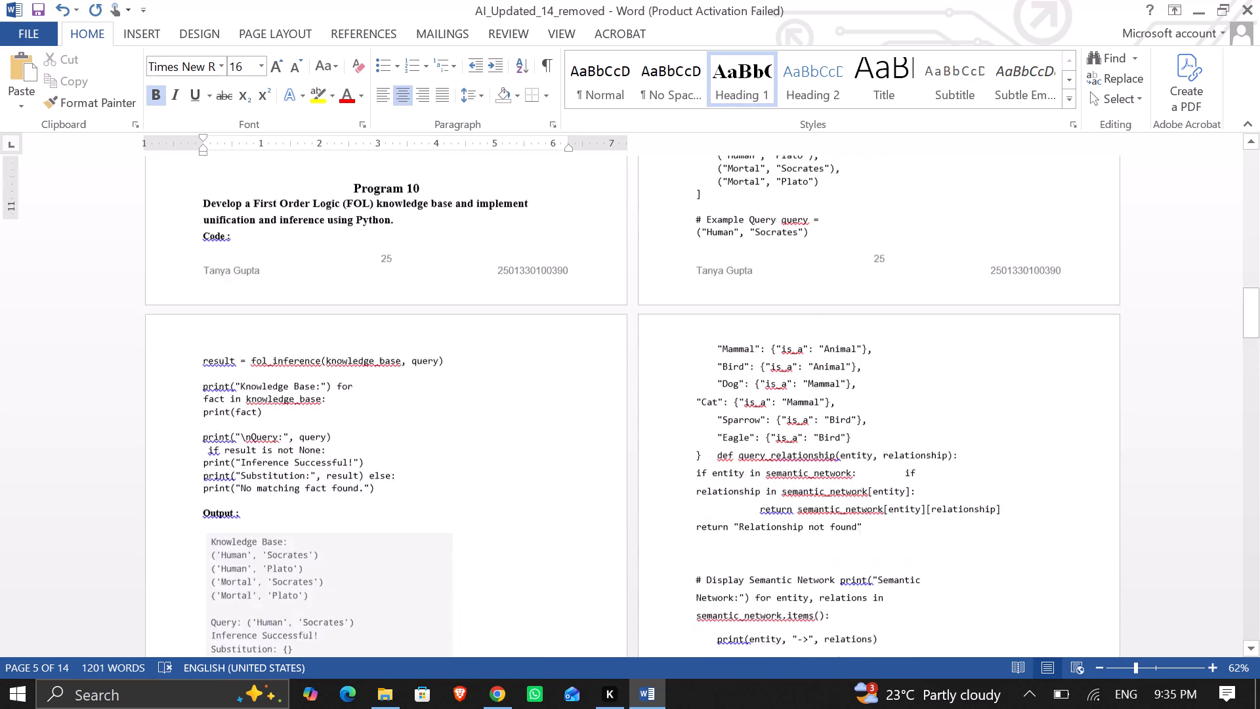
scroll(621, 362, "up", 6)
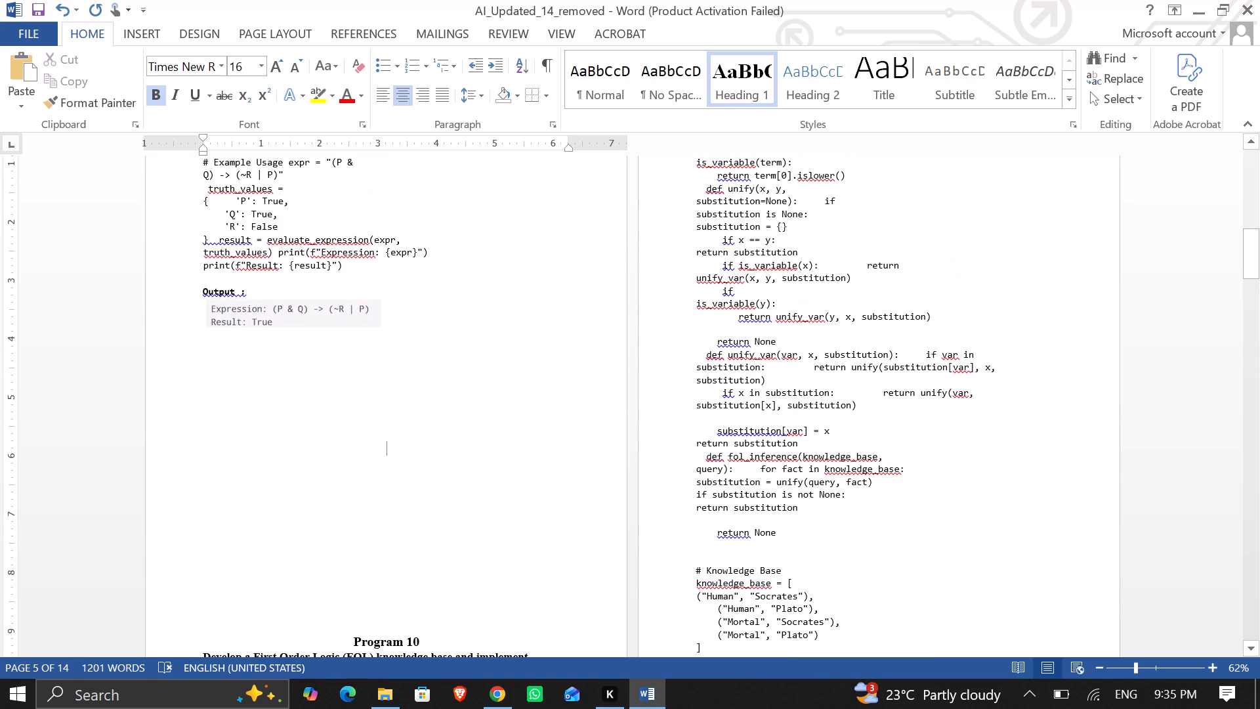
Insert two empty lines in the blank space between the Program 9 output and the Program 10 heading.
key("Return")
key("Return")
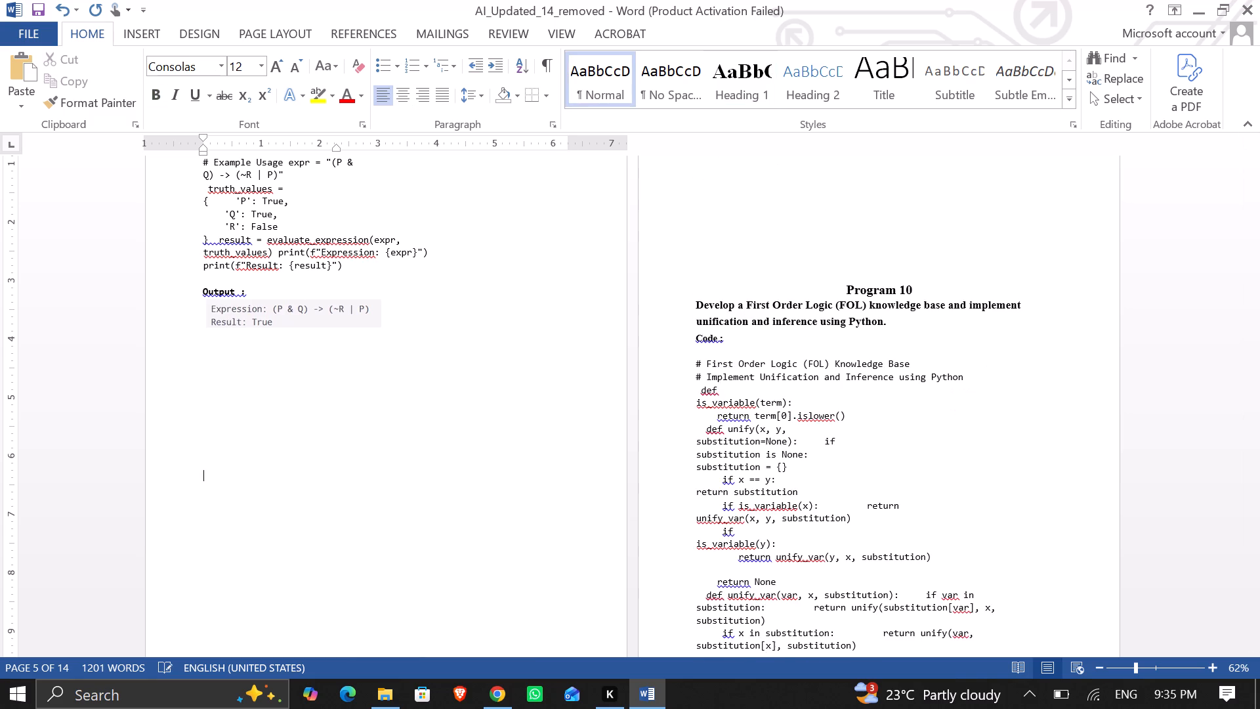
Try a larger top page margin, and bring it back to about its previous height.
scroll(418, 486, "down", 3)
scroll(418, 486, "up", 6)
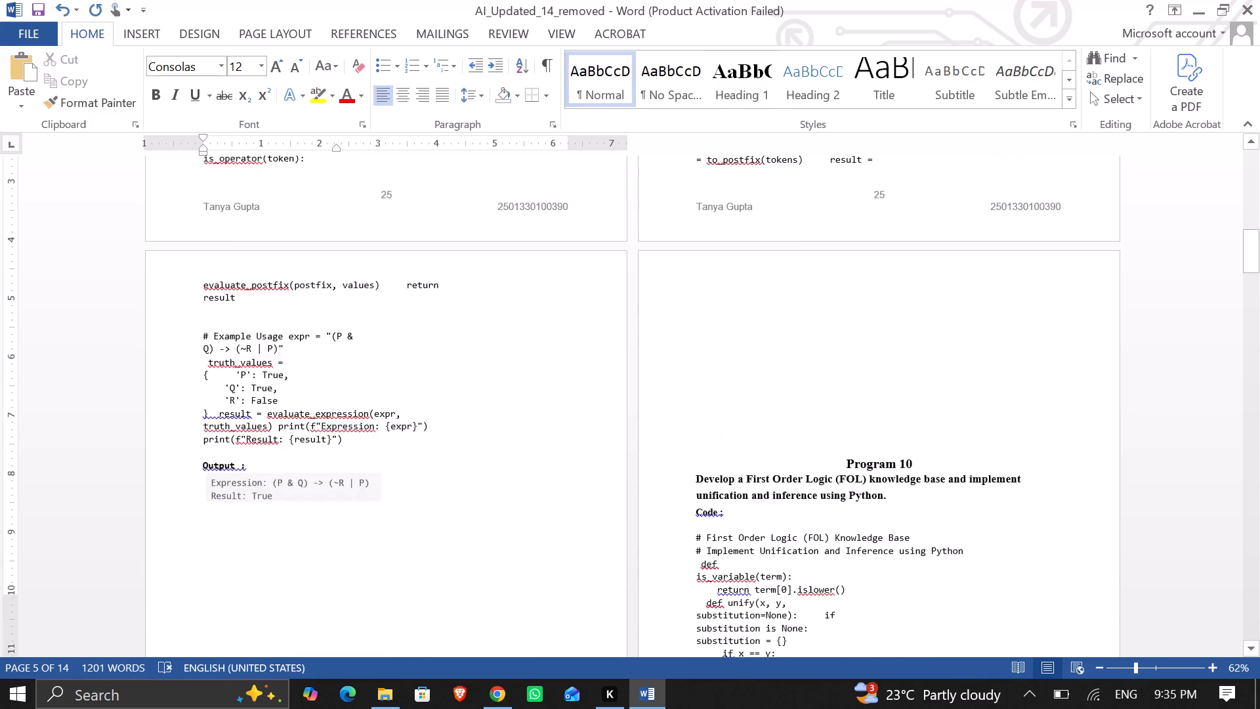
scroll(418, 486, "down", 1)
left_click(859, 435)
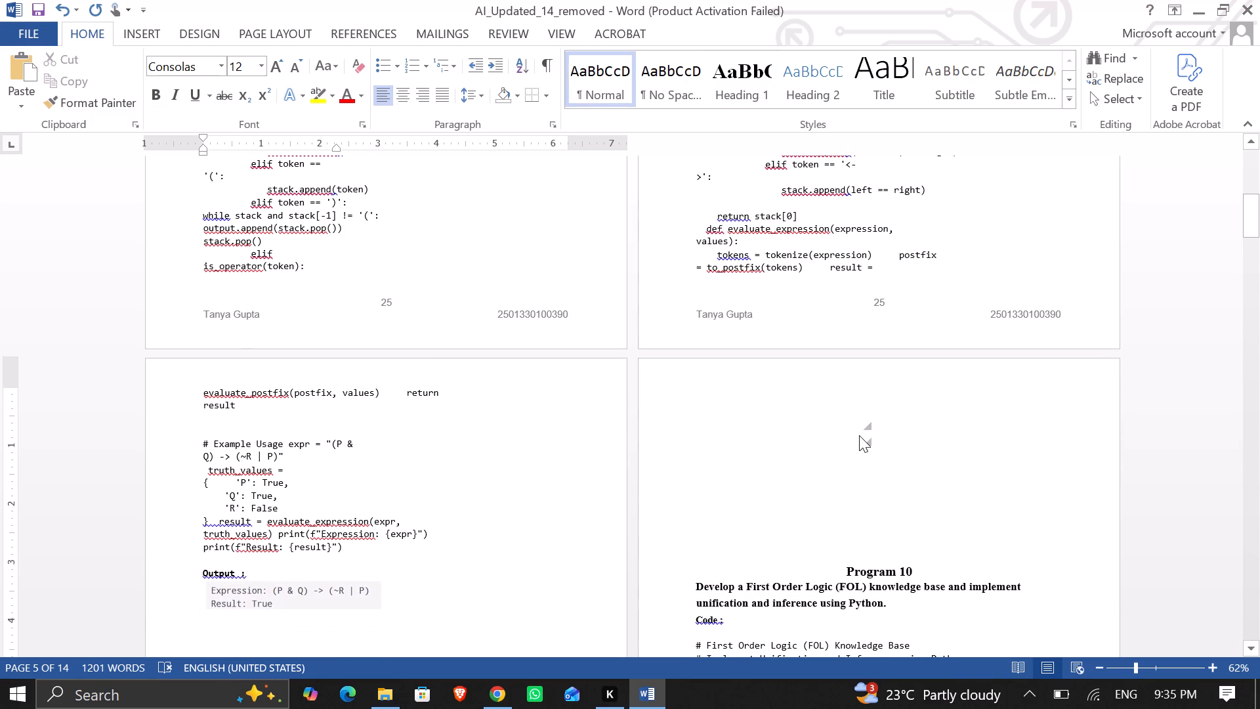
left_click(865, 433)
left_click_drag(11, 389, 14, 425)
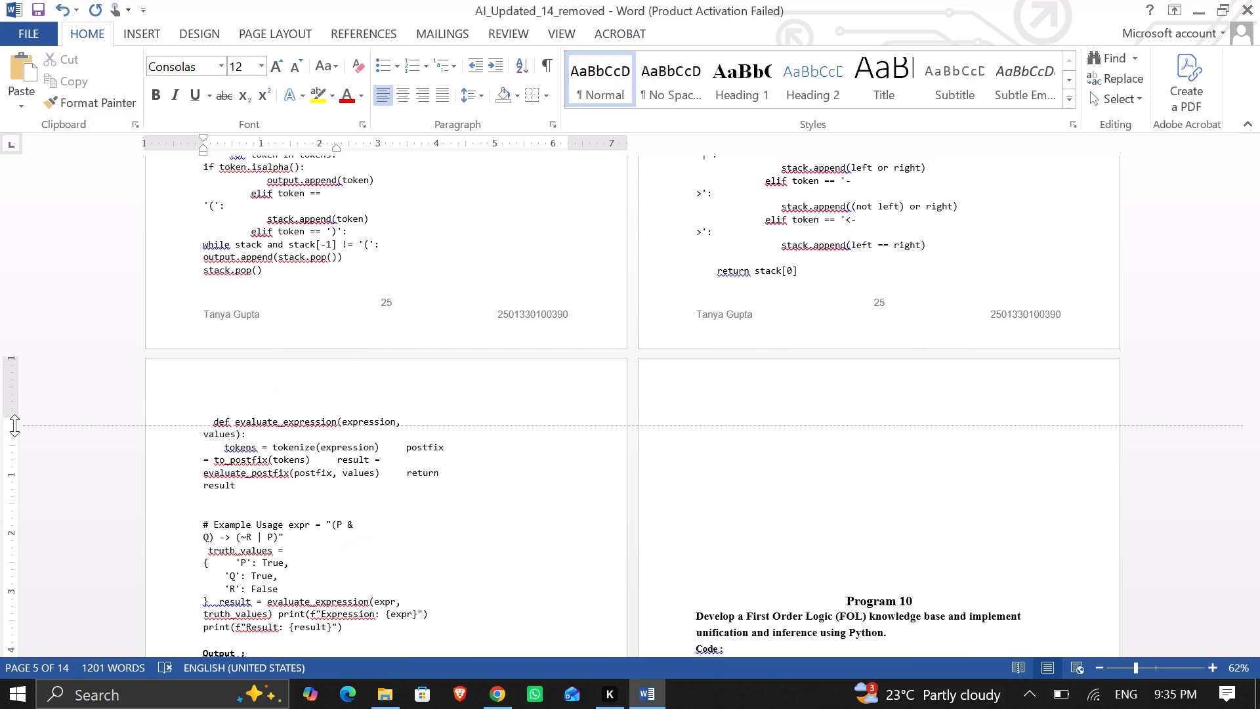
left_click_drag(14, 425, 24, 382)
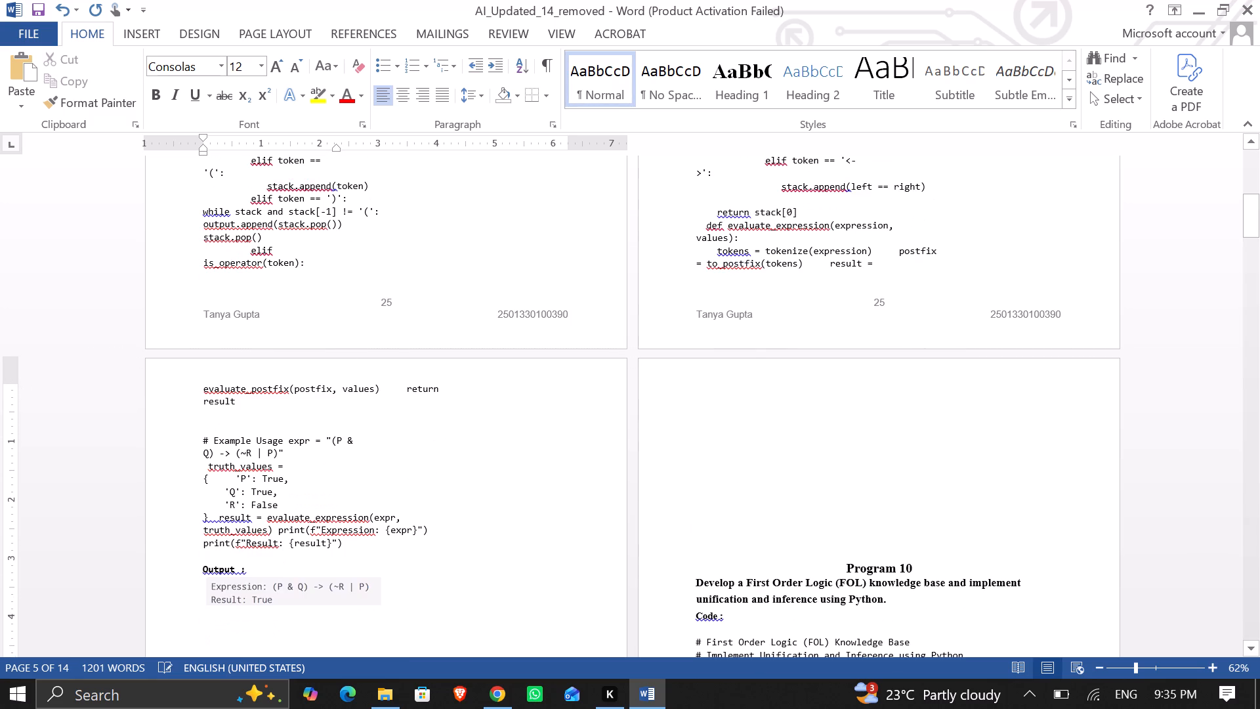
Remove the empty lines directly above the Program 10 heading and insert three empty lines so the heading starts the next page.
left_click(844, 555)
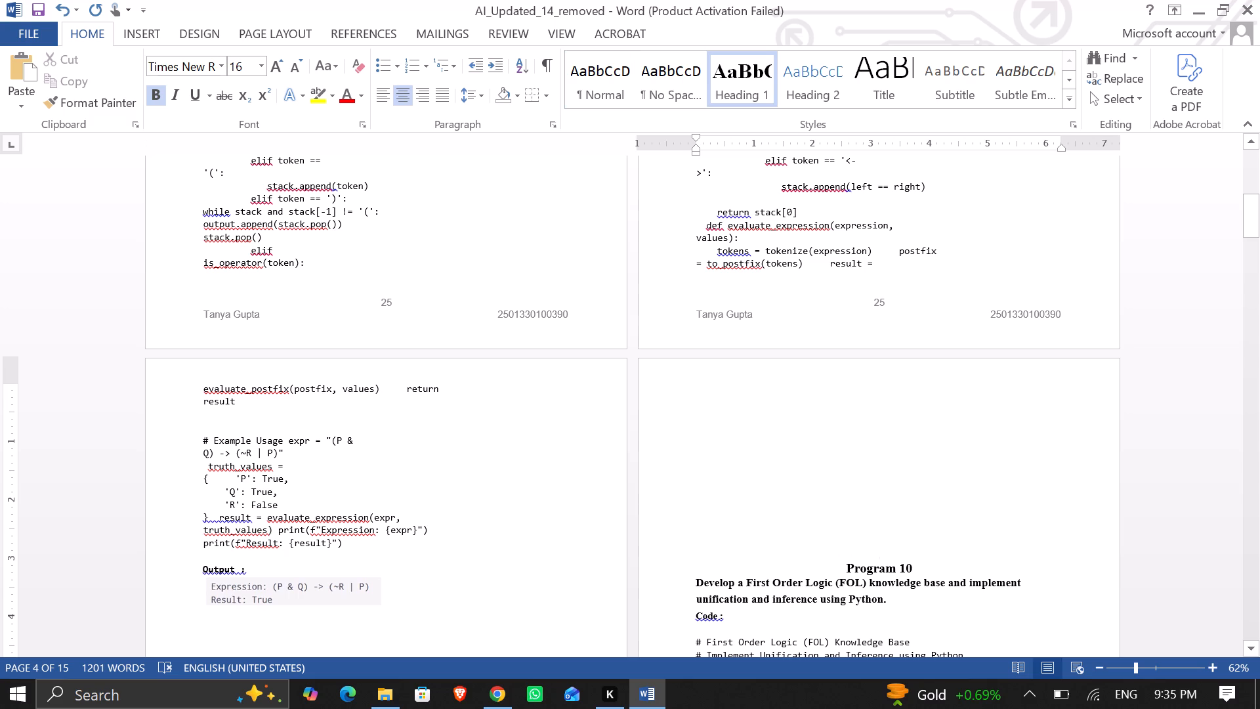
key("BackSpace")
key("BackSpace")
scroll(844, 555, "up", 1)
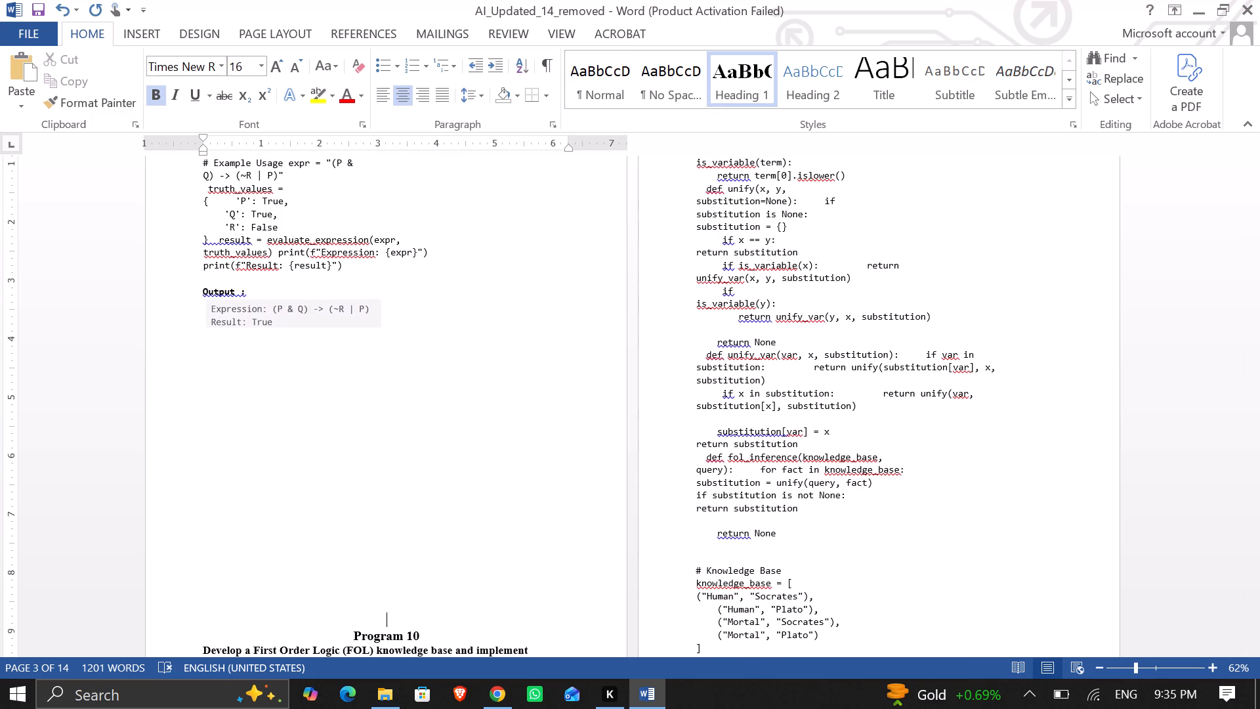
scroll(844, 555, "up", 1)
key("Return")
key("Return")
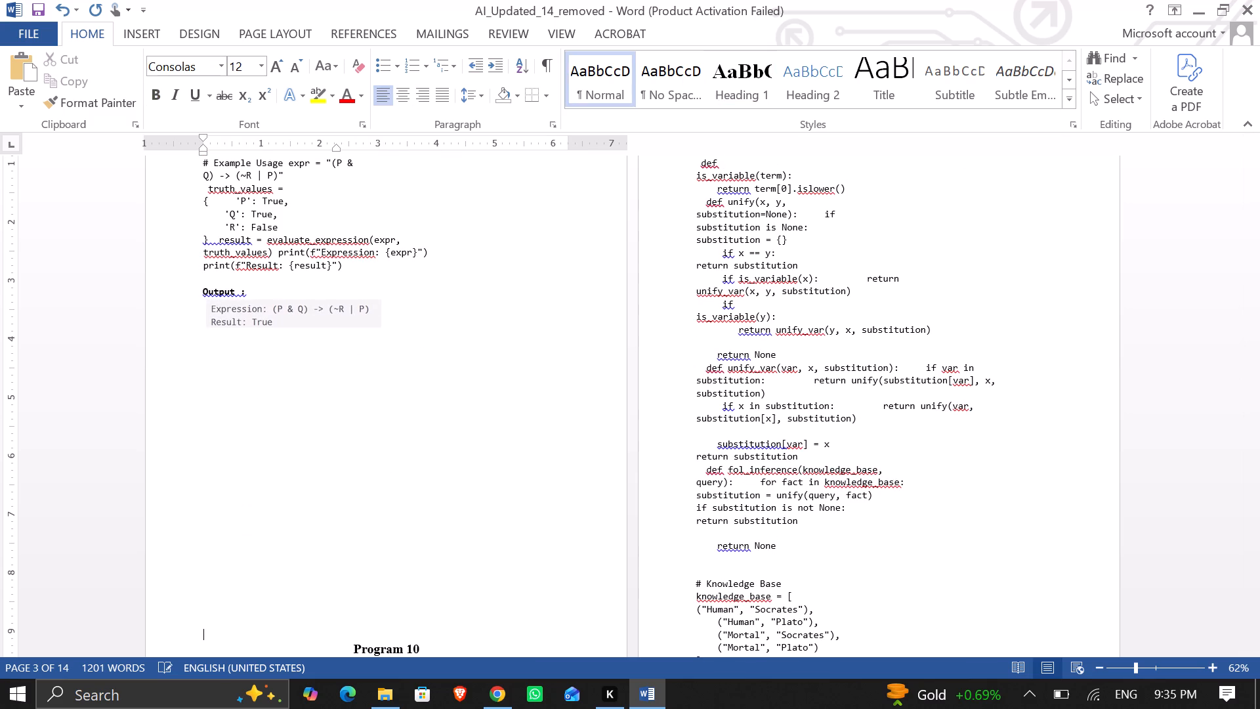
key("Return")
Insert one empty line directly above the Program 10 heading at the top of its page.
scroll(736, 533, "up", 1)
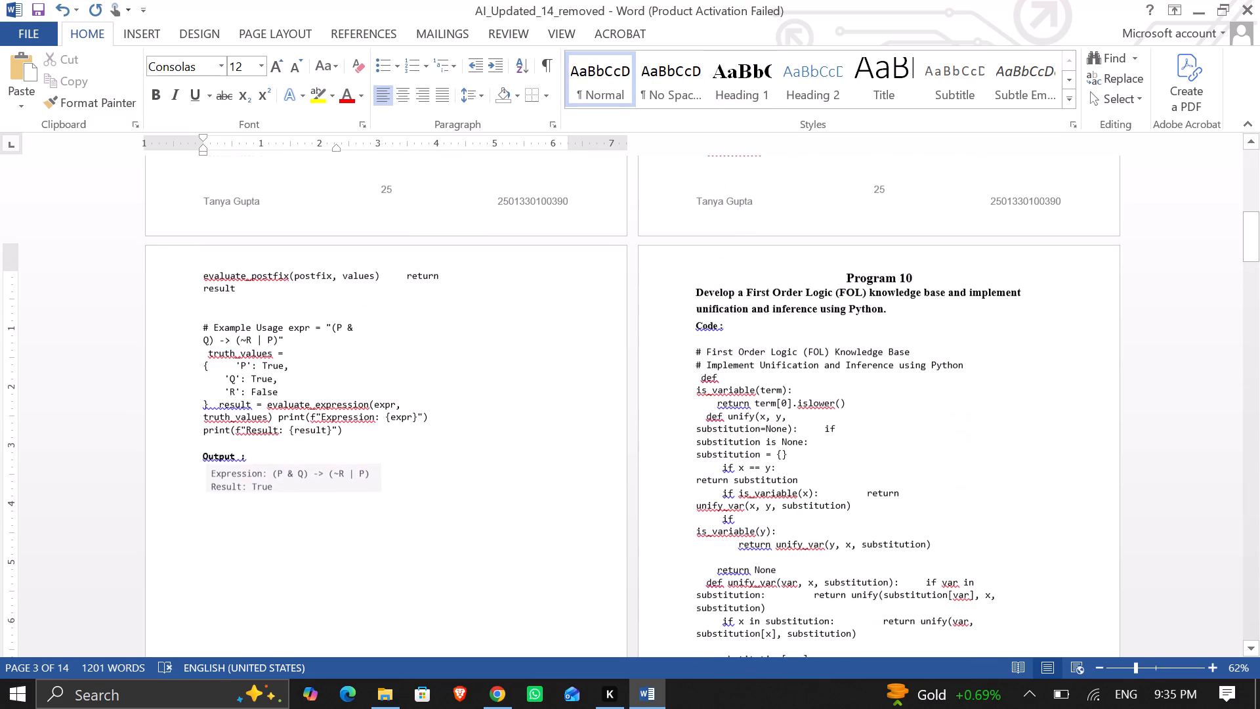
scroll(736, 533, "up", 1)
scroll(881, 279, "up", 2)
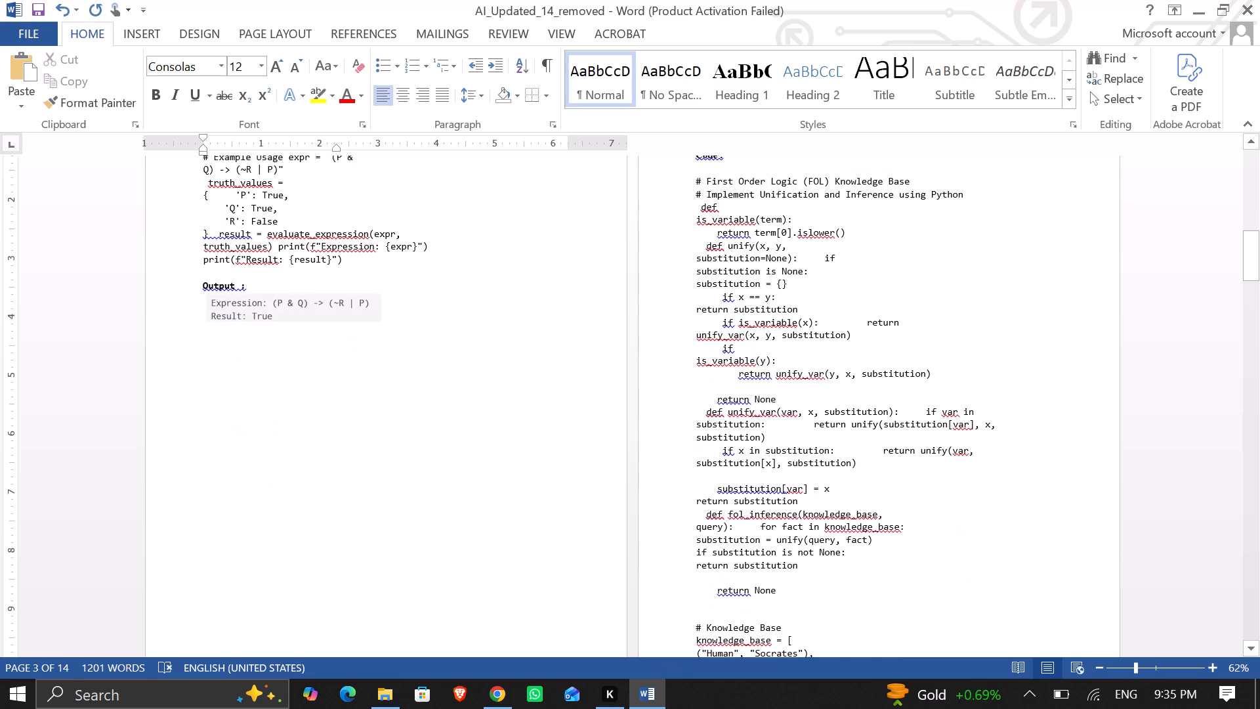
scroll(881, 279, "up", 7)
scroll(881, 279, "down", 6)
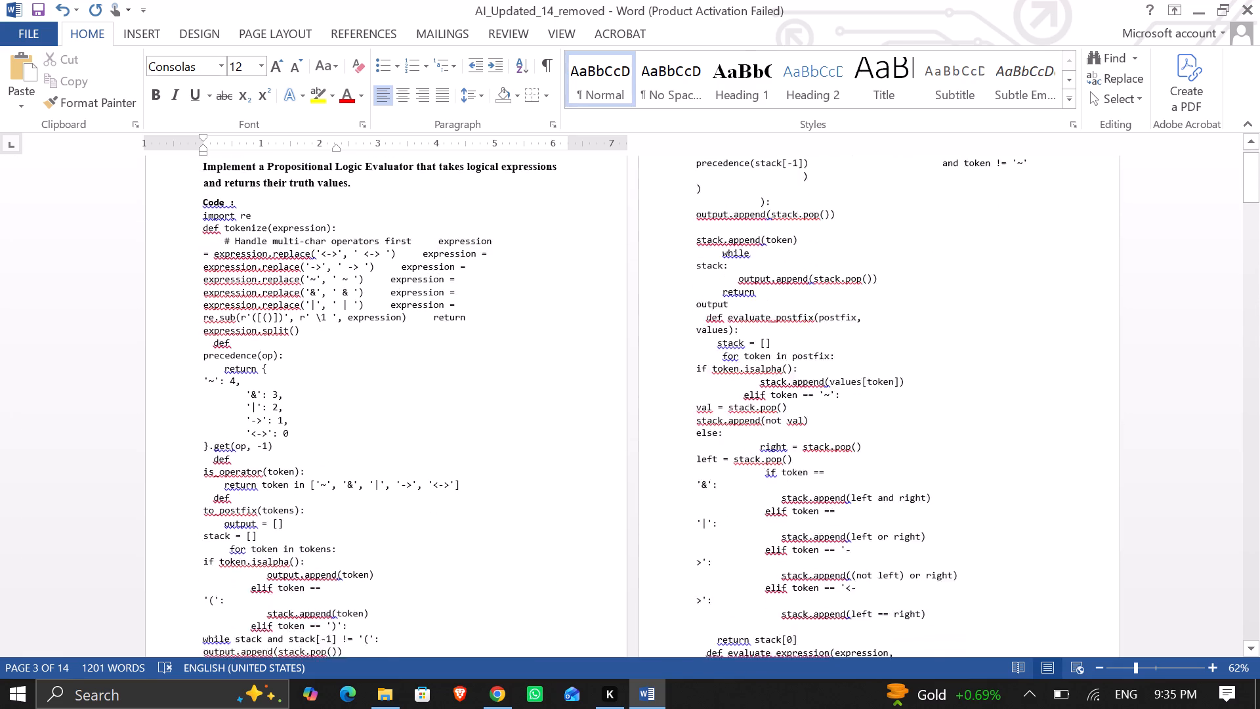
scroll(881, 279, "down", 1)
scroll(881, 279, "up", 2)
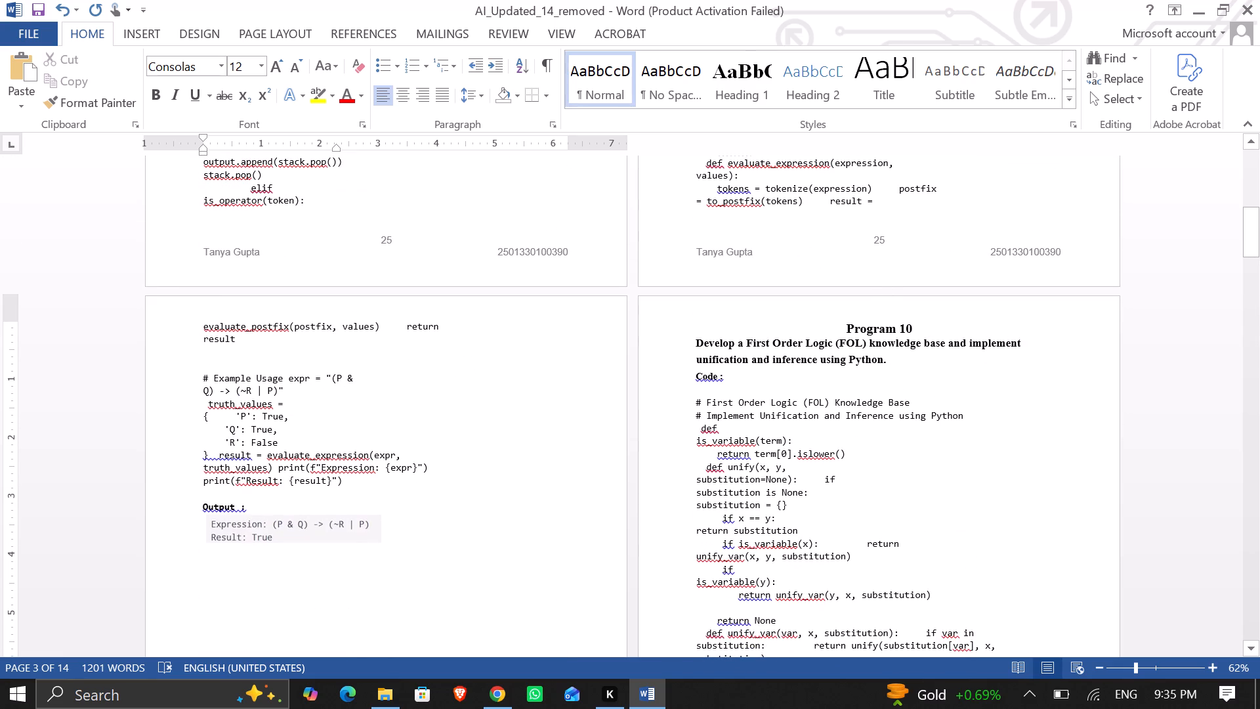
left_click(879, 303)
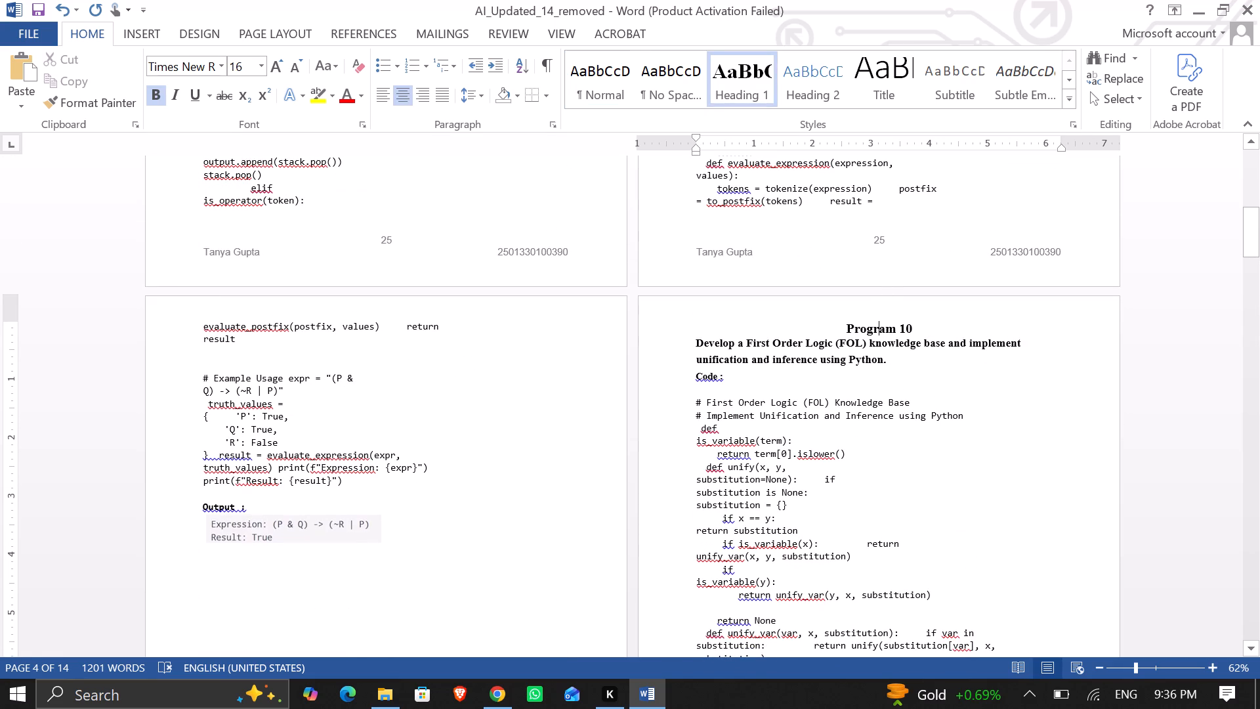
left_click(847, 320)
key("Return")
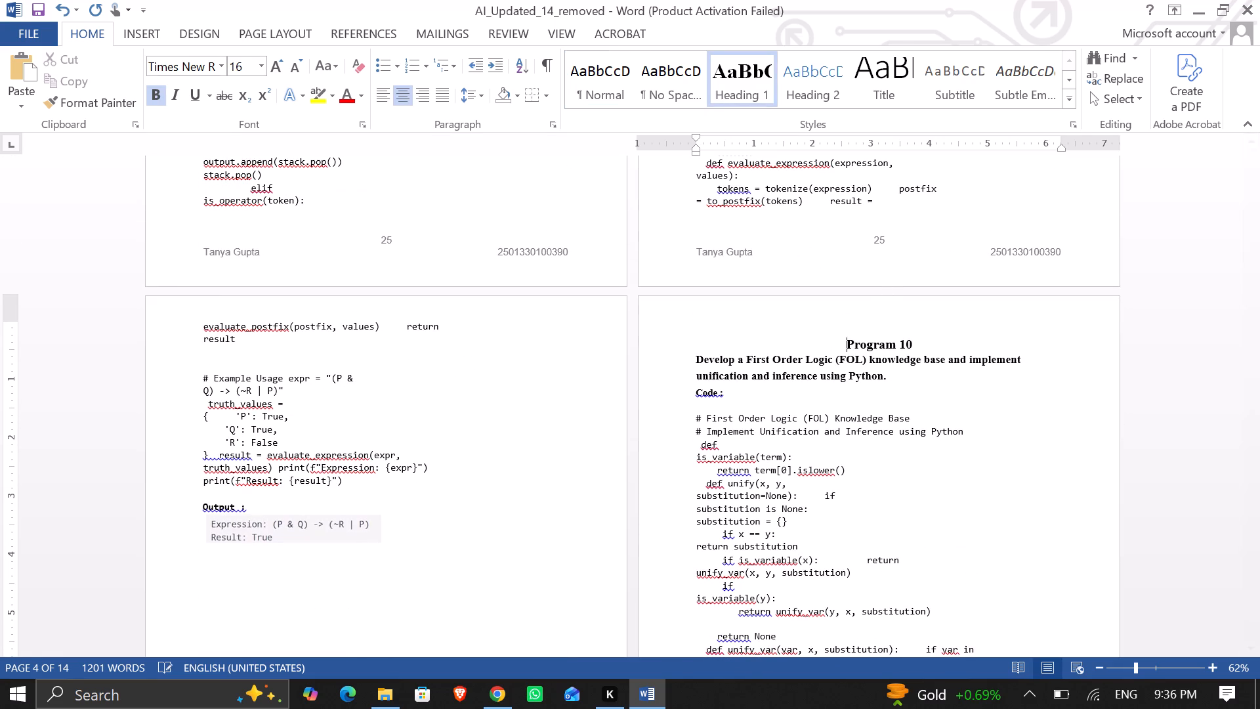
Examine the page layout and breaks from Program 9 through the Program 11 code and output.
scroll(847, 320, "down", 4)
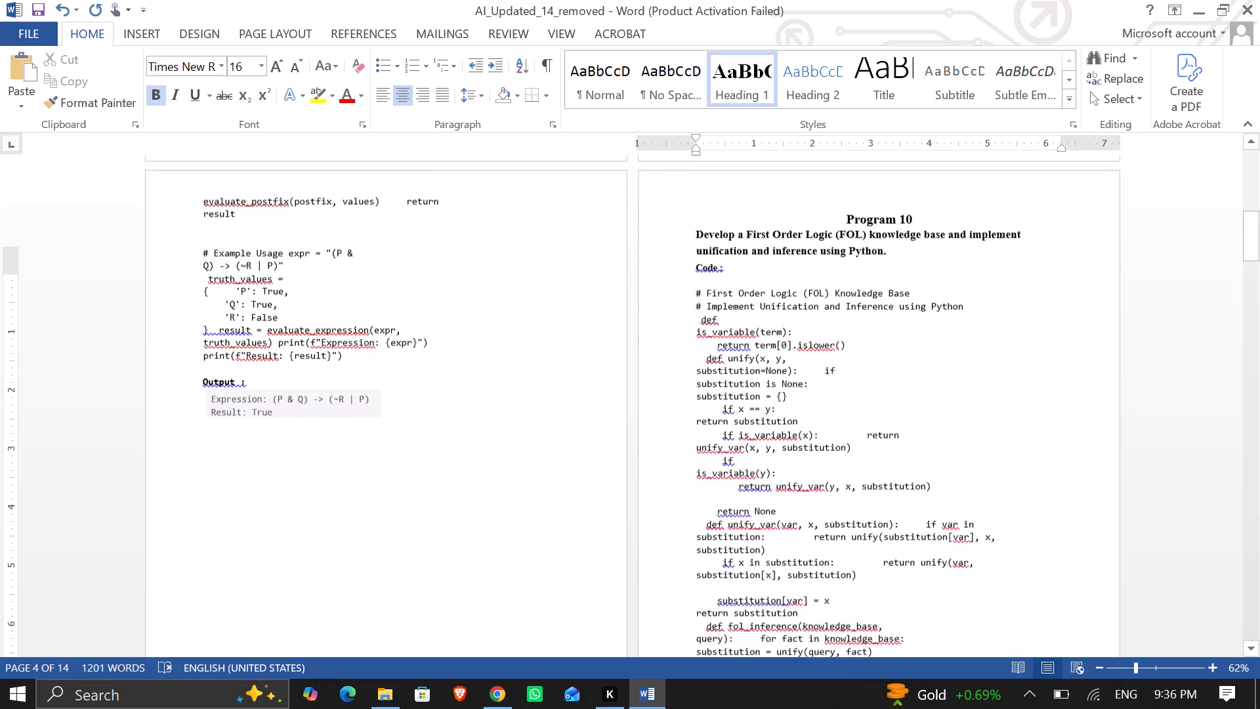
scroll(847, 320, "down", 5)
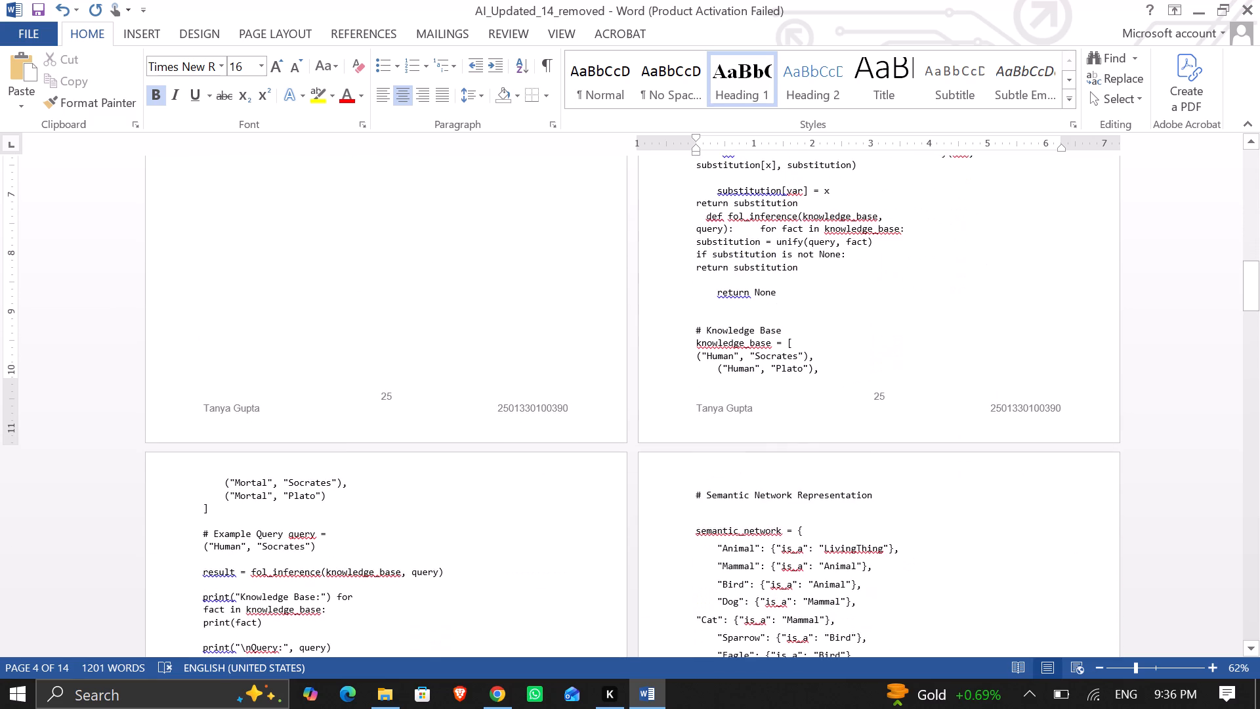
scroll(847, 320, "down", 2)
scroll(847, 380, "up", 5)
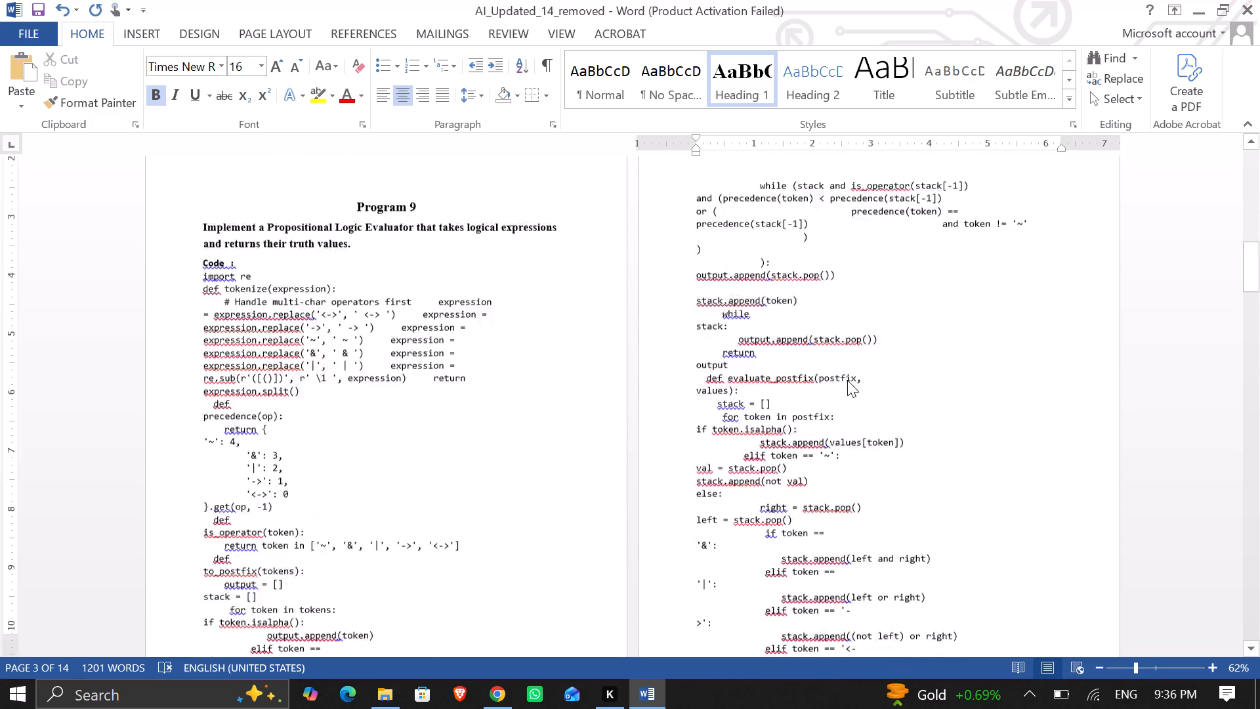
scroll(847, 380, "down", 4)
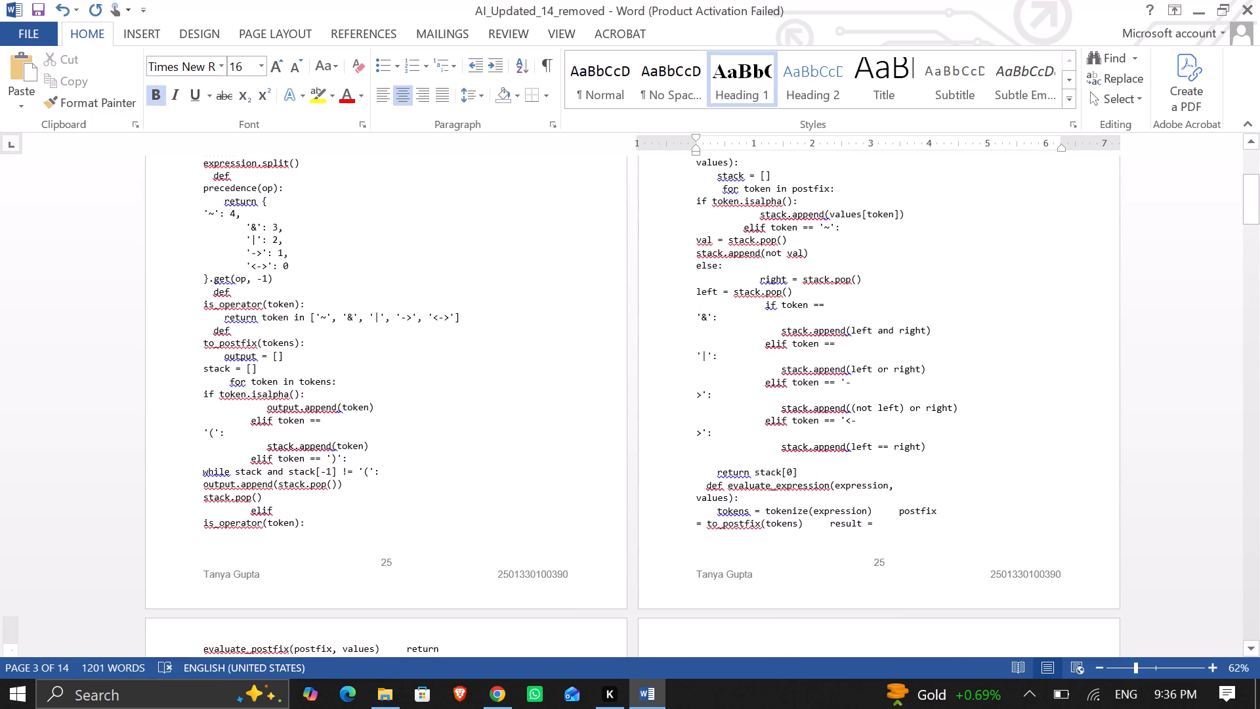
scroll(847, 380, "down", 10)
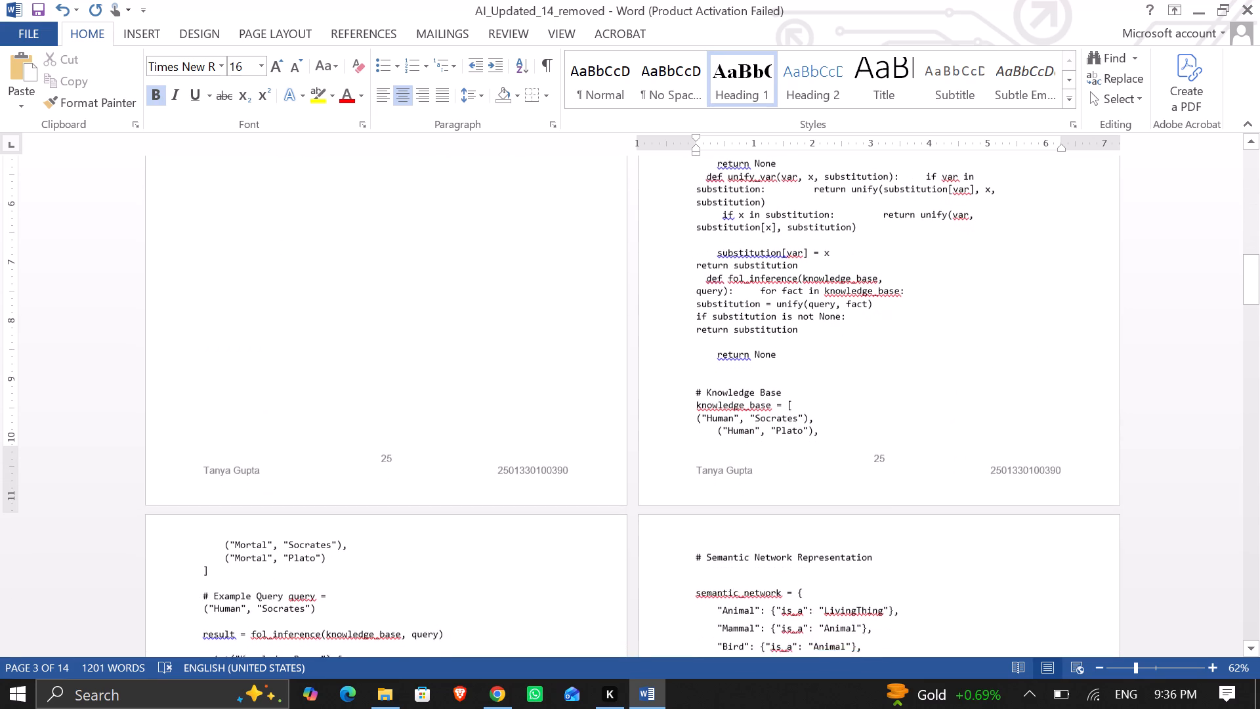
scroll(847, 380, "down", 4)
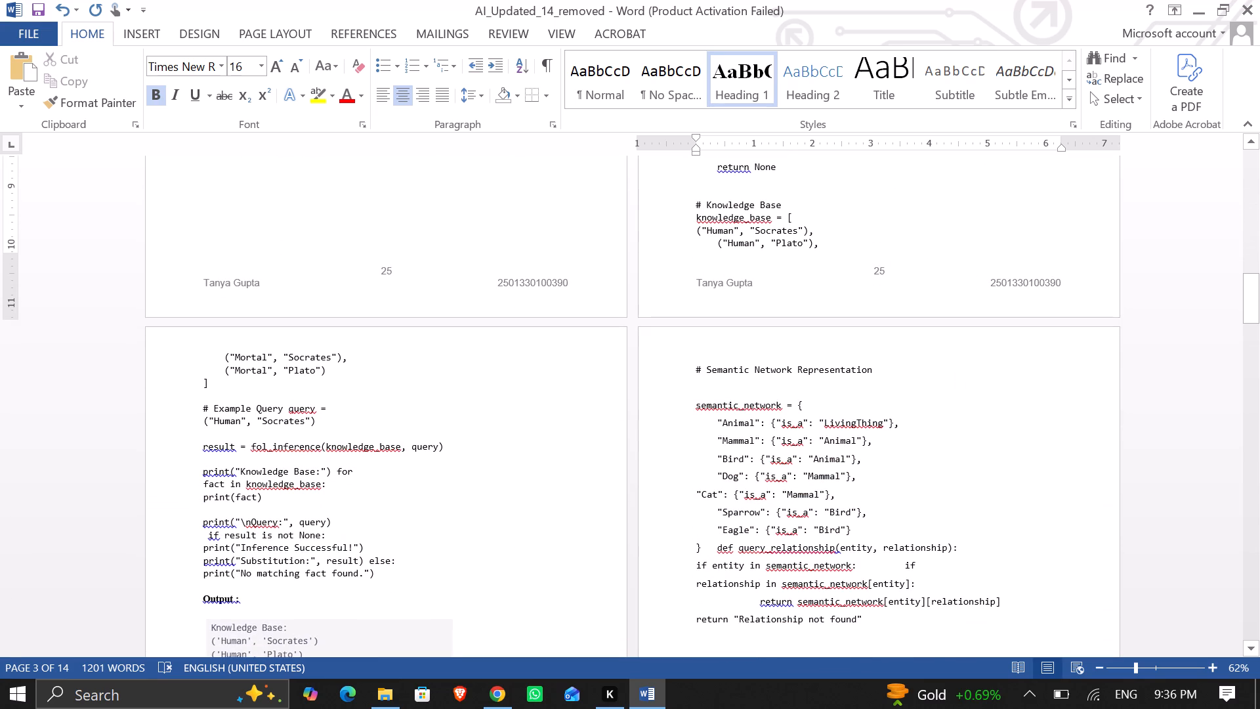
scroll(847, 380, "down", 6)
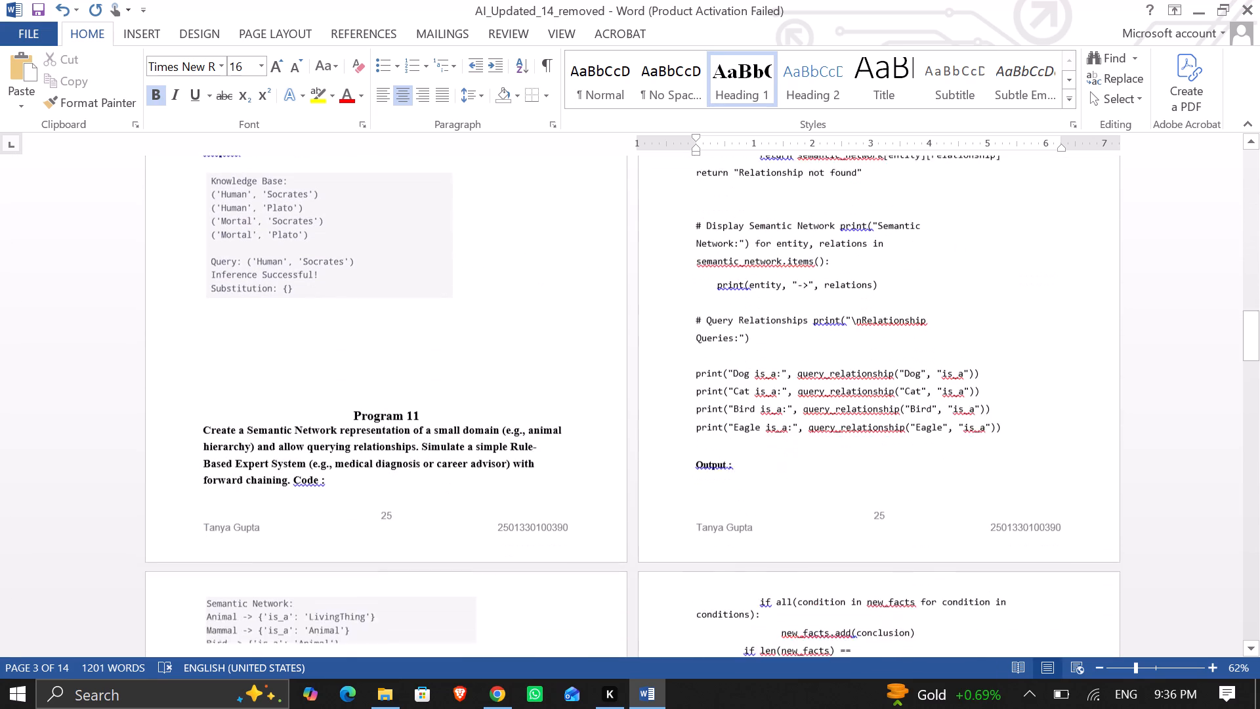
scroll(847, 380, "down", 3)
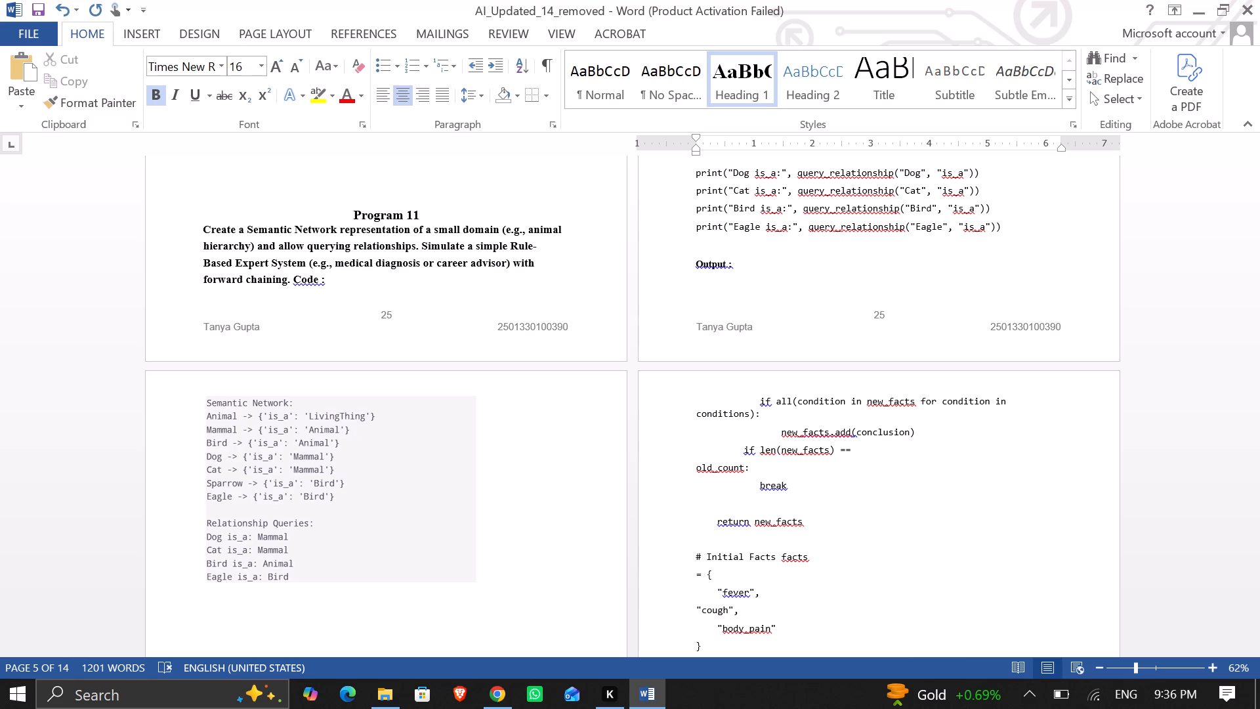
Insert four empty lines between the Program 10 output and the Program 11 heading to push the heading onto the next page.
left_click(434, 182)
key("Return")
key("Return")
key("Return")
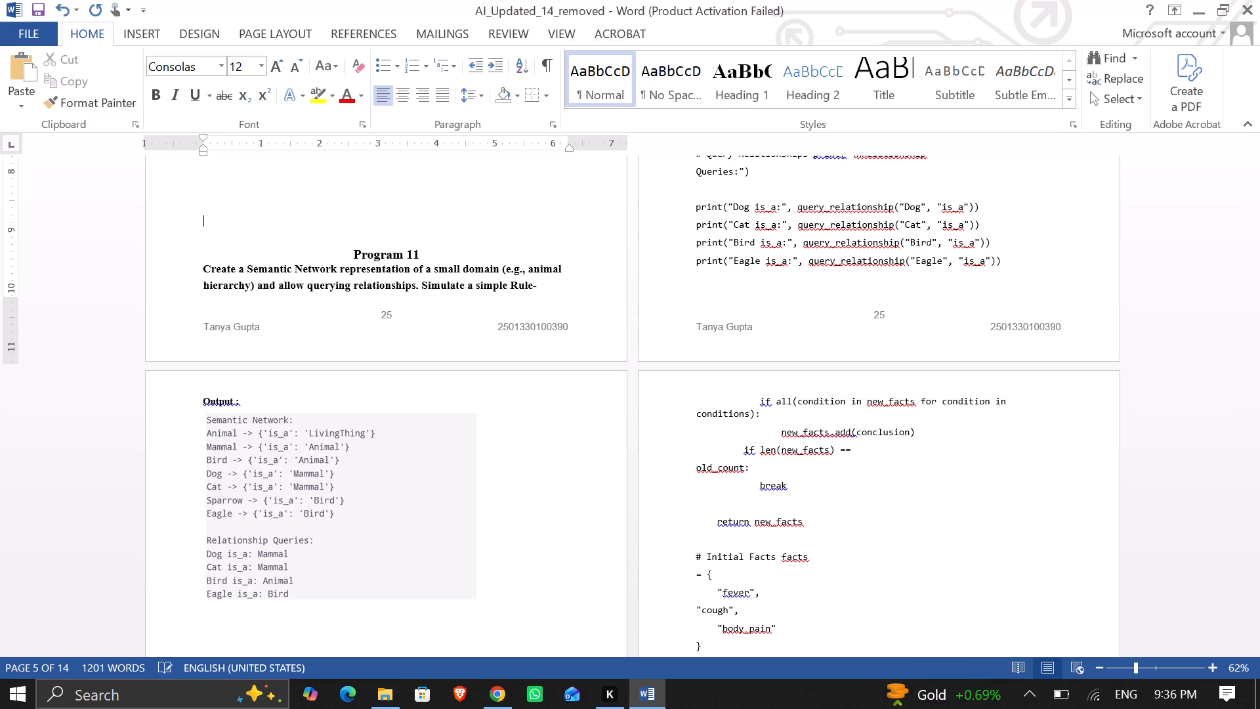
key("Return")
Insert one empty line directly above the Program 11 heading at the top of its page.
scroll(434, 182, "up", 6)
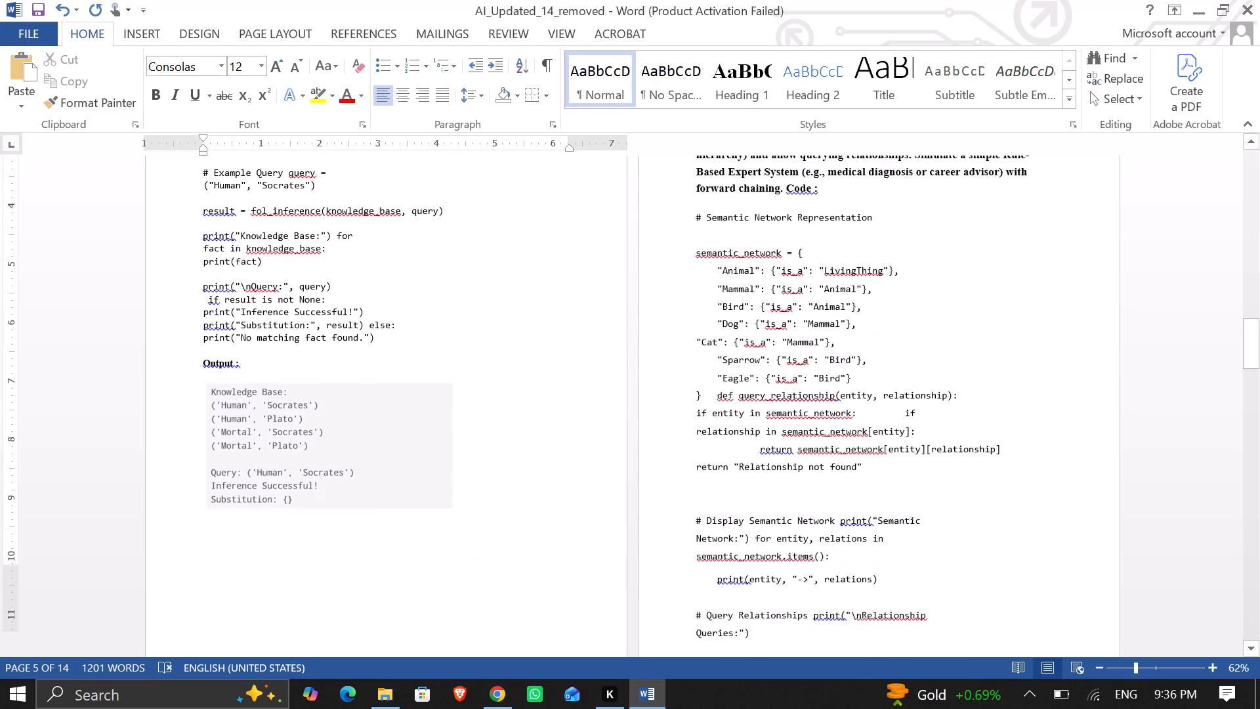
scroll(434, 182, "up", 1)
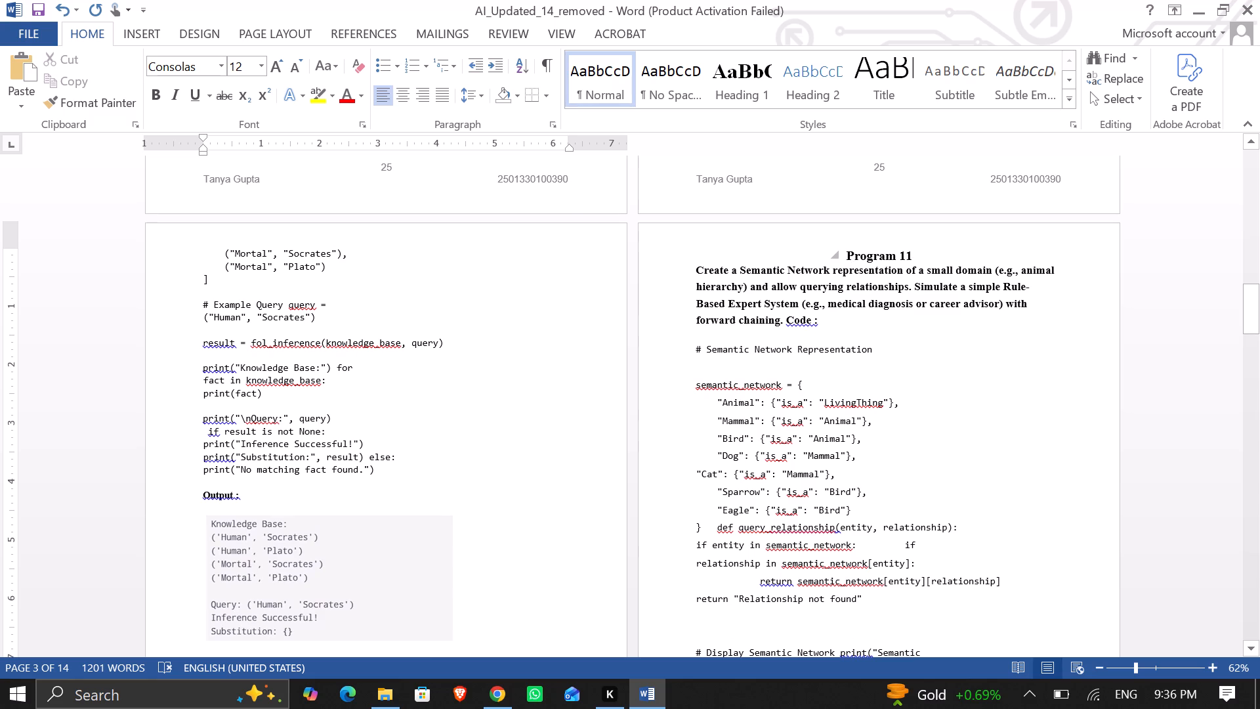
left_click(846, 256)
key("Return")
Examine the page breaks from the Program 10 code through the rule-based expert system code and its output.
scroll(846, 256, "down", 2)
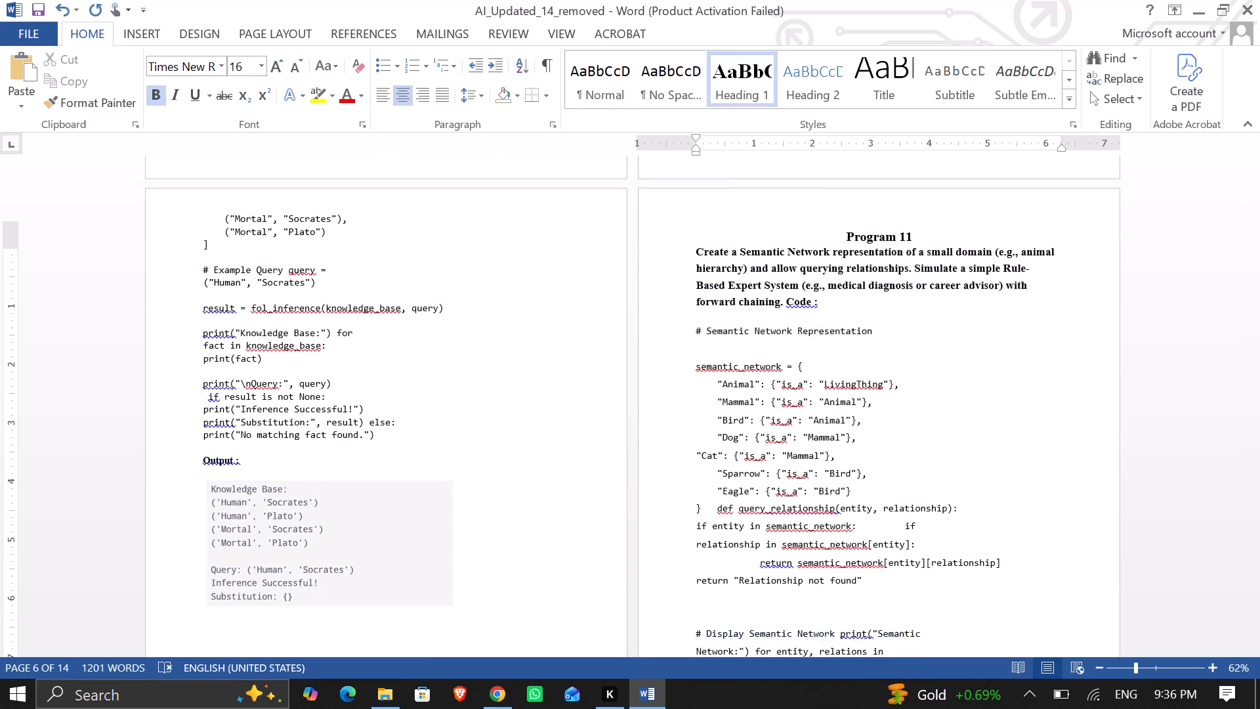
scroll(846, 256, "down", 10)
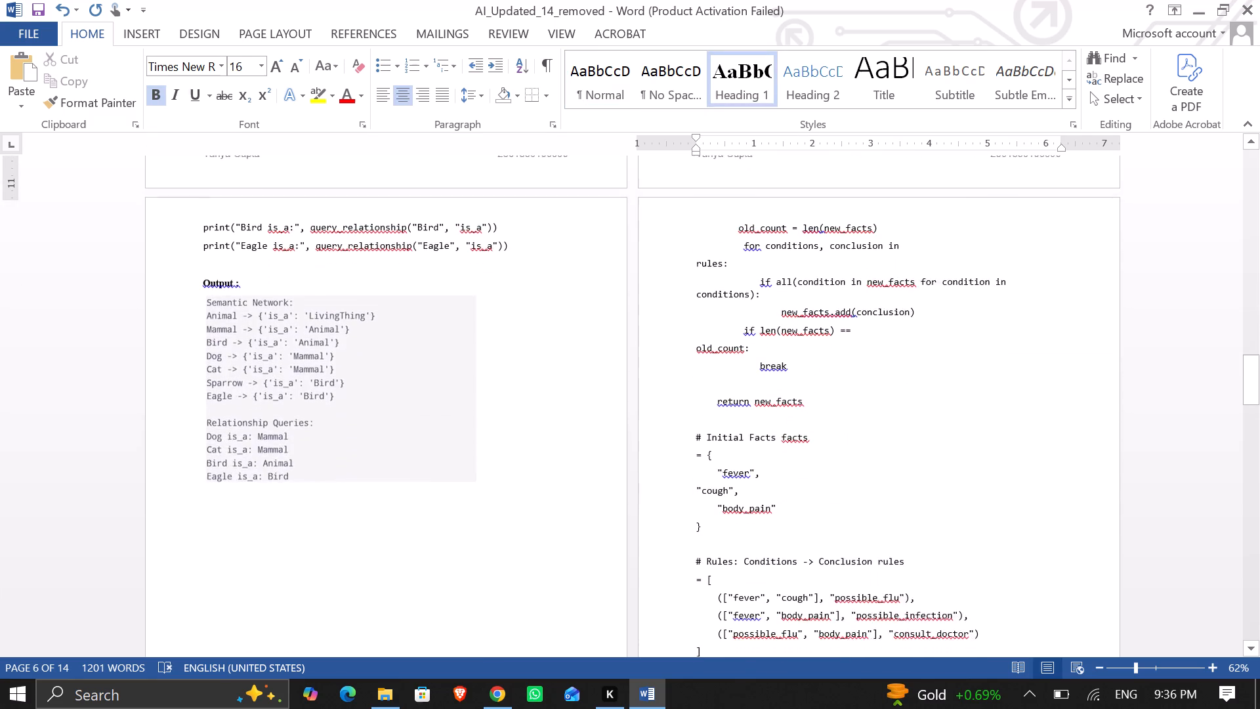
scroll(846, 256, "down", 4)
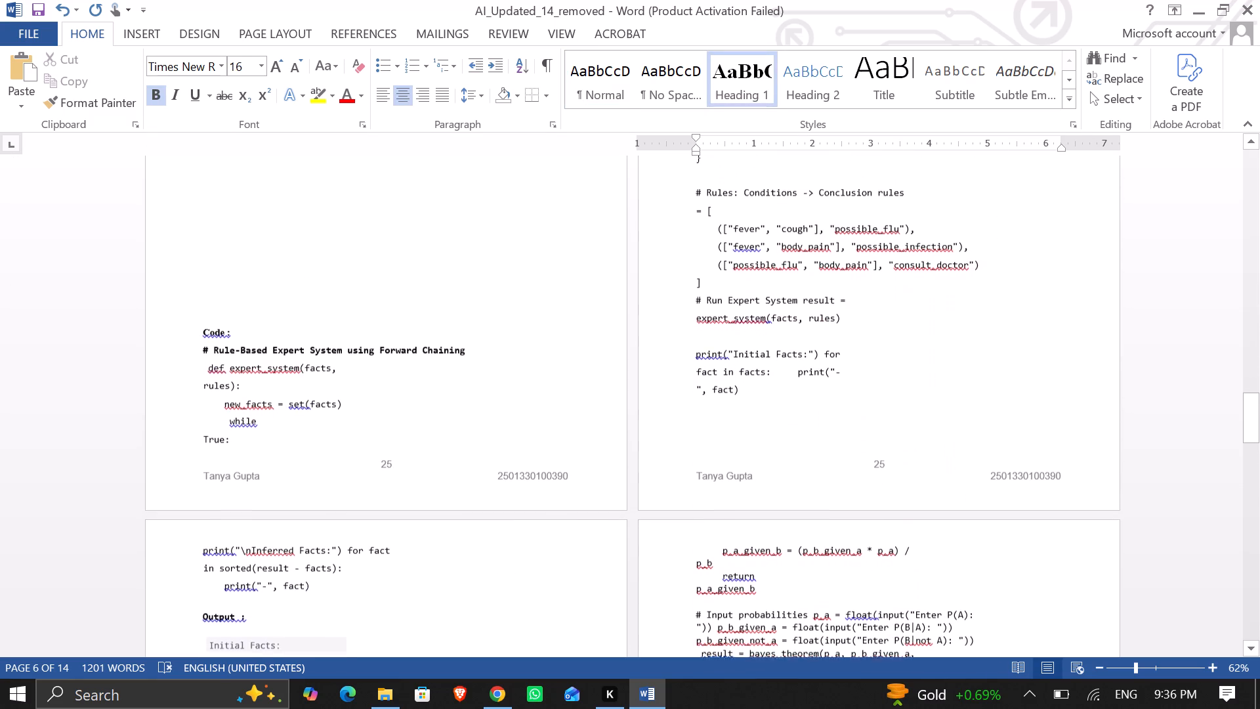
scroll(846, 256, "down", 2)
scroll(846, 256, "up", 5)
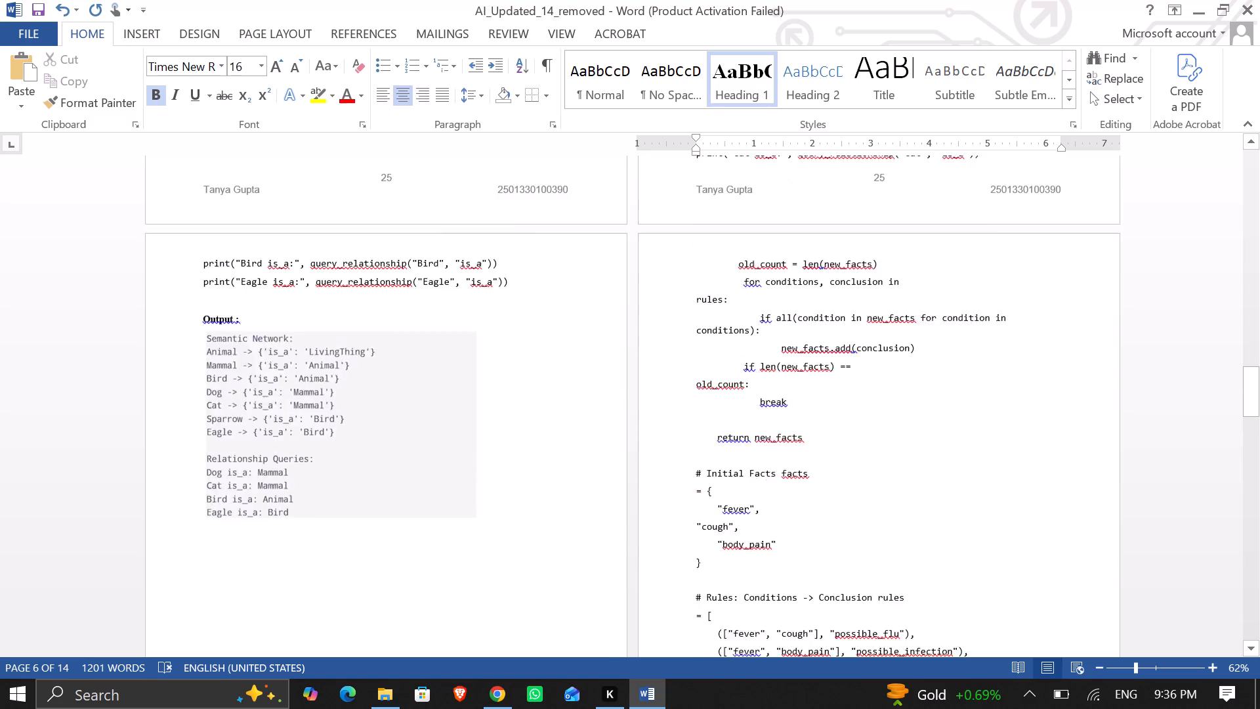
scroll(846, 256, "up", 6)
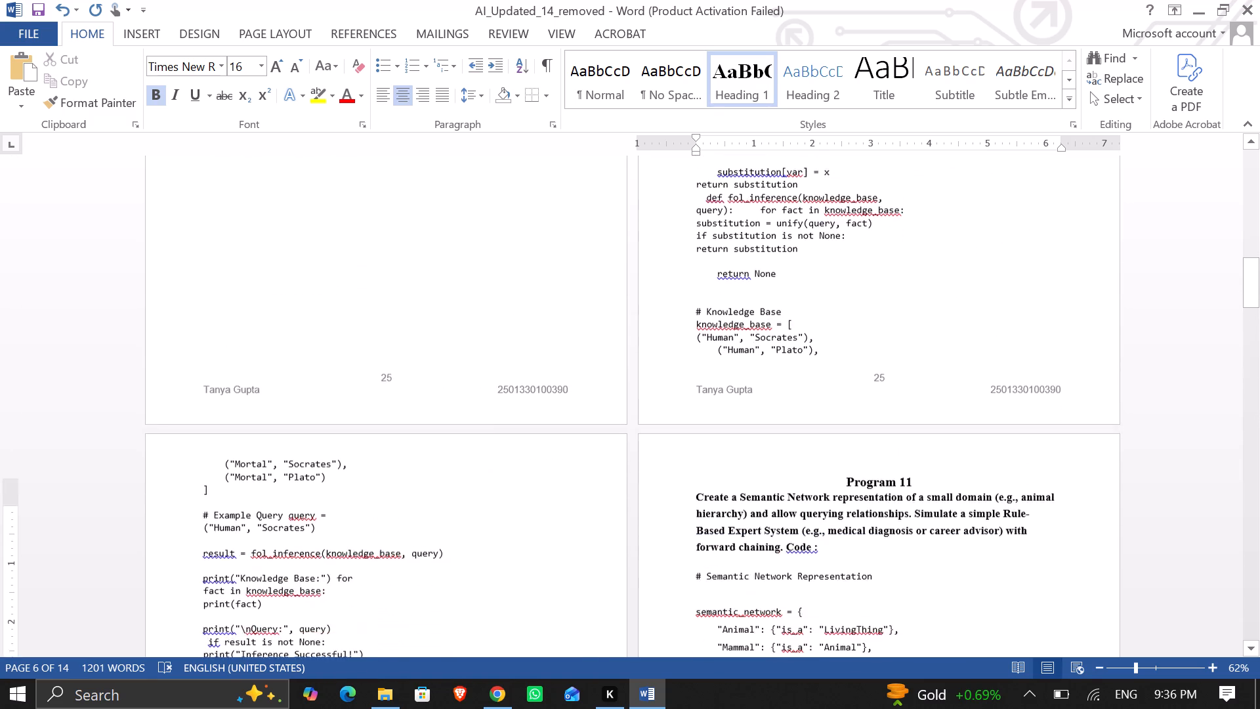
scroll(846, 256, "up", 1)
scroll(846, 256, "down", 1)
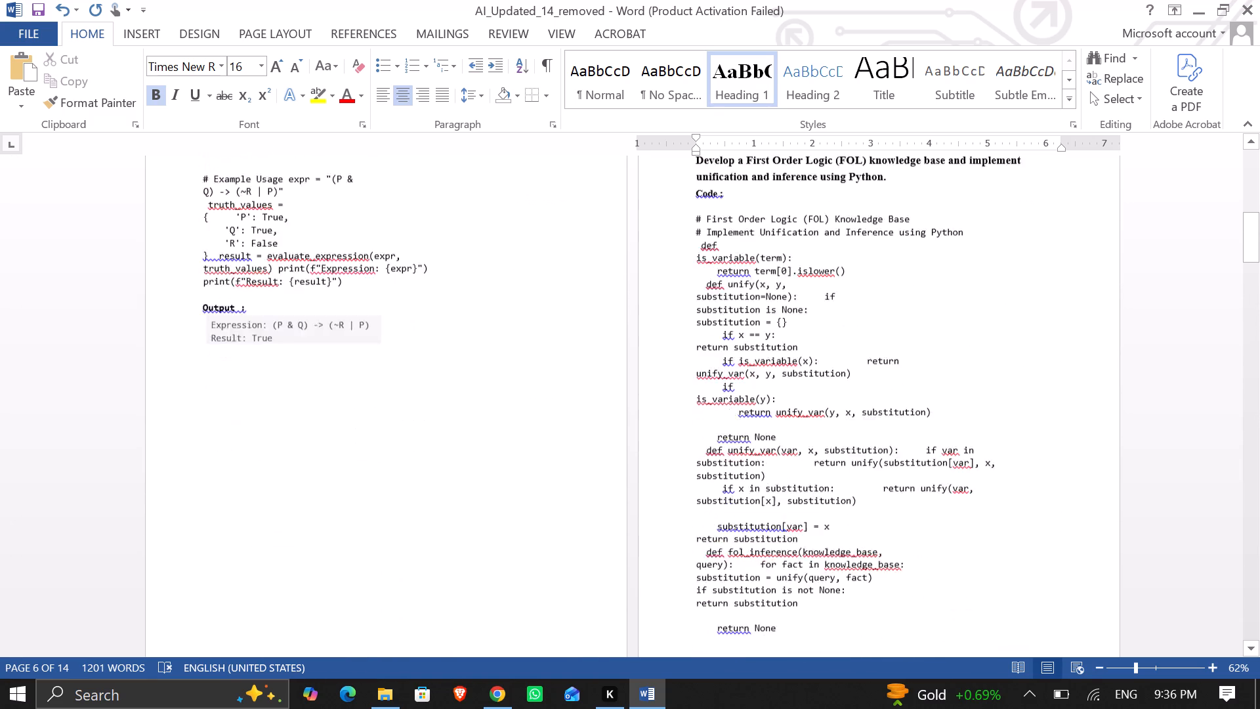
scroll(846, 256, "down", 12)
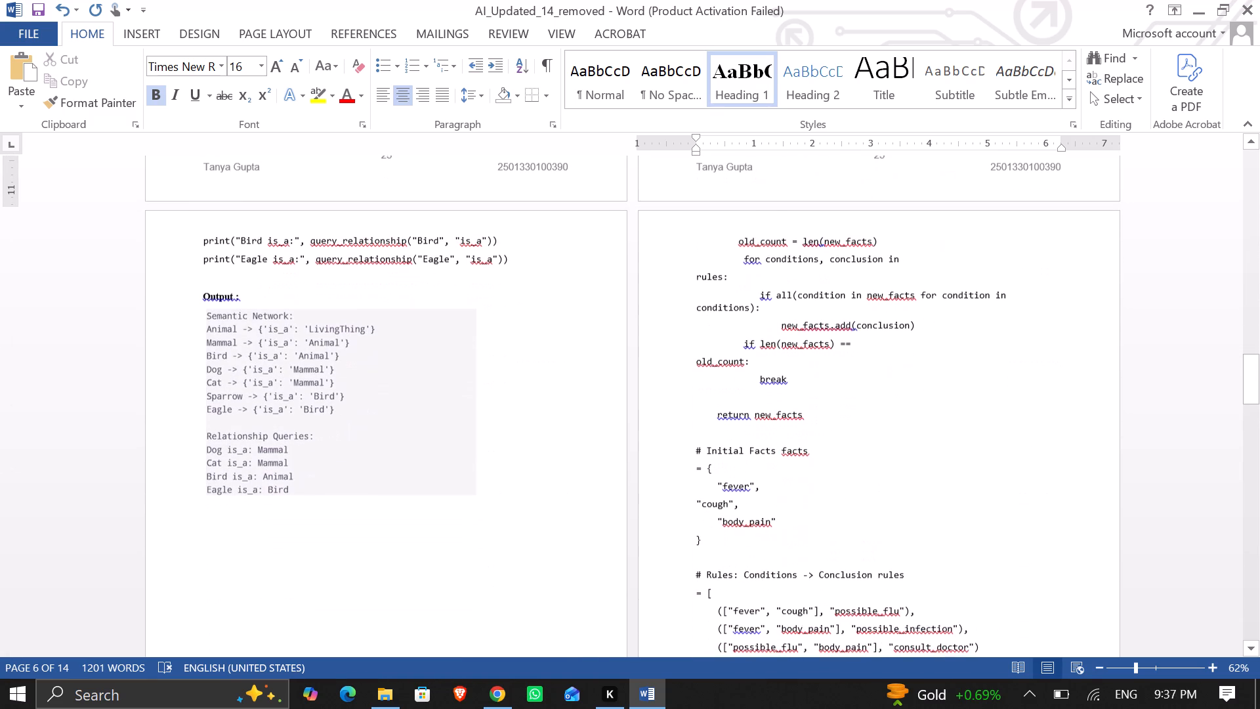
scroll(846, 256, "down", 1)
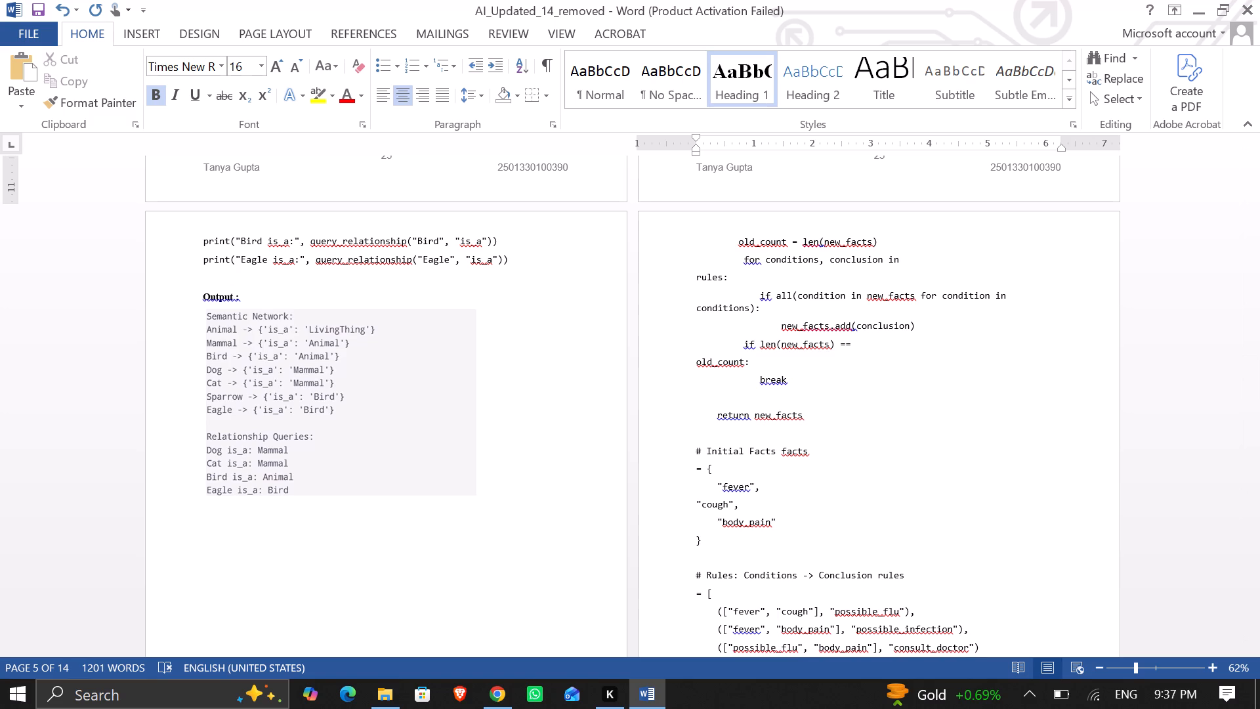
Open the footer on the Program 11 heading page for editing at the centred 25, and bring up the page-number options.
scroll(846, 256, "up", 1)
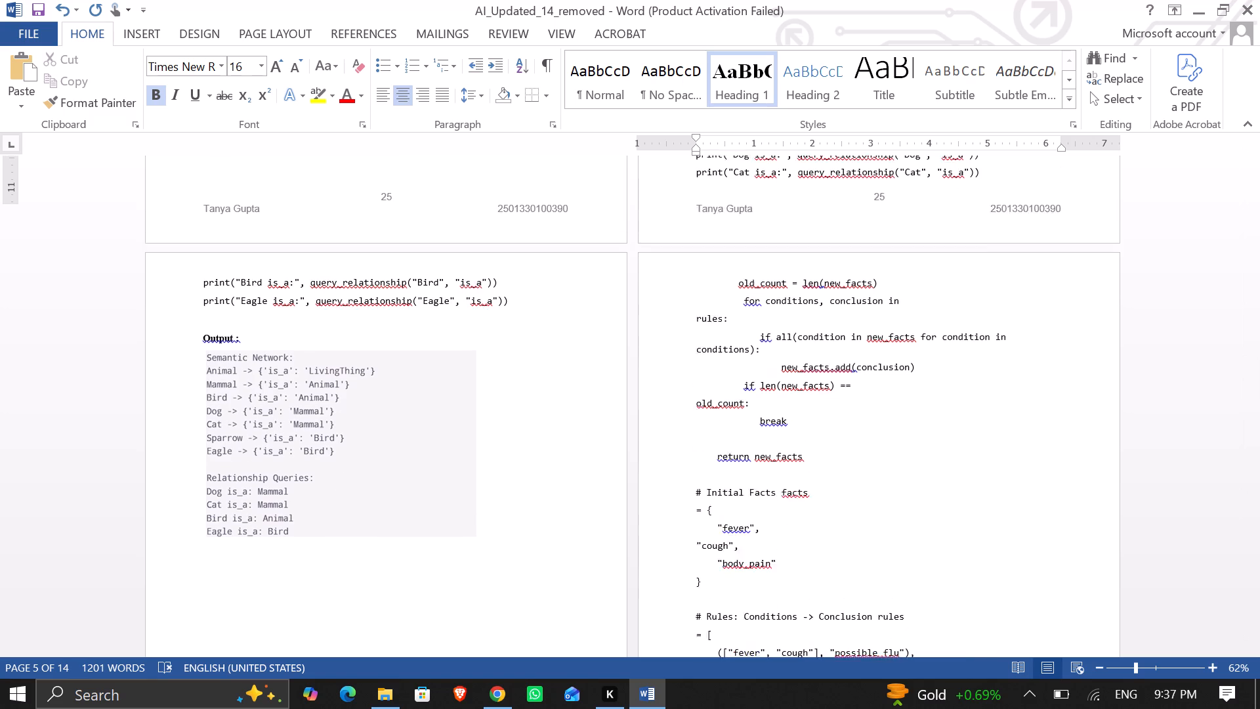
scroll(846, 256, "up", 1)
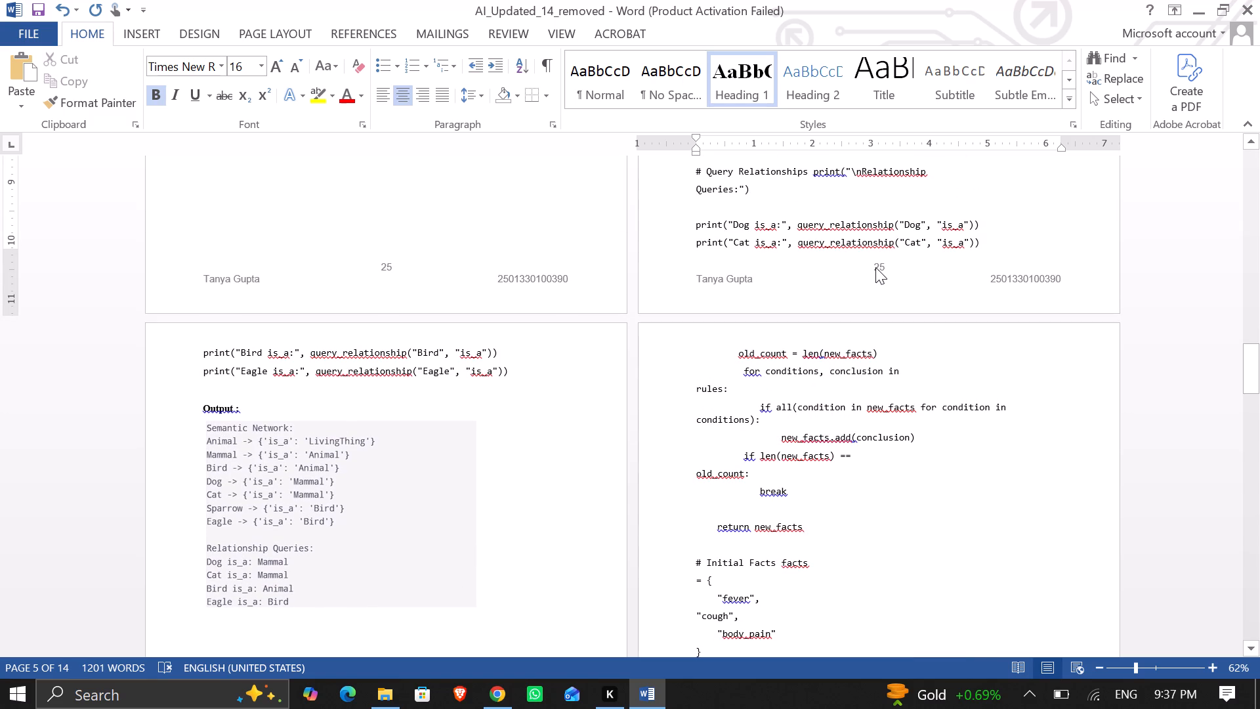
double_click(875, 267)
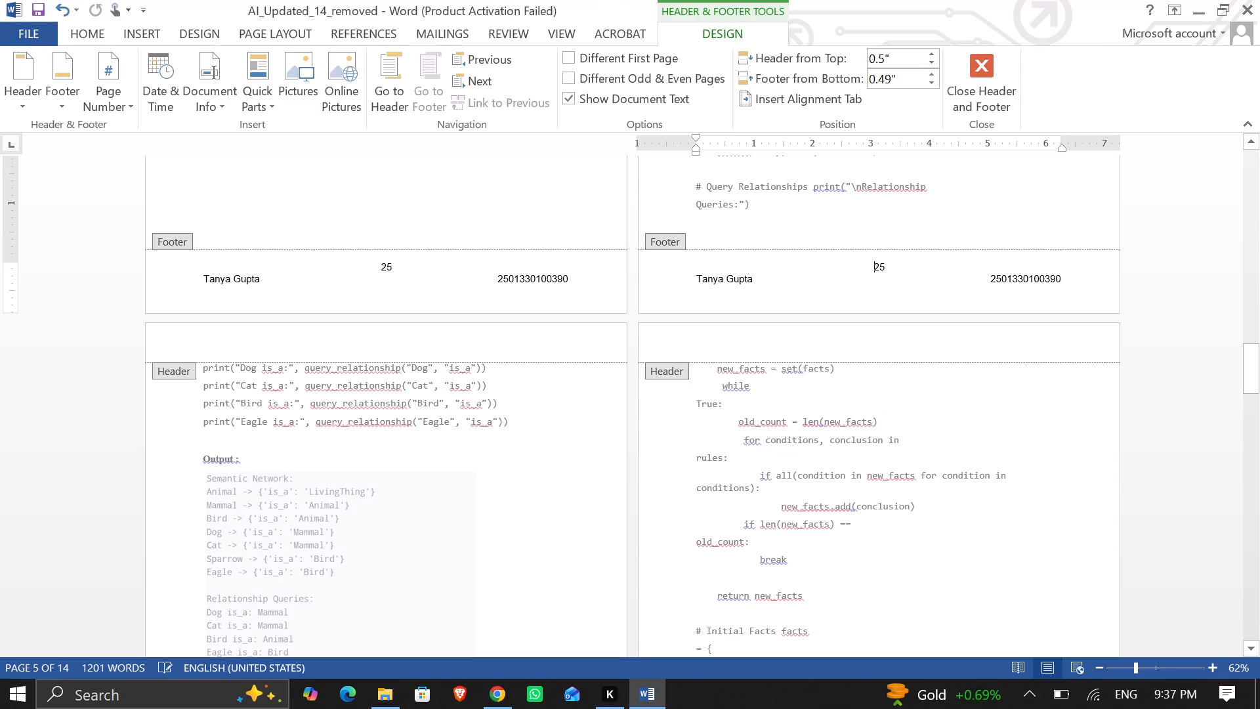
left_click(884, 265)
left_click(112, 97)
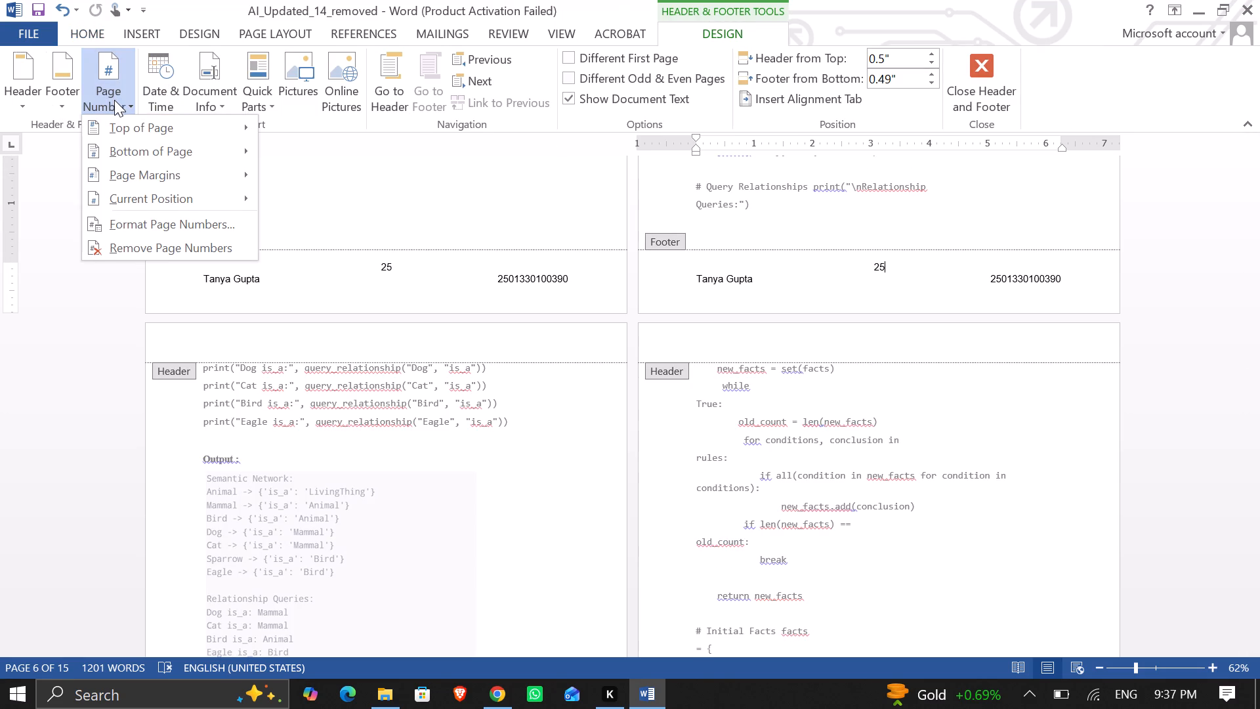
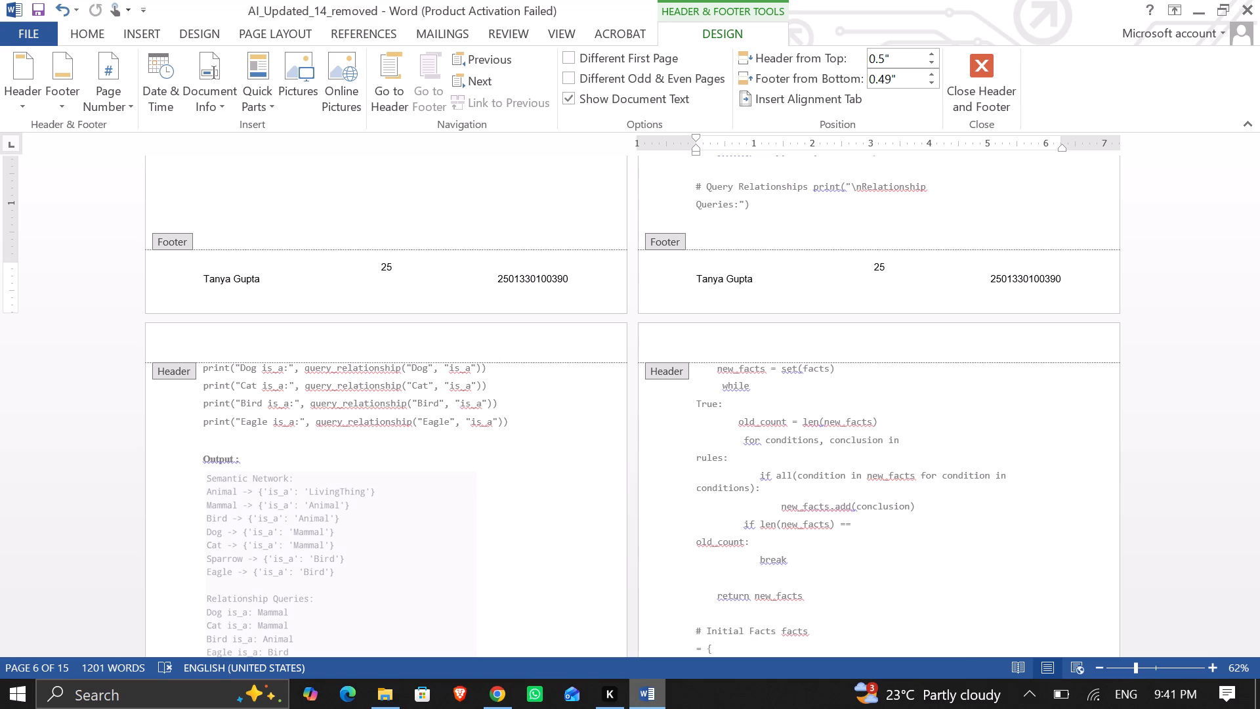
Change the centred footer number on the first Program 9 page to 23.
scroll(637, 692, "down", 2)
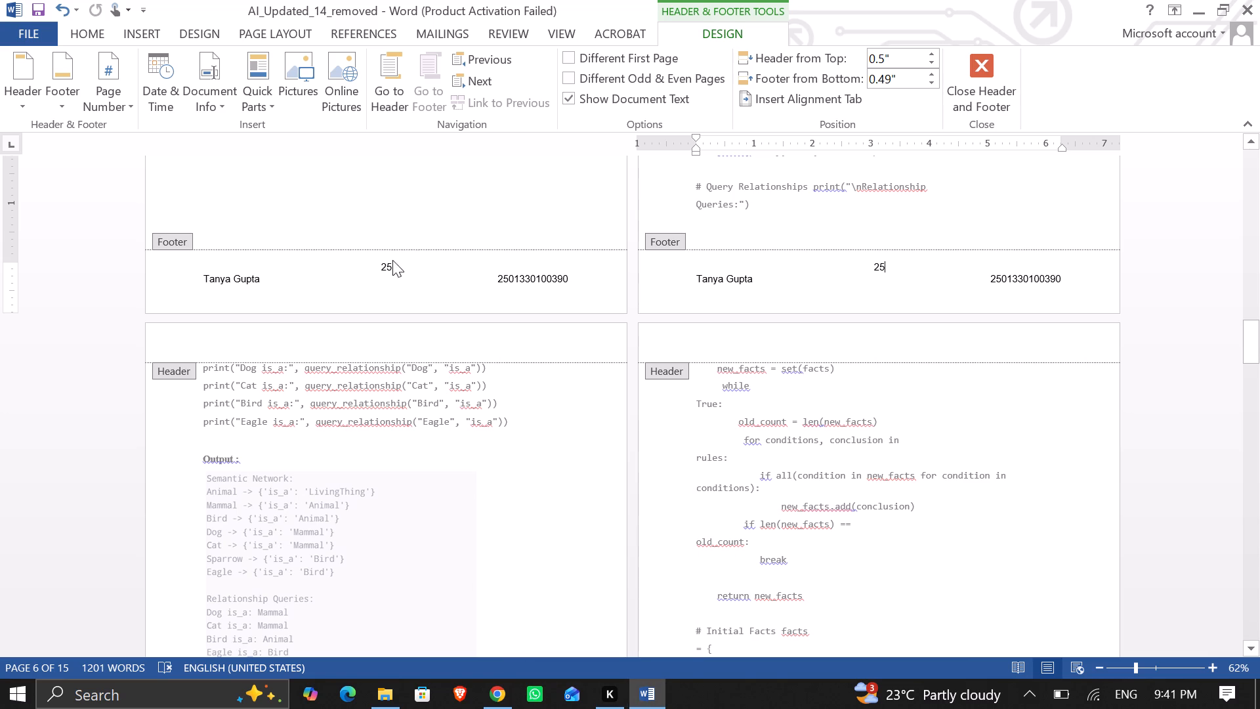
left_click(392, 269)
scroll(392, 269, "up", 7)
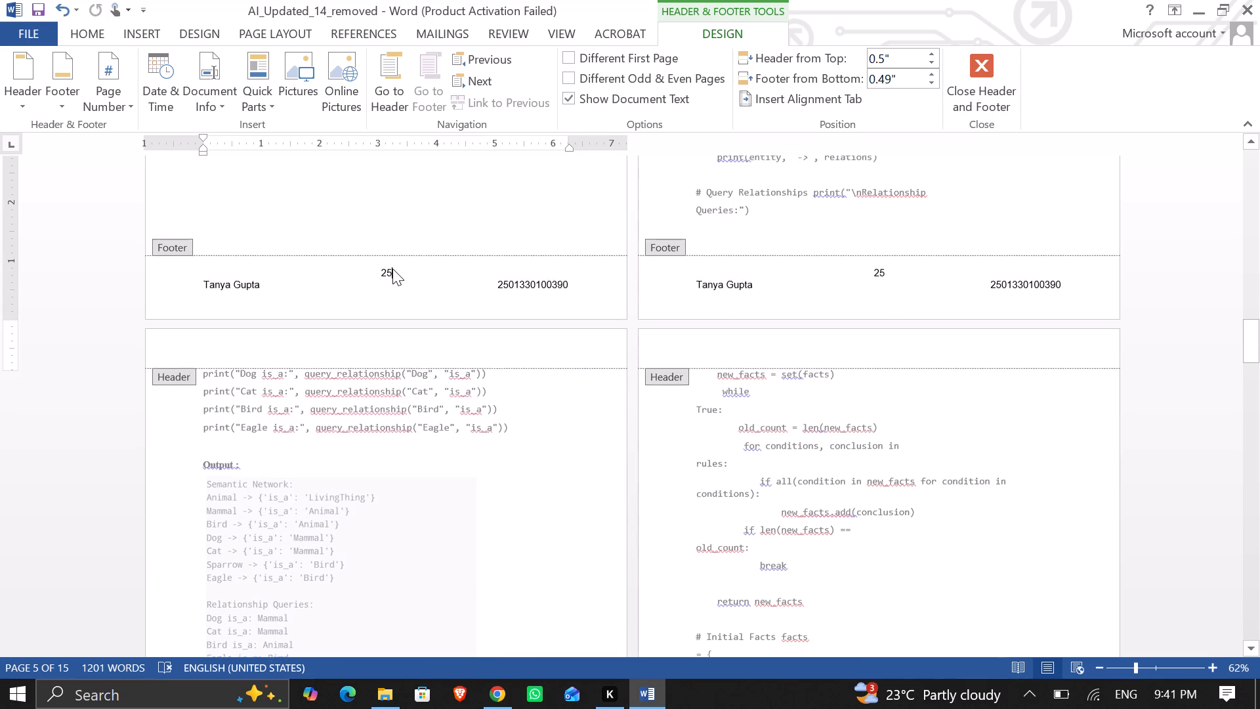
scroll(392, 269, "up", 16)
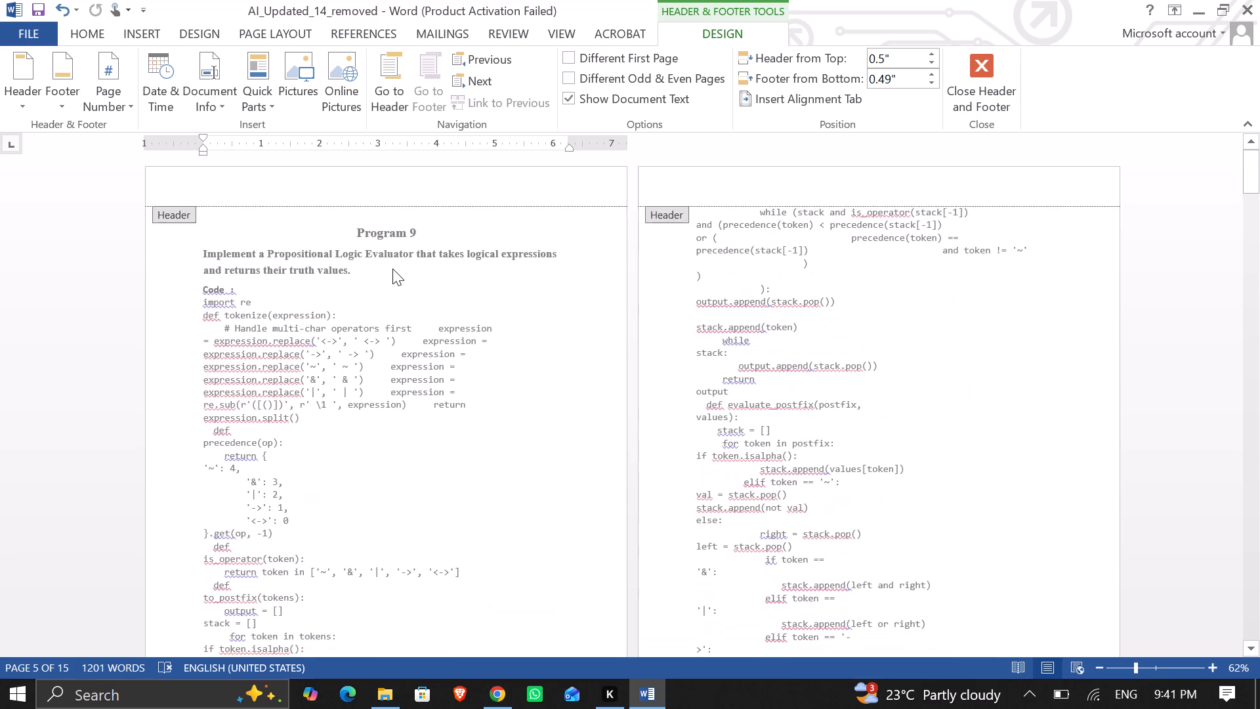
scroll(392, 269, "down", 5)
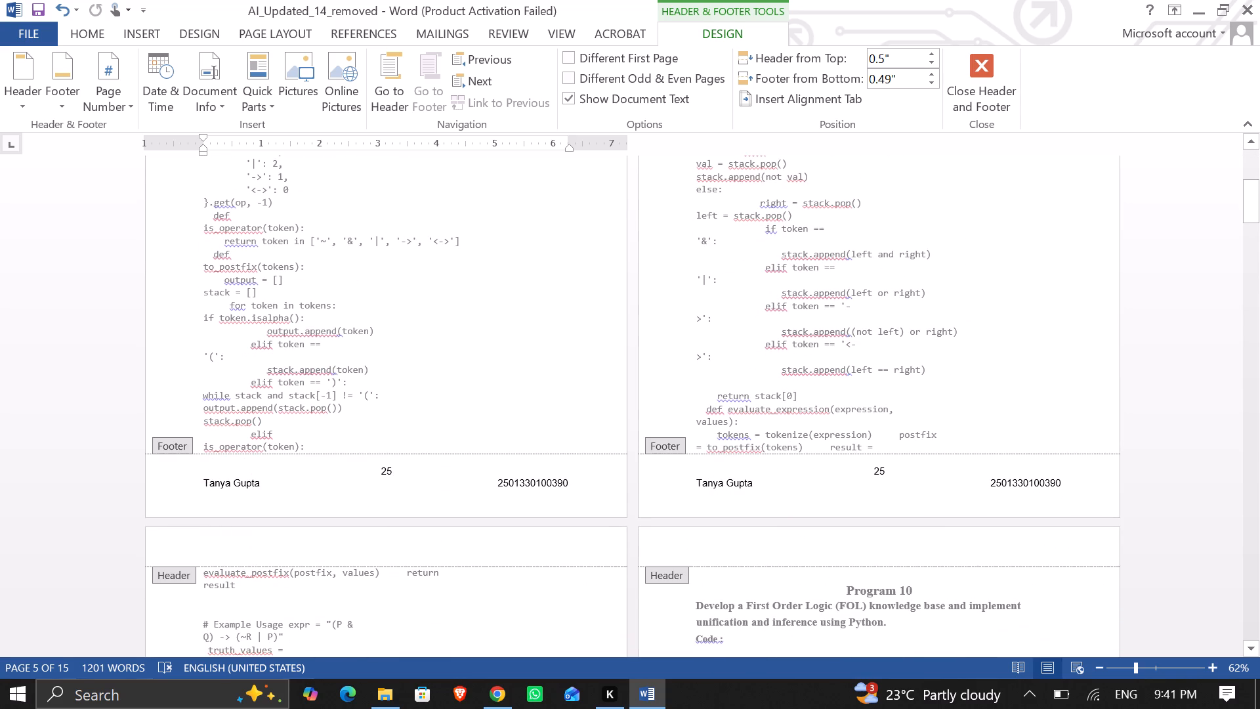
left_click(395, 471)
key("BackSpace")
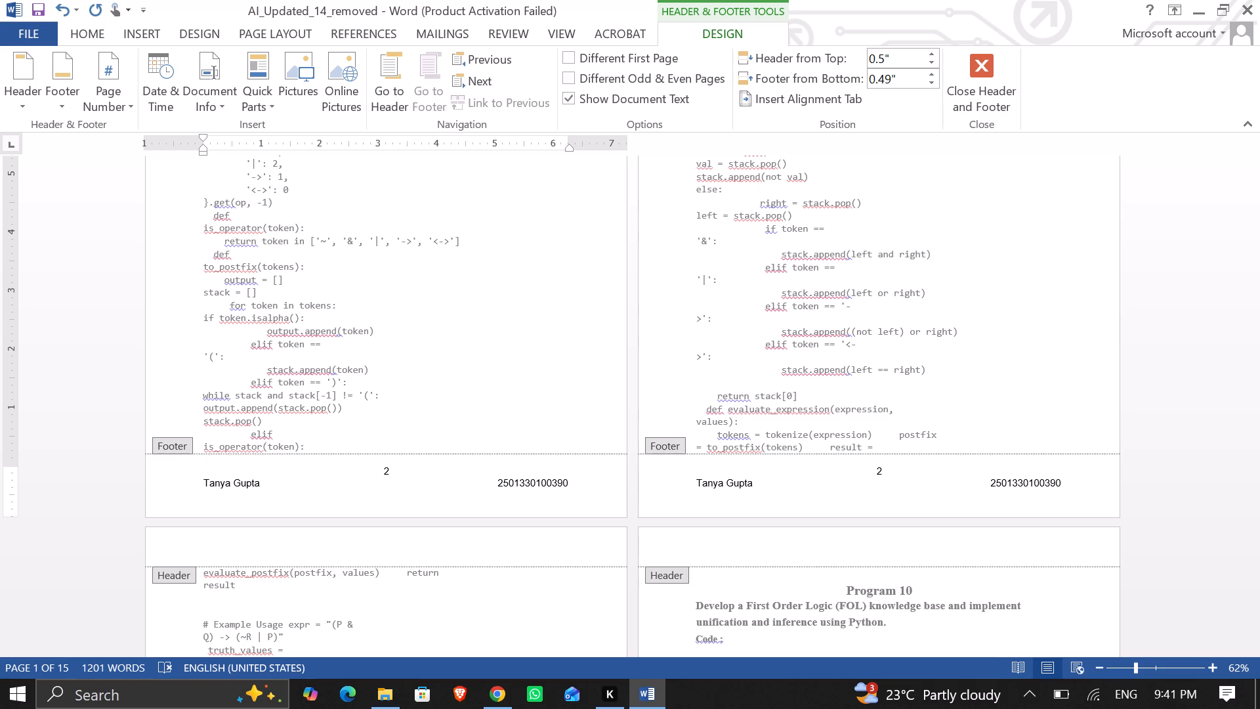
key("3")
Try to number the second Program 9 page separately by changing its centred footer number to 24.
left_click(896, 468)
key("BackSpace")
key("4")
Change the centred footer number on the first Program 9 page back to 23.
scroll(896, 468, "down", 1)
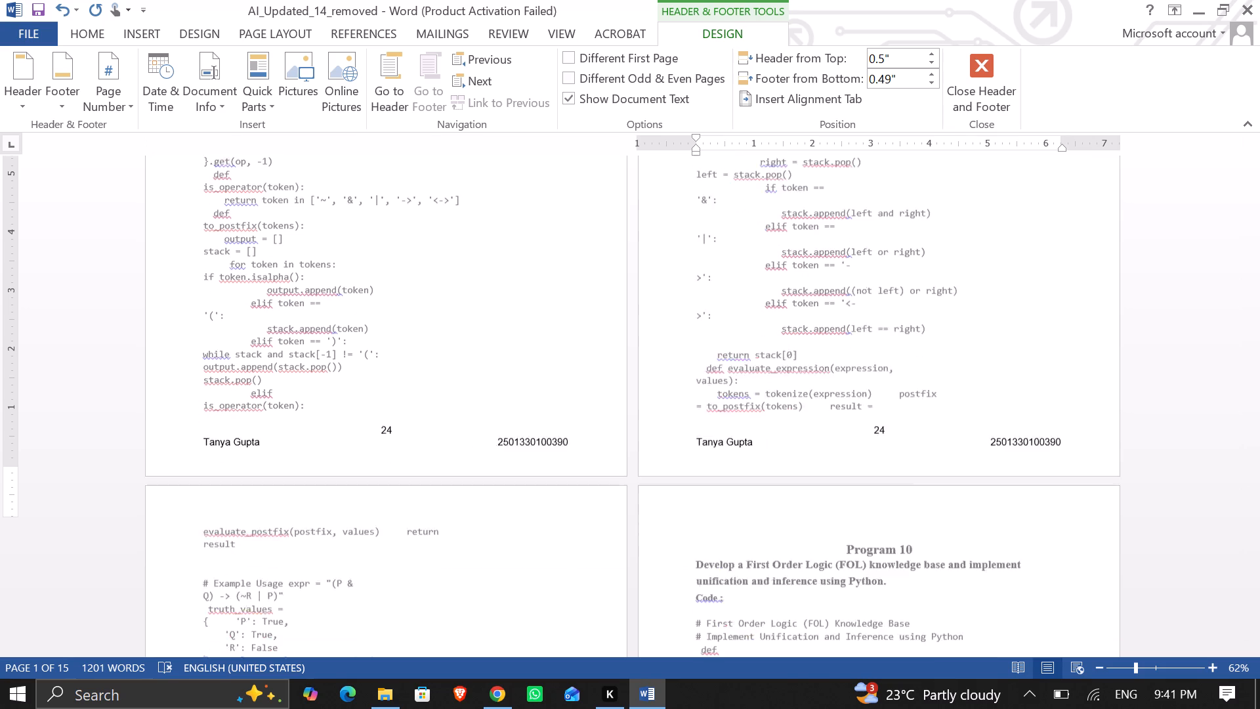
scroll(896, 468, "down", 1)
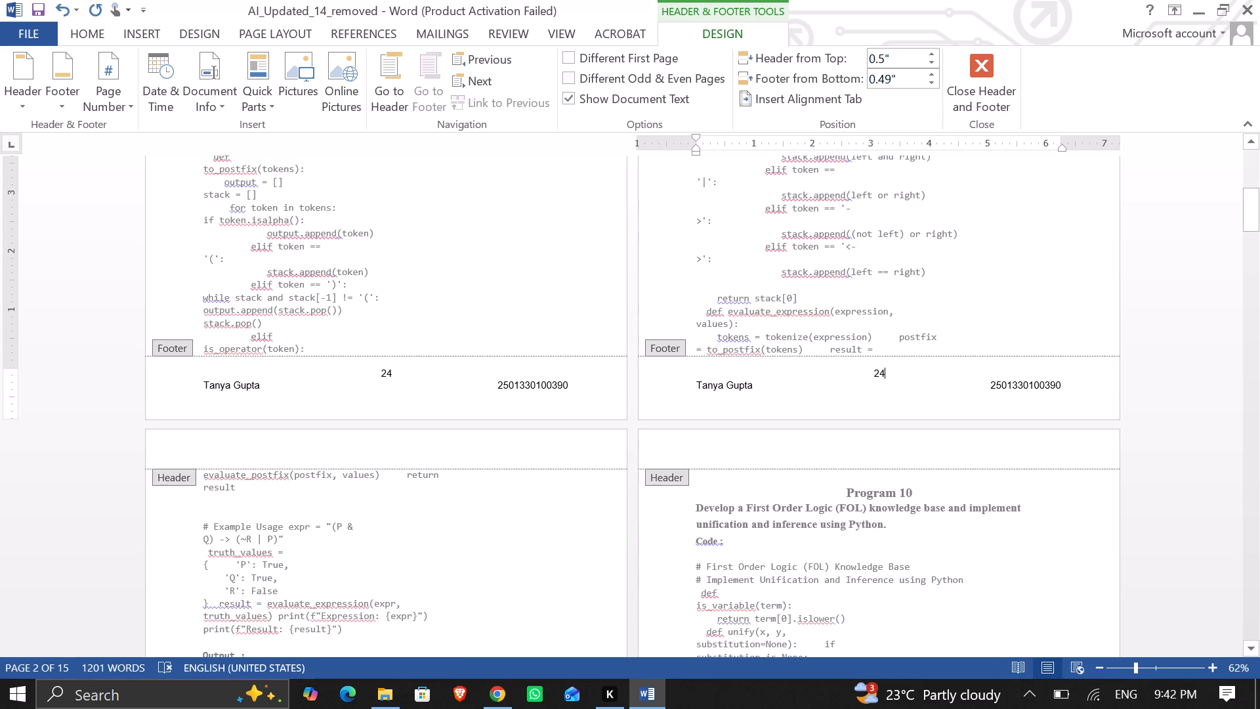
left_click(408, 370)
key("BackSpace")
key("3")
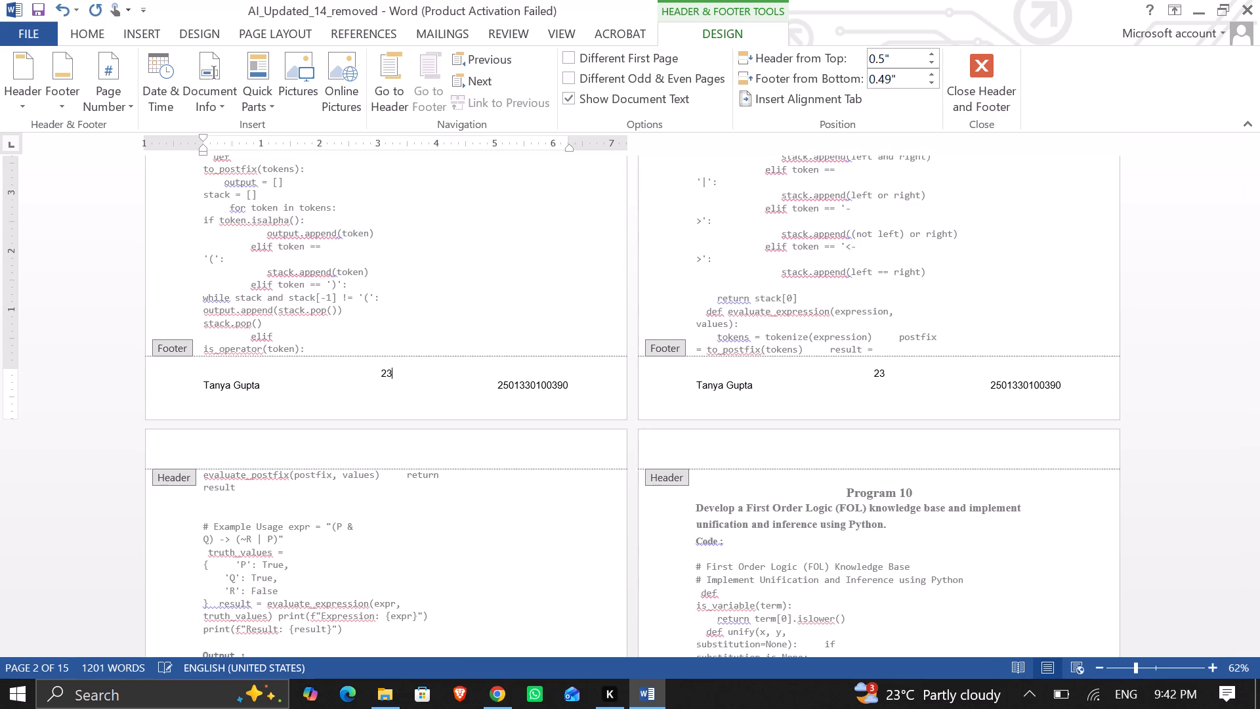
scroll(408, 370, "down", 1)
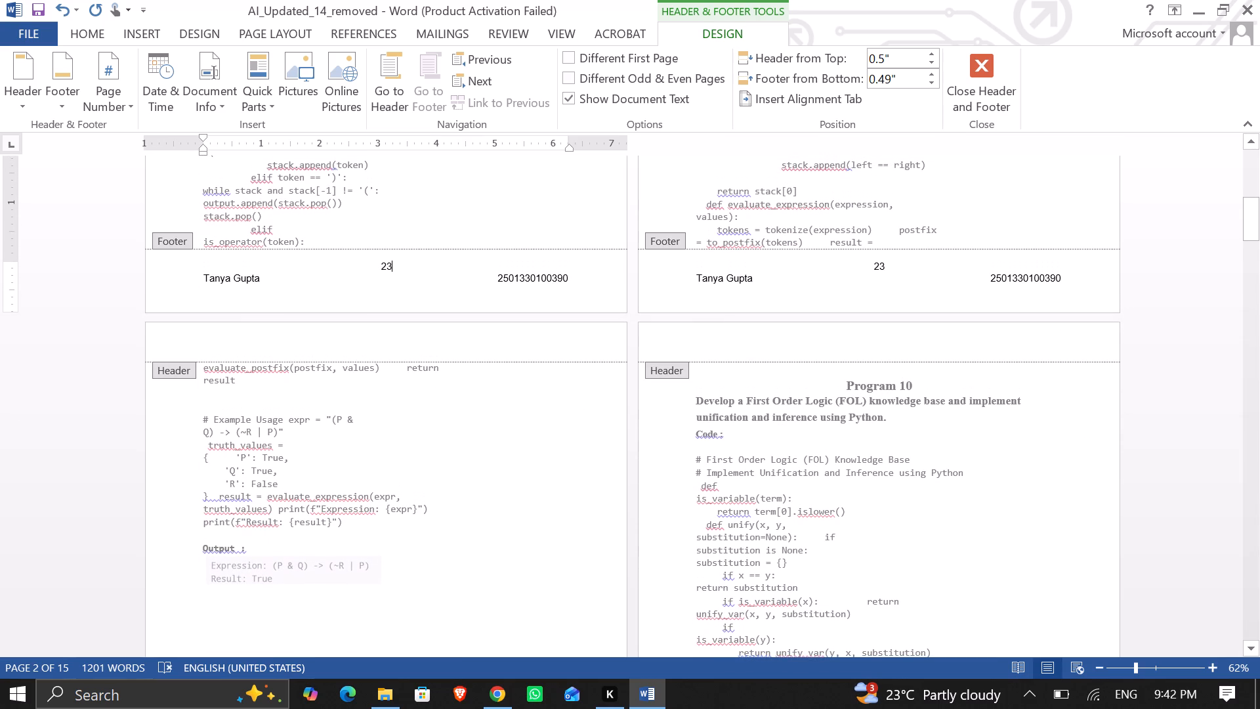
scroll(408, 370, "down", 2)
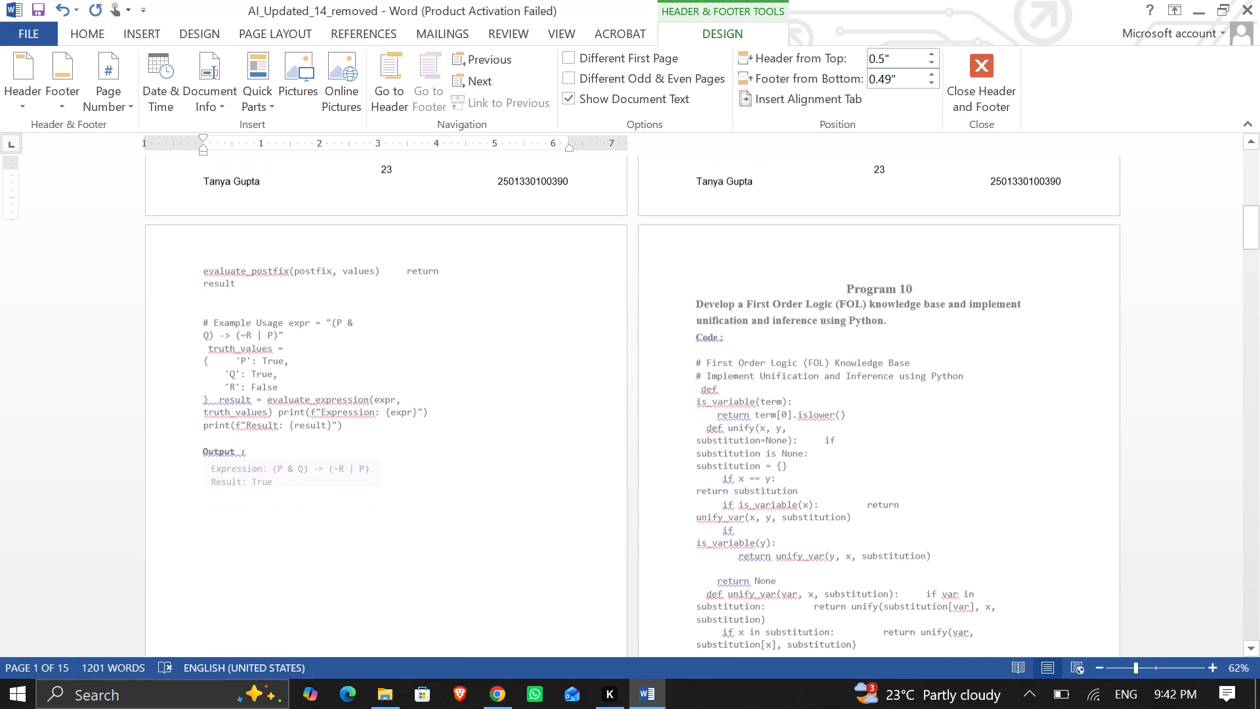
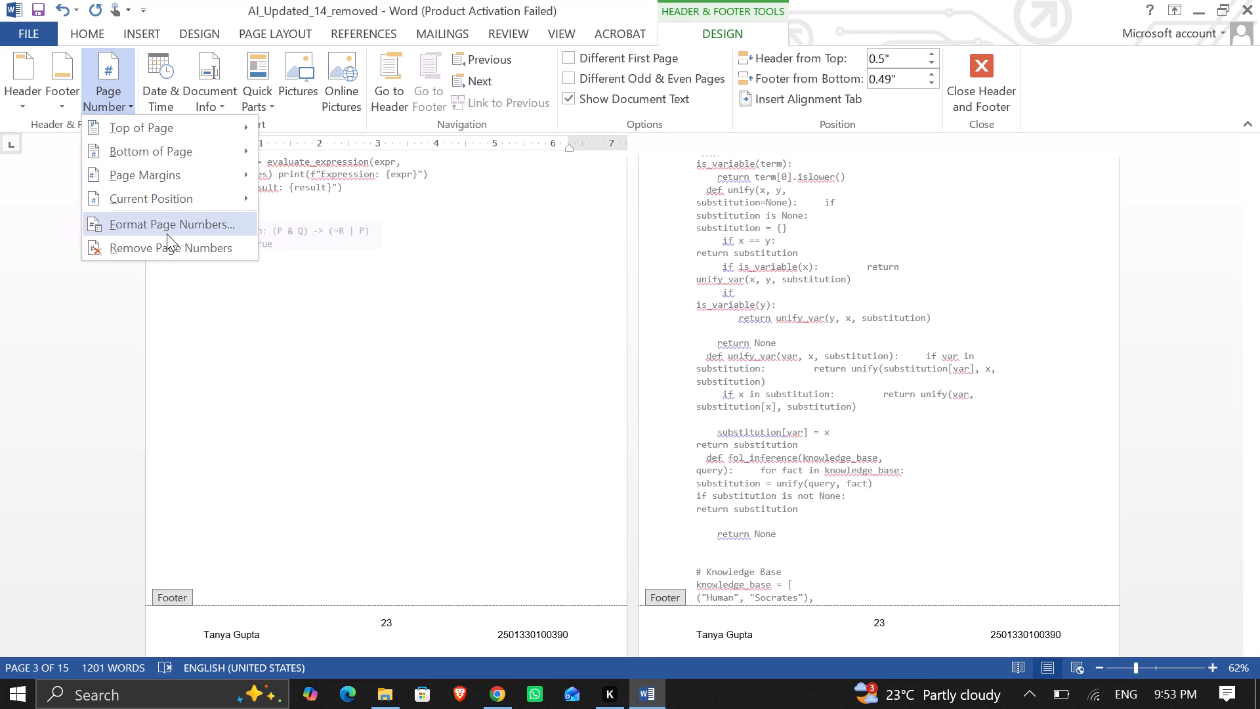
left_click(163, 233)
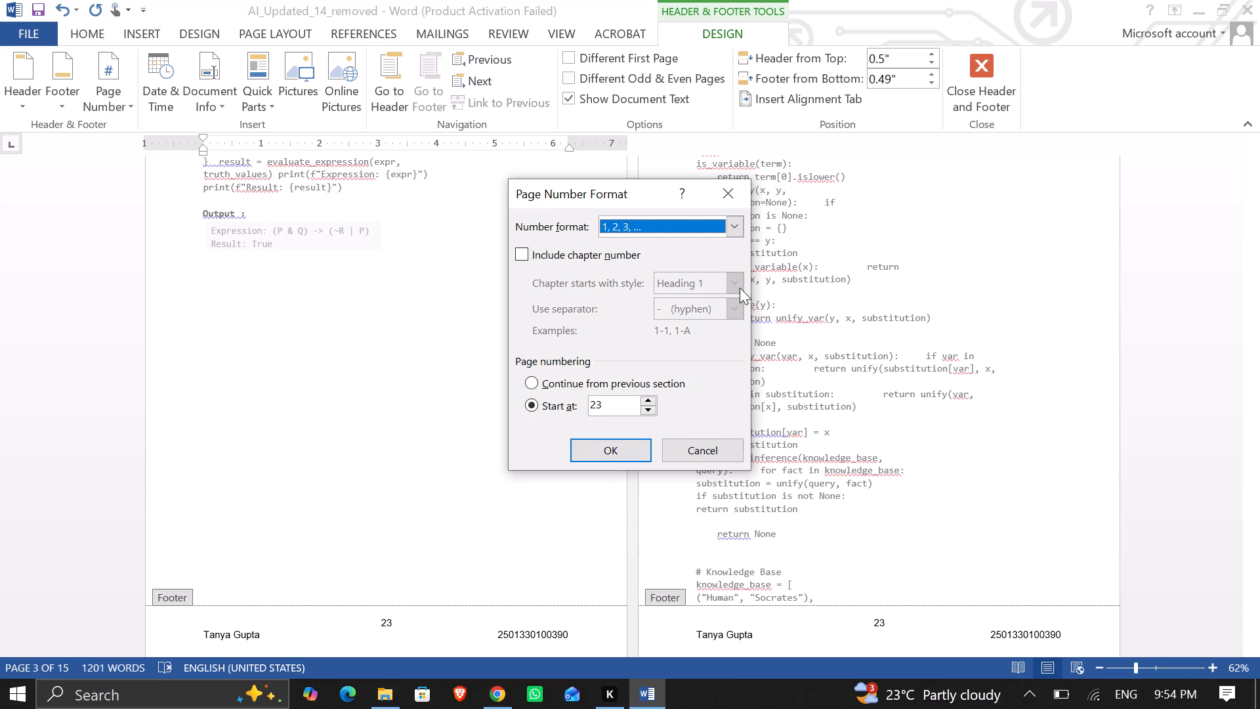
left_click(739, 223)
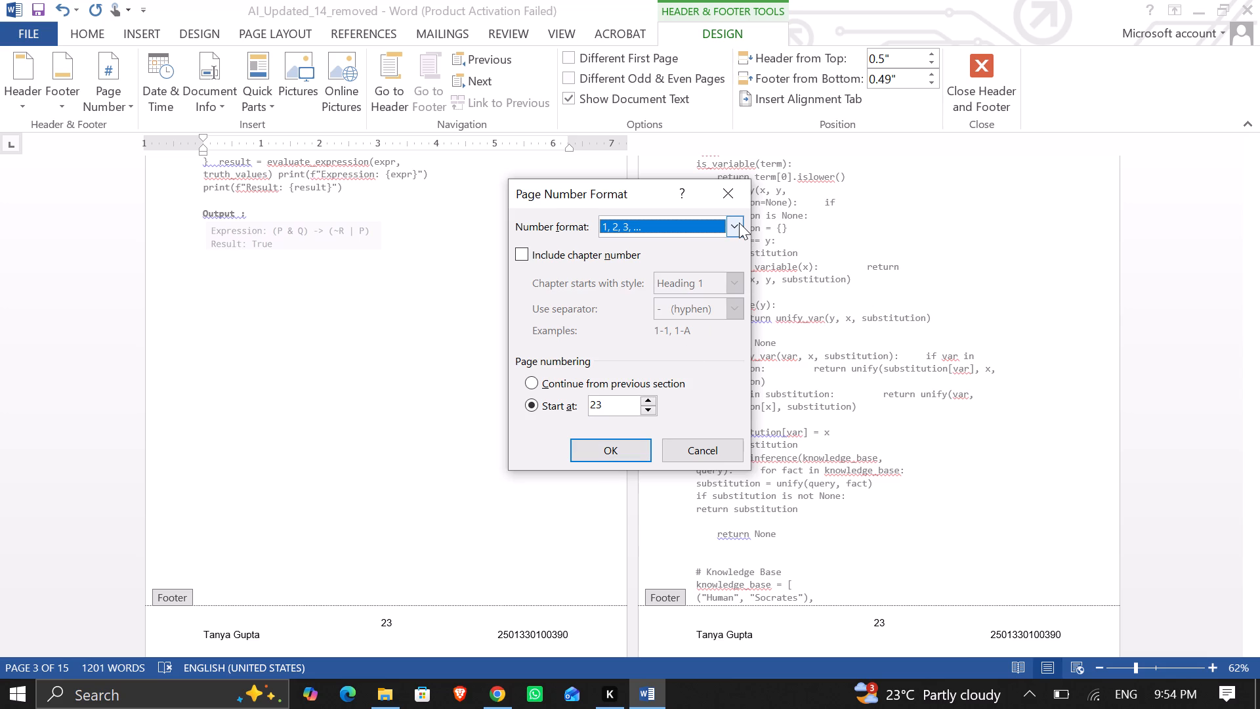
left_click(739, 223)
left_click(621, 454)
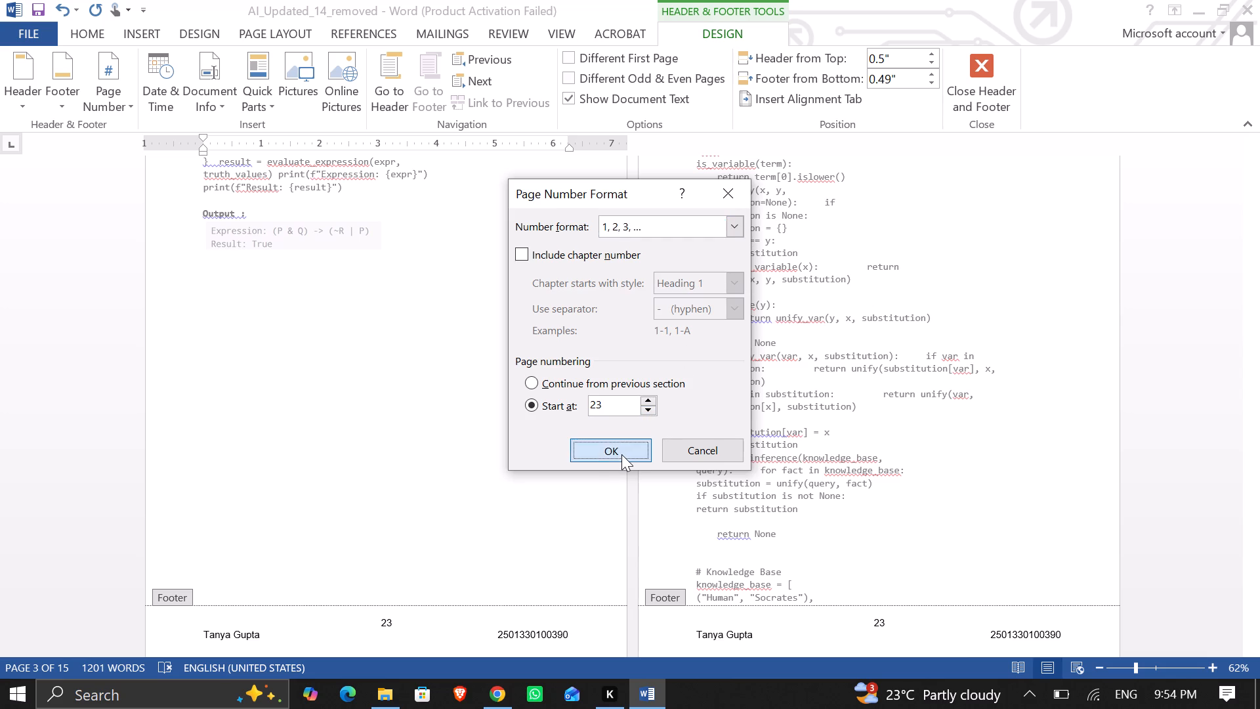
scroll(621, 454, "up", 6)
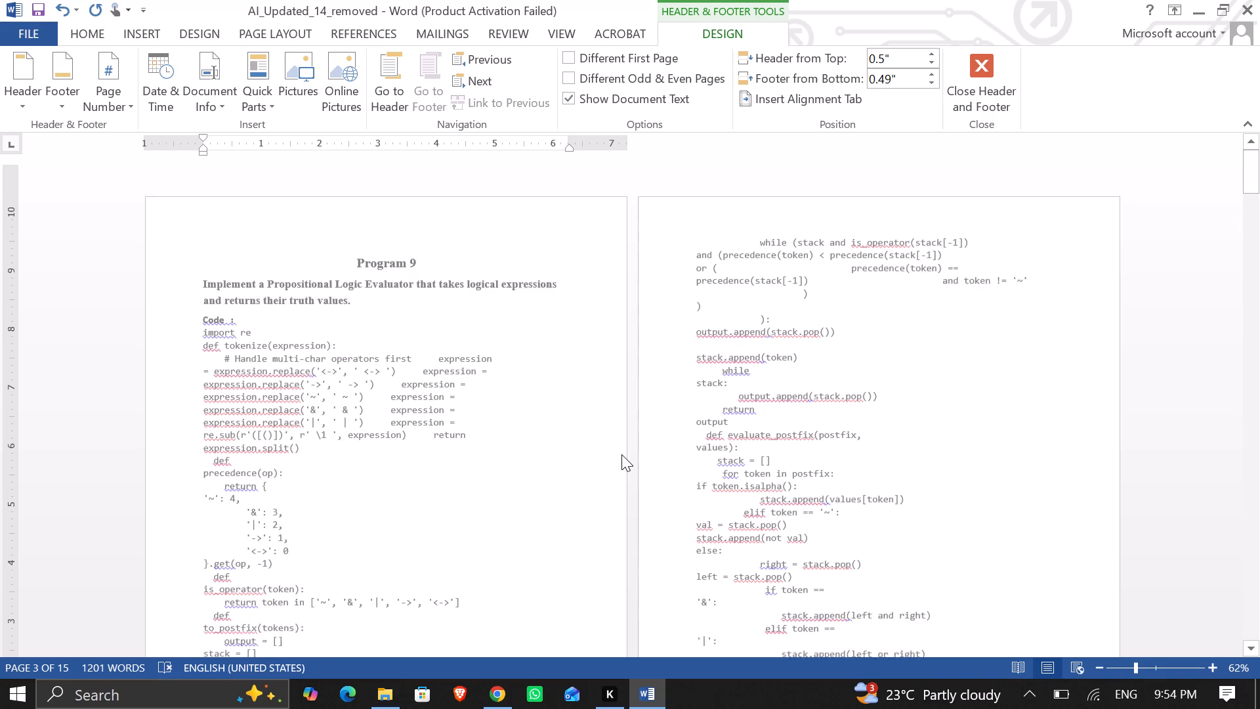
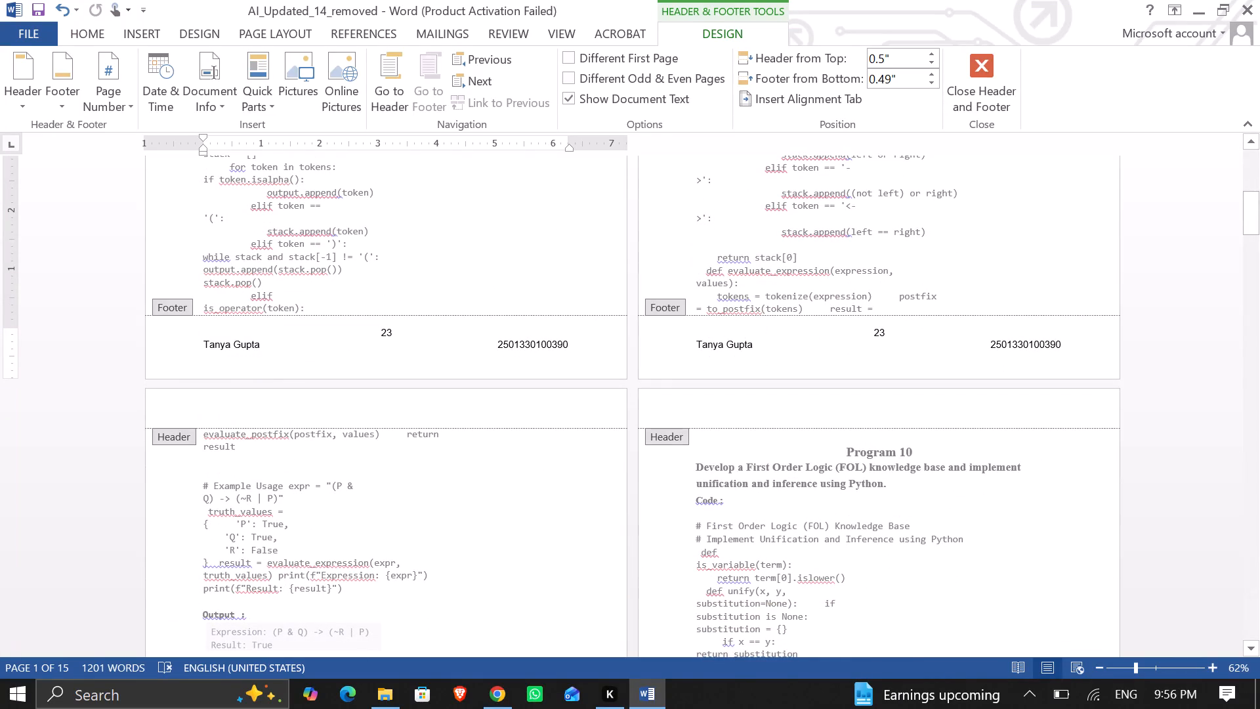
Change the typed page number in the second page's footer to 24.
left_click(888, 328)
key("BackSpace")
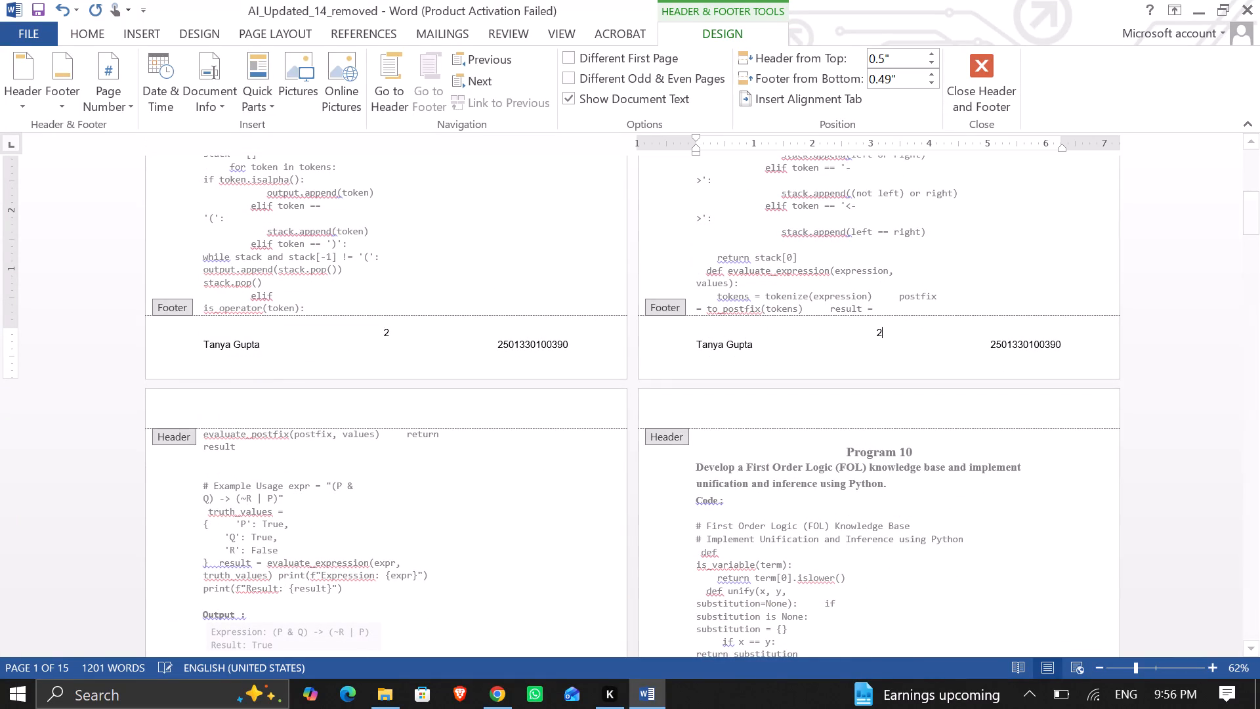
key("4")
Recheck the number format and starting value in the page number format settings.
left_click(97, 83)
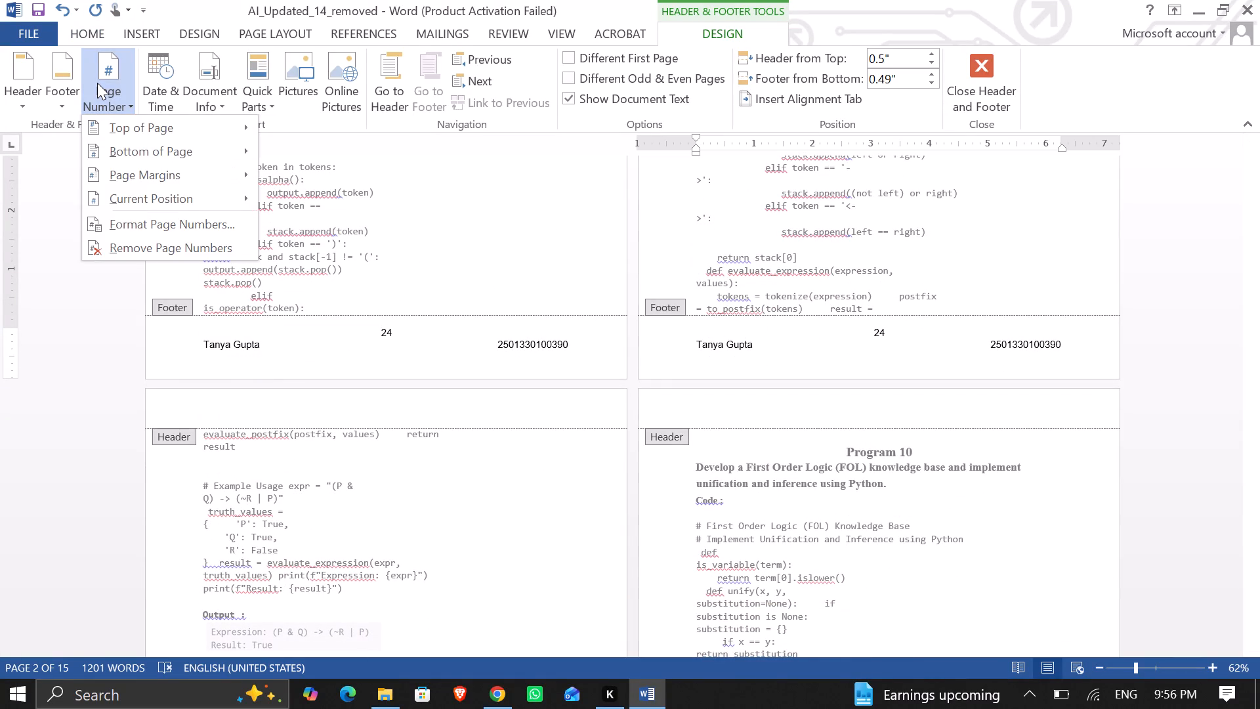
left_click(169, 230)
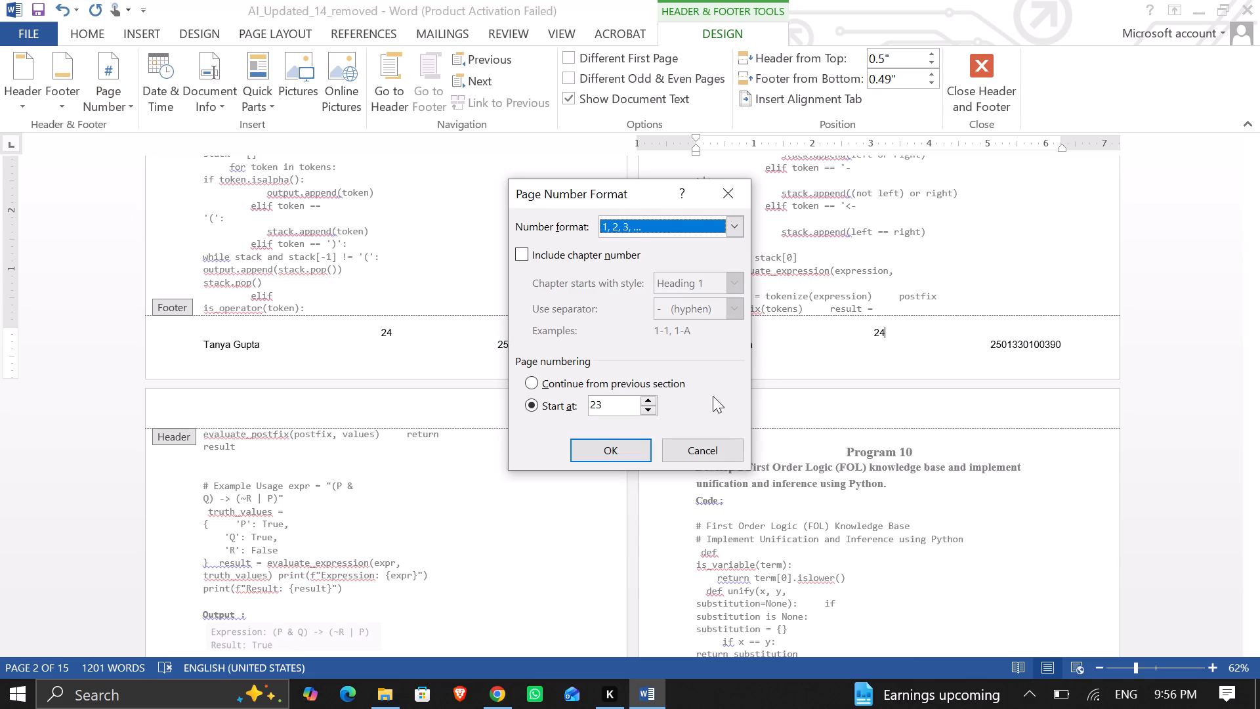
left_click(598, 454)
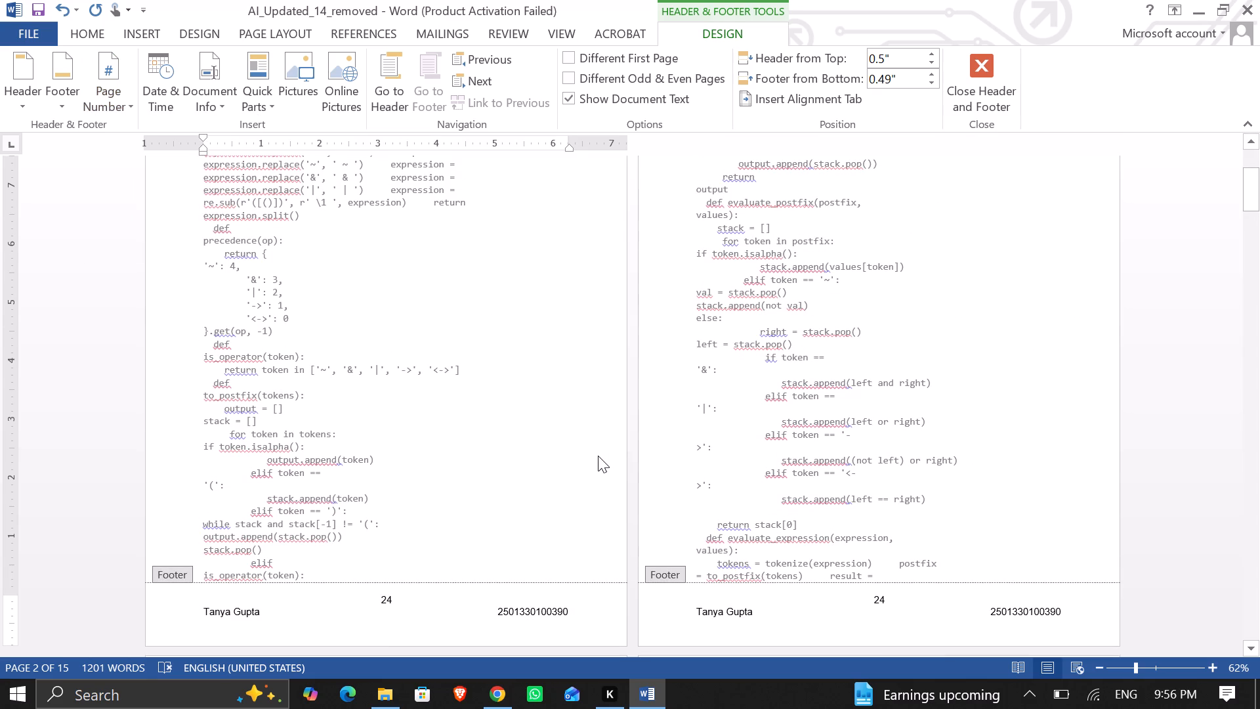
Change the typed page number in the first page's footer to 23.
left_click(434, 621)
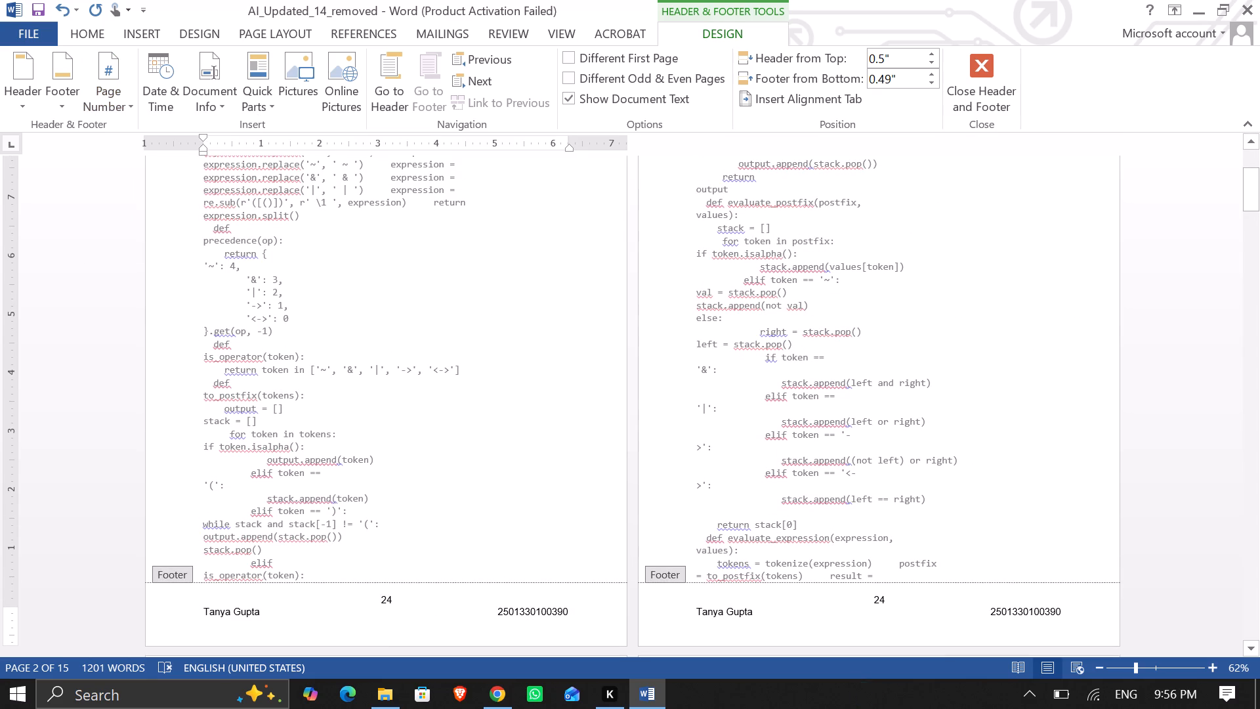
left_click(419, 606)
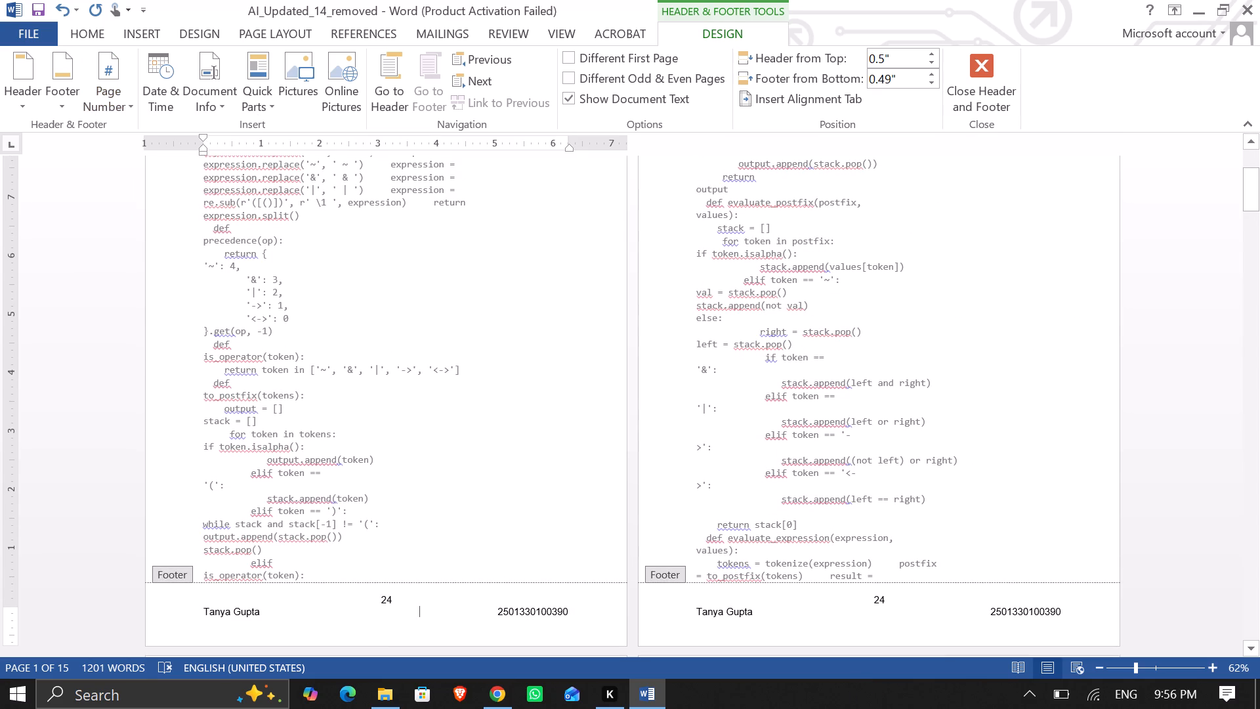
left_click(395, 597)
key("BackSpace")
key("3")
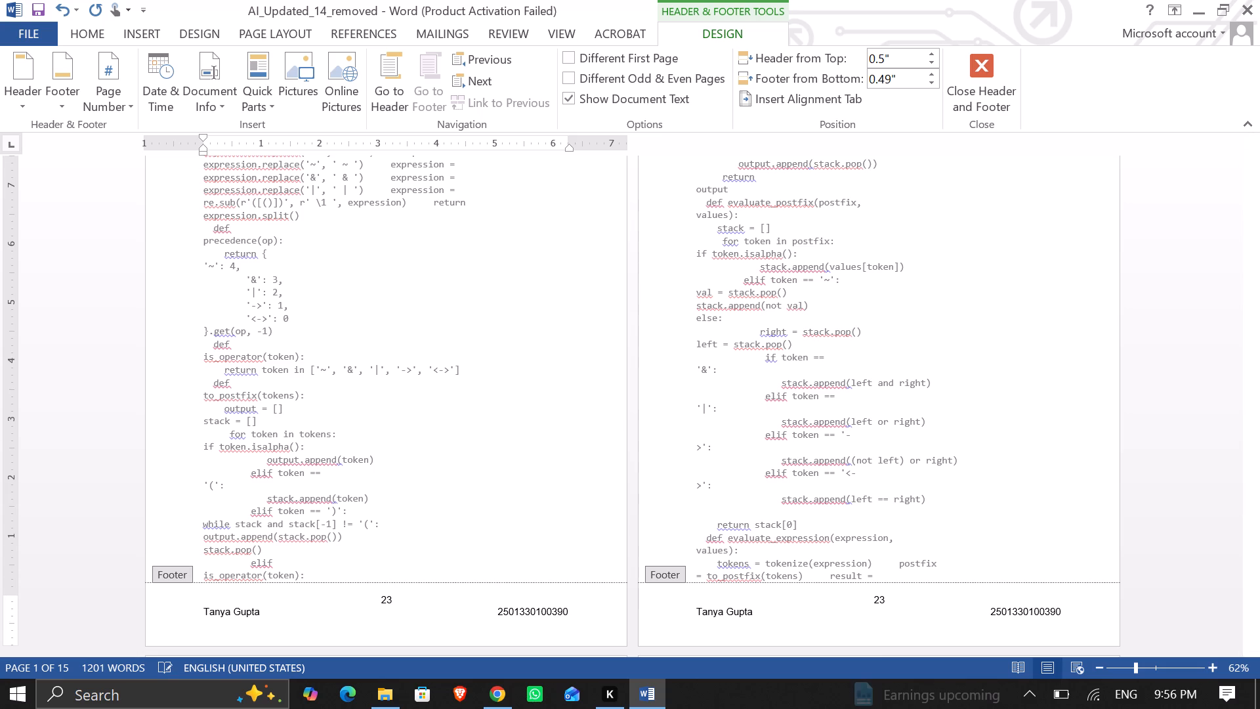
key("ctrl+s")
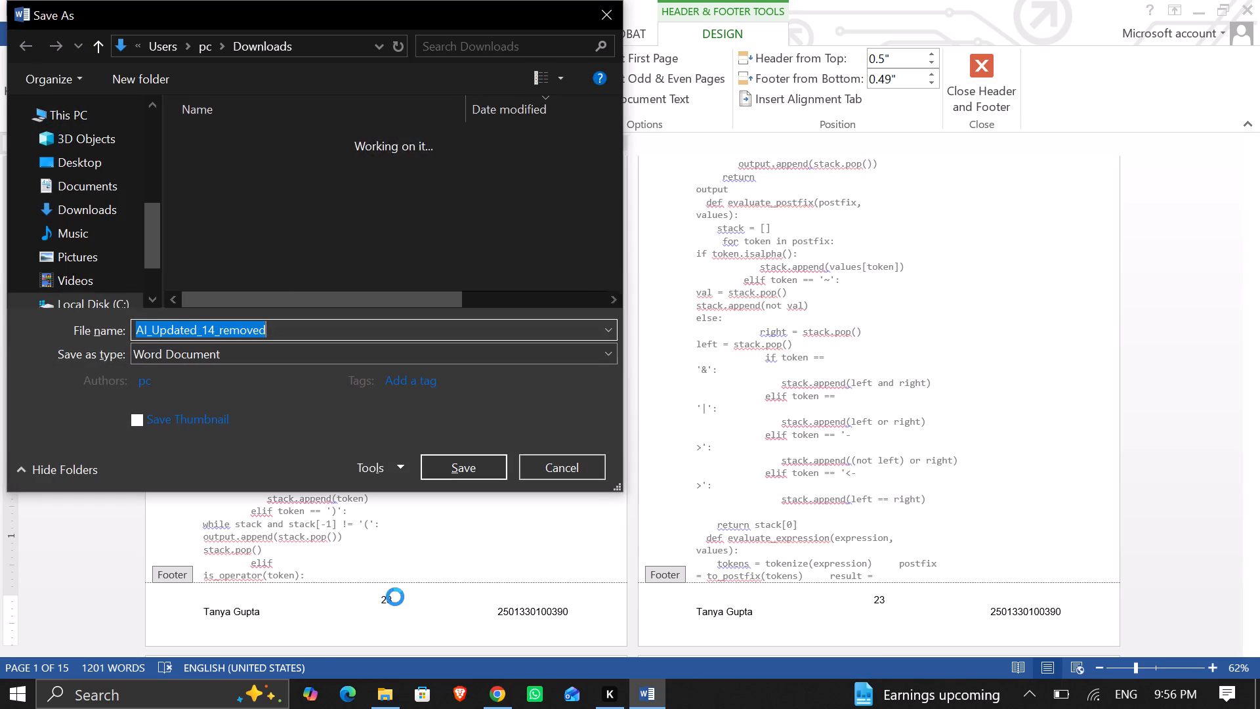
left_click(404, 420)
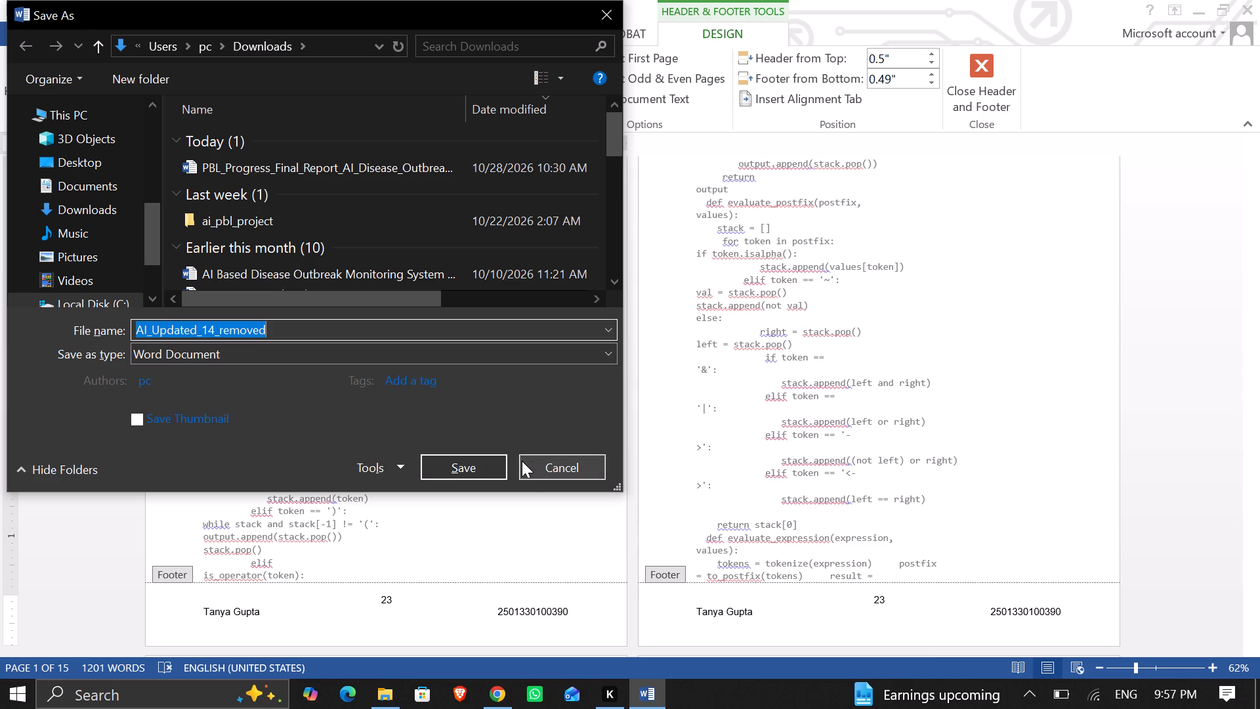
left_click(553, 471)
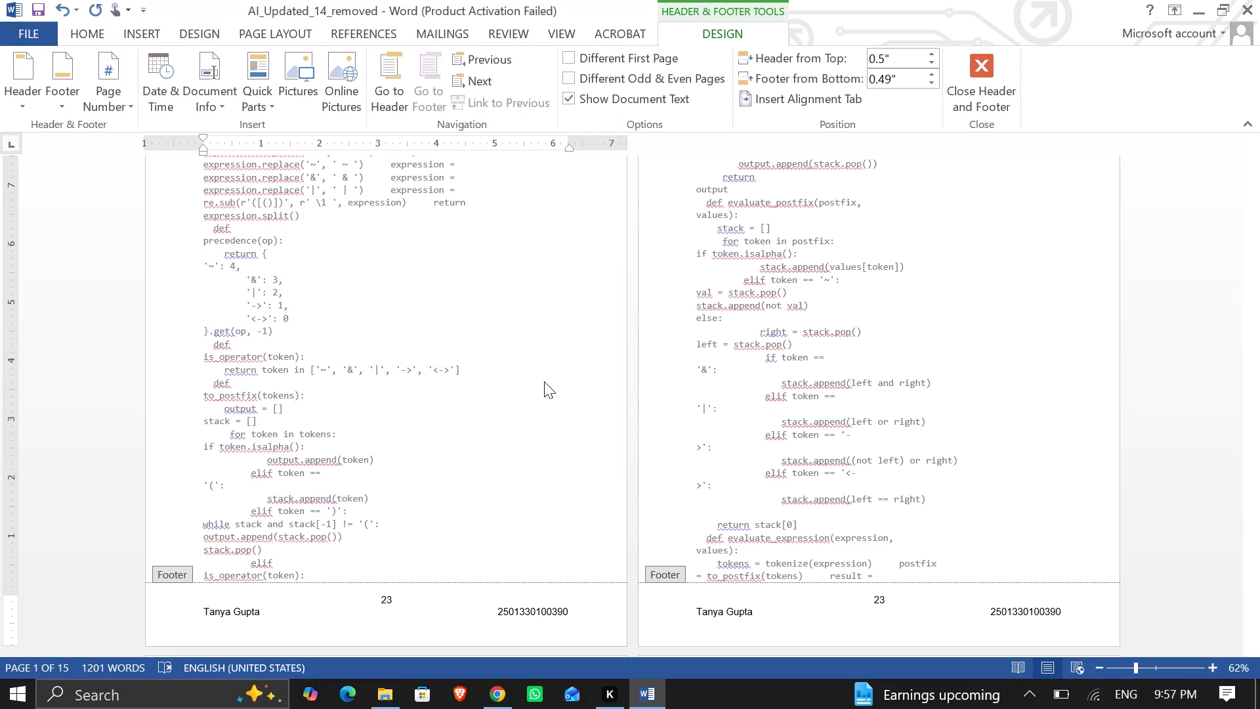
Close the AI_Updated_14_removed document without saving the changes.
left_click(1259, 0)
left_click(651, 393)
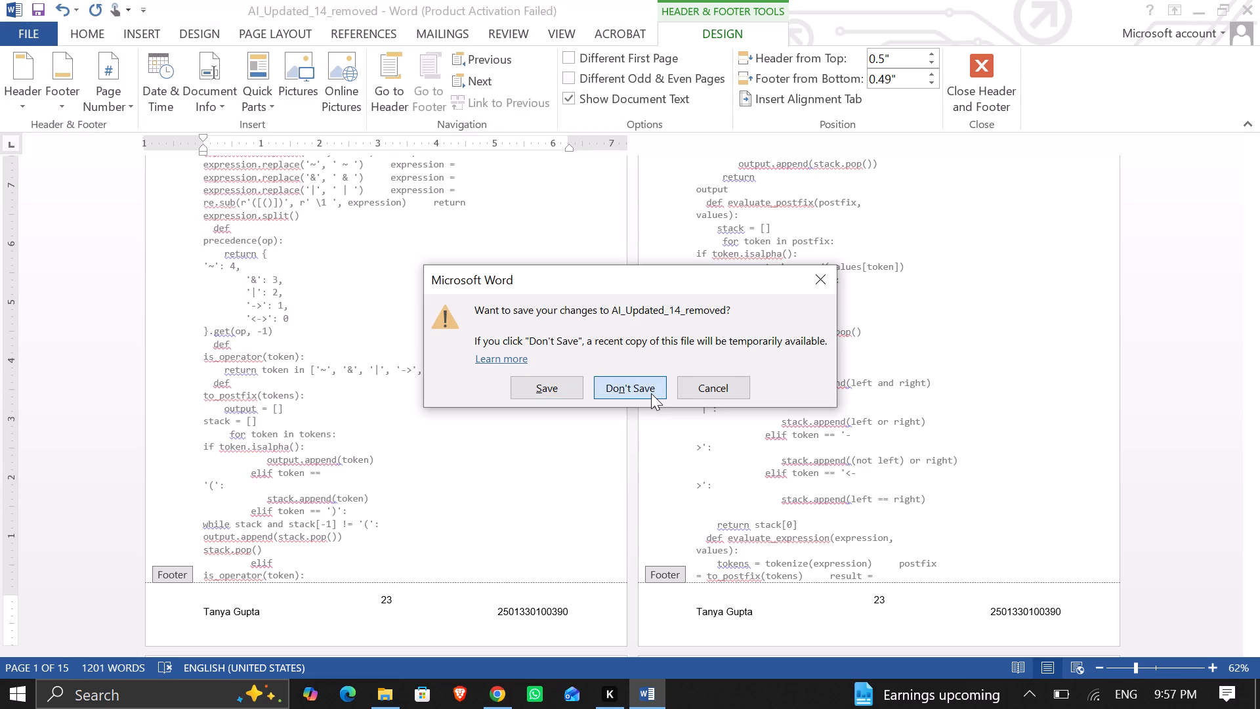
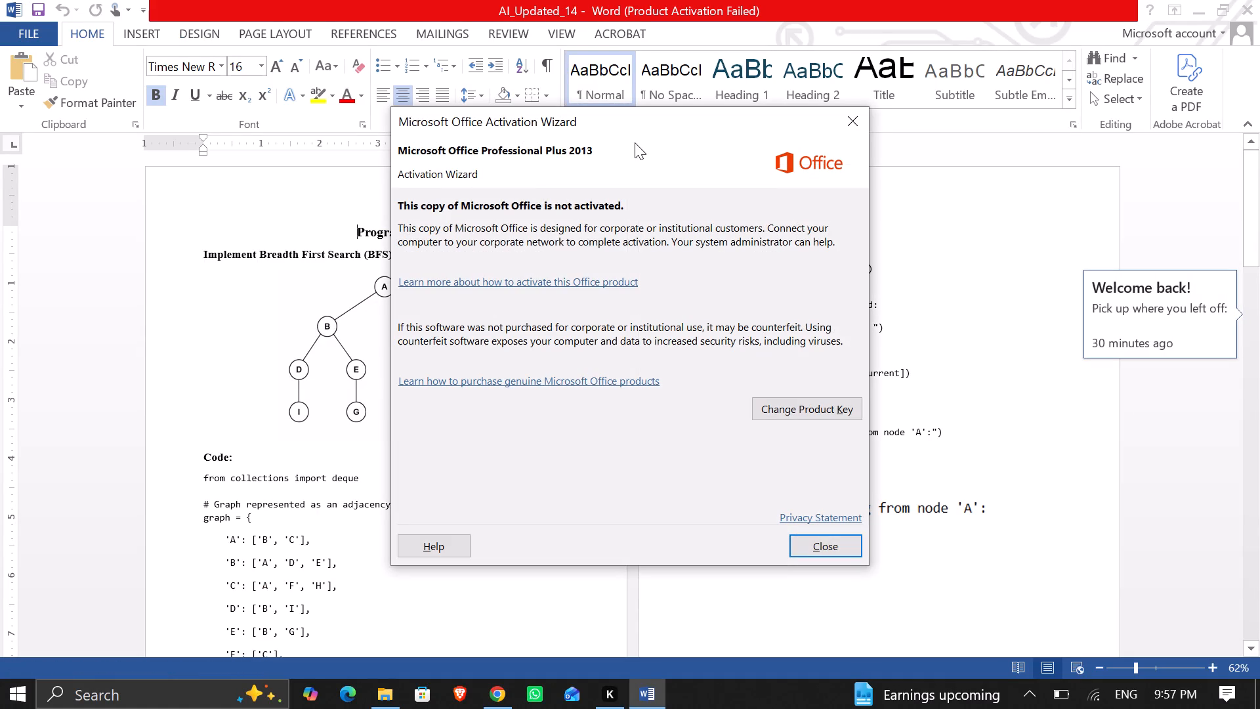
Dismiss the activation notice and open the second page's footer for editing in AI_Updated_14.
key("Return")
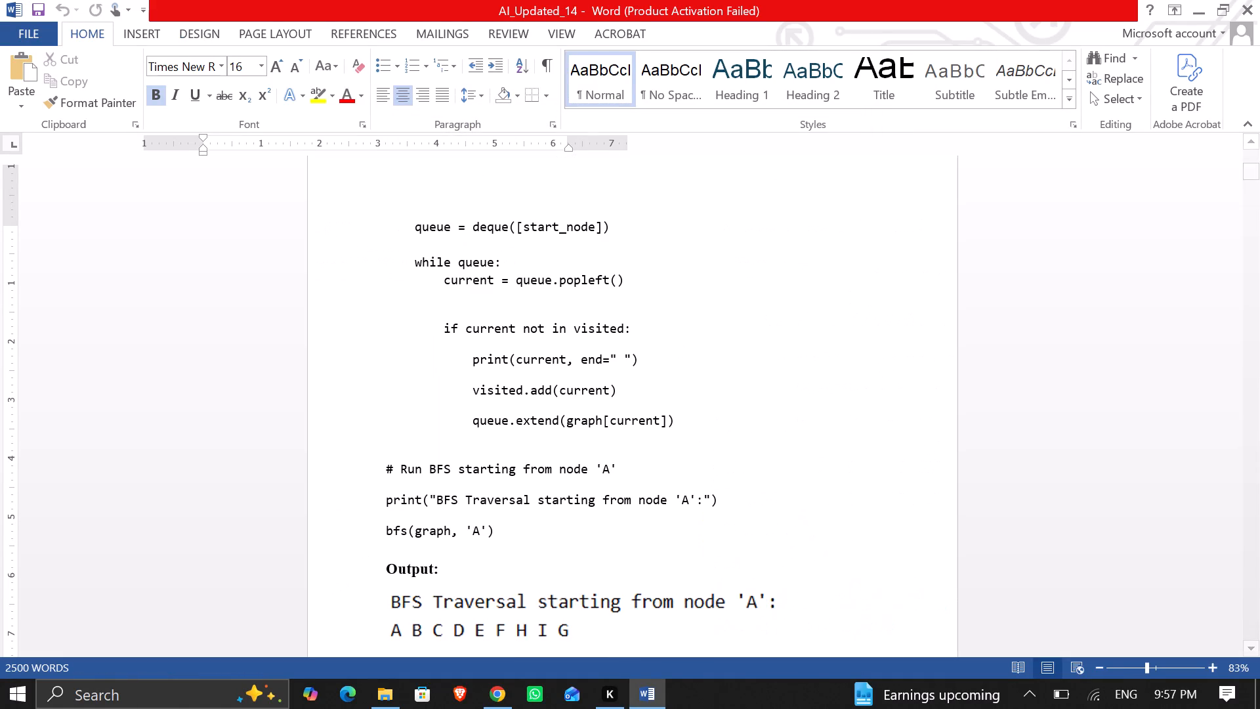
scroll(938, 242, "down", 8)
scroll(938, 242, "up", 3)
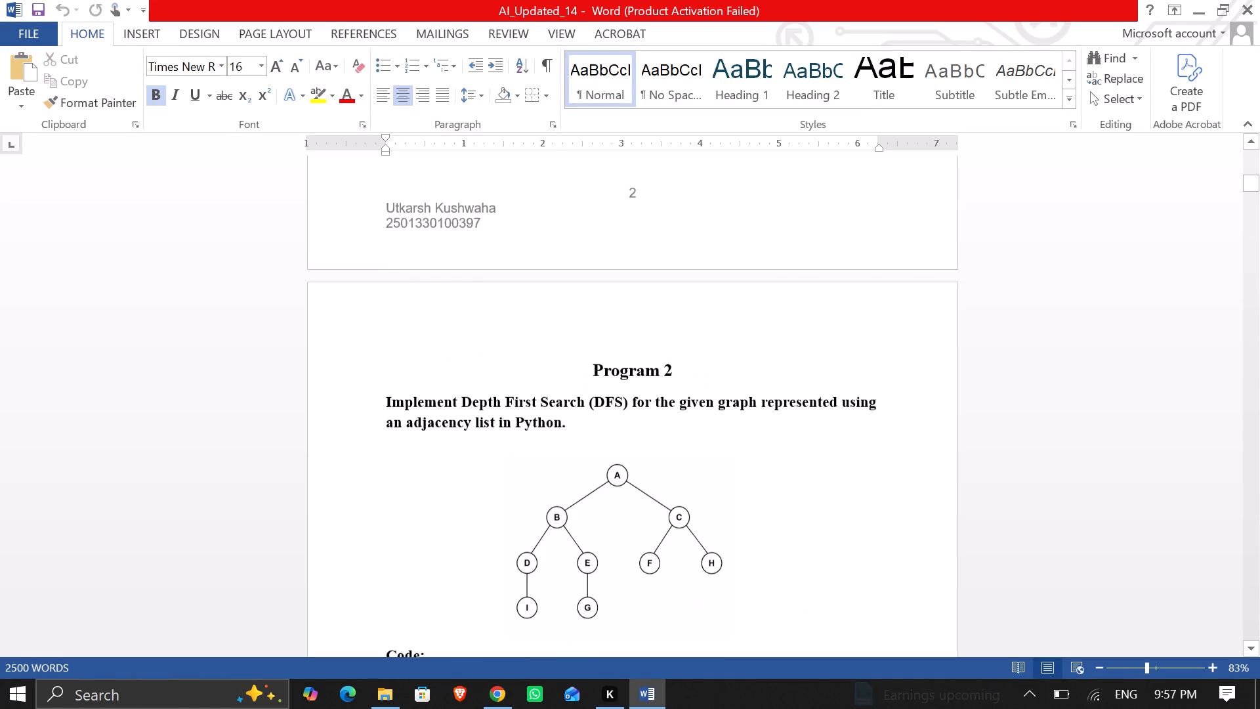
scroll(938, 242, "up", 2)
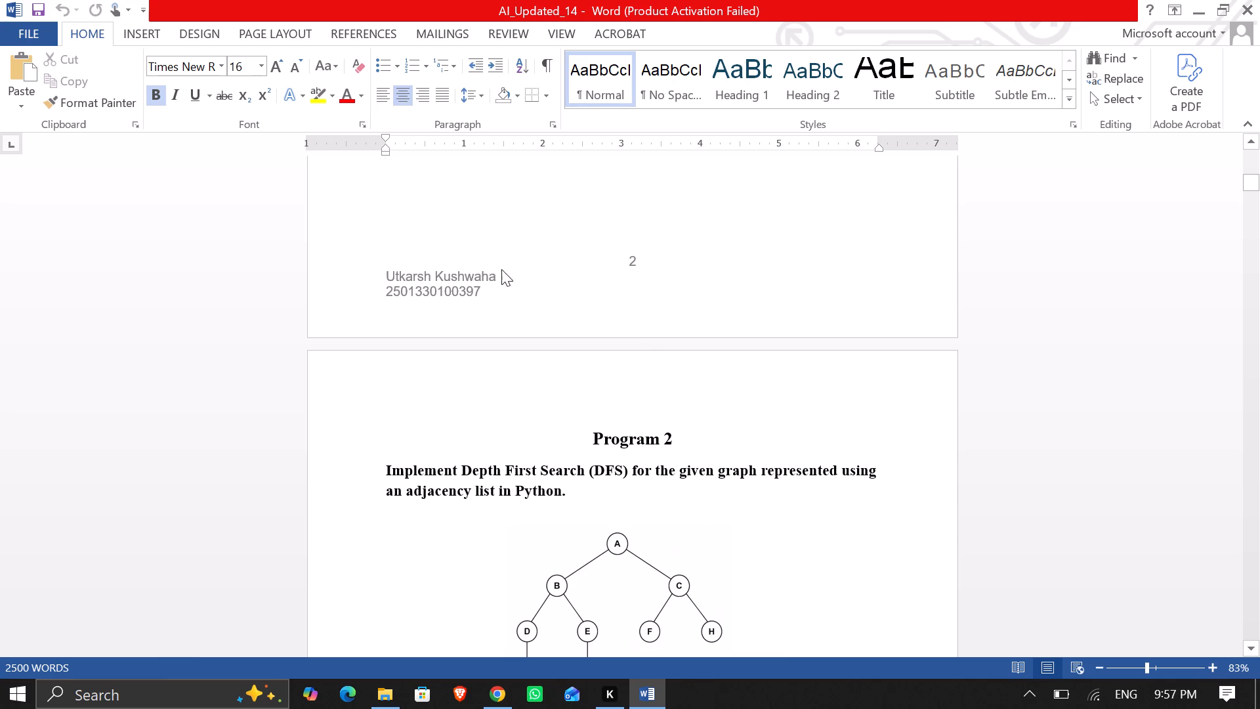
triple_click(484, 279)
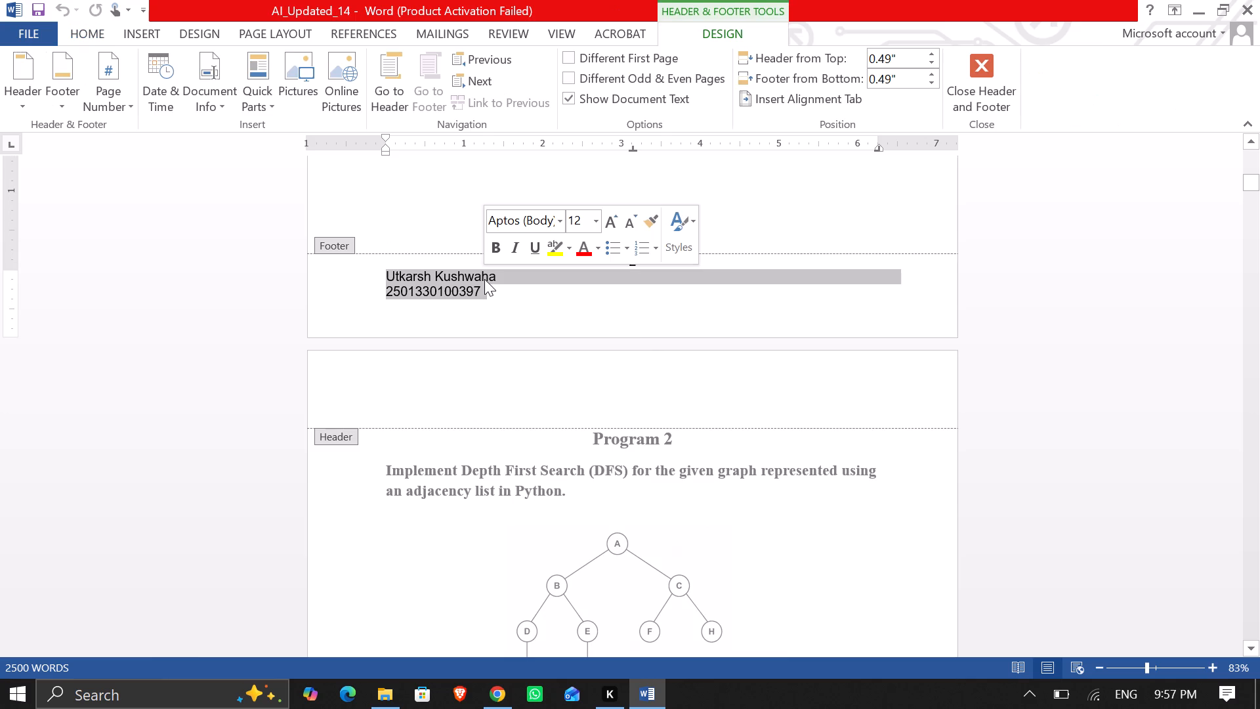
scroll(484, 279, "down", 2)
left_click(519, 301)
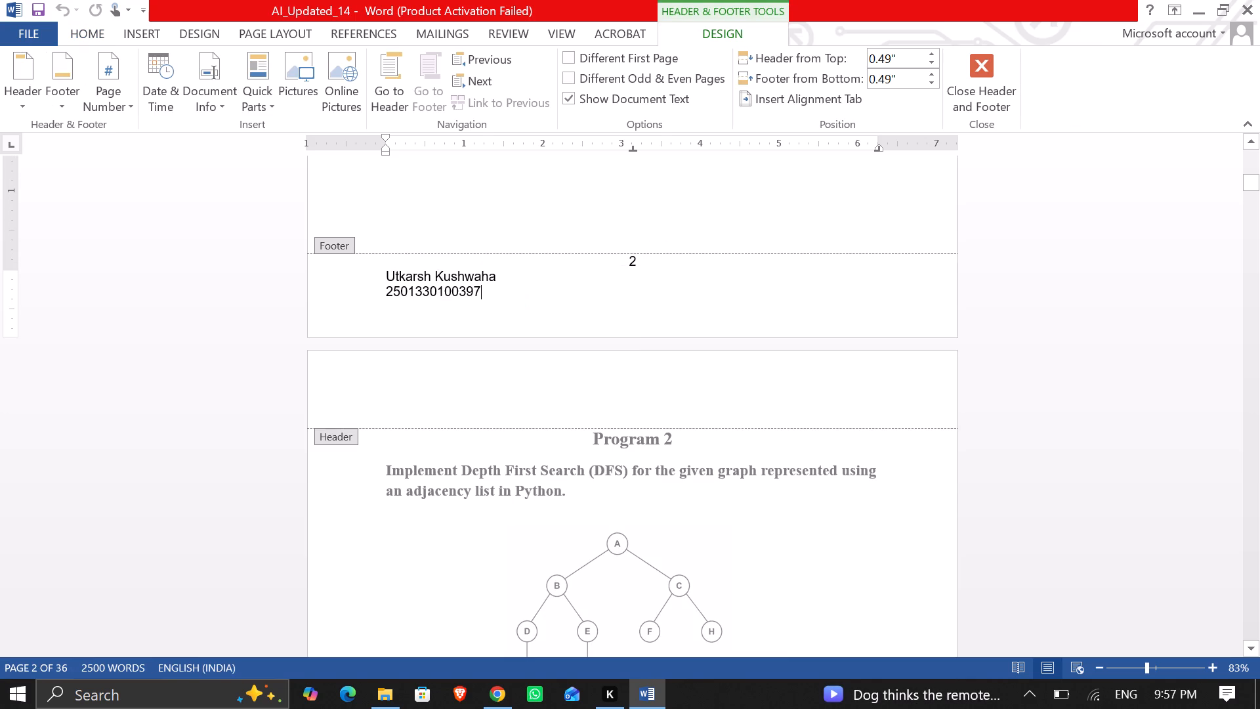
Examine the footer page numbers through AI_Updated_14, especially on pages 22 and 23 just before Program 10.
scroll(514, 286, "down", 15)
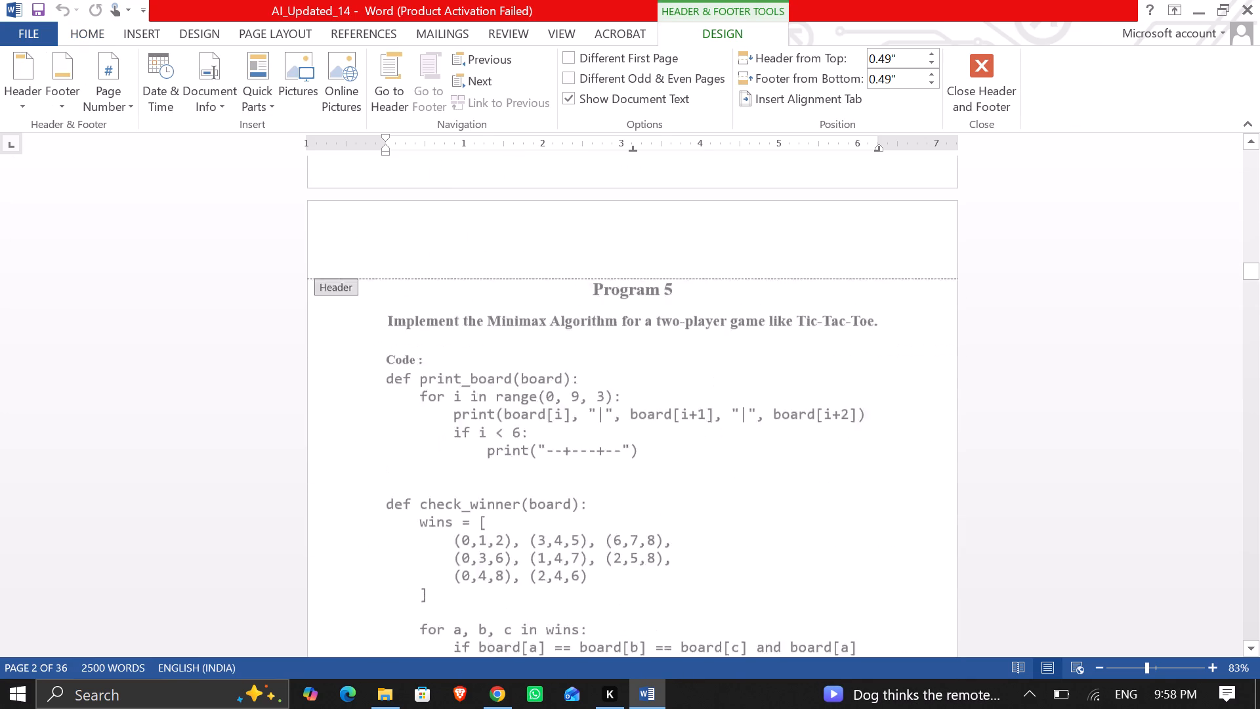
scroll(514, 286, "down", 16)
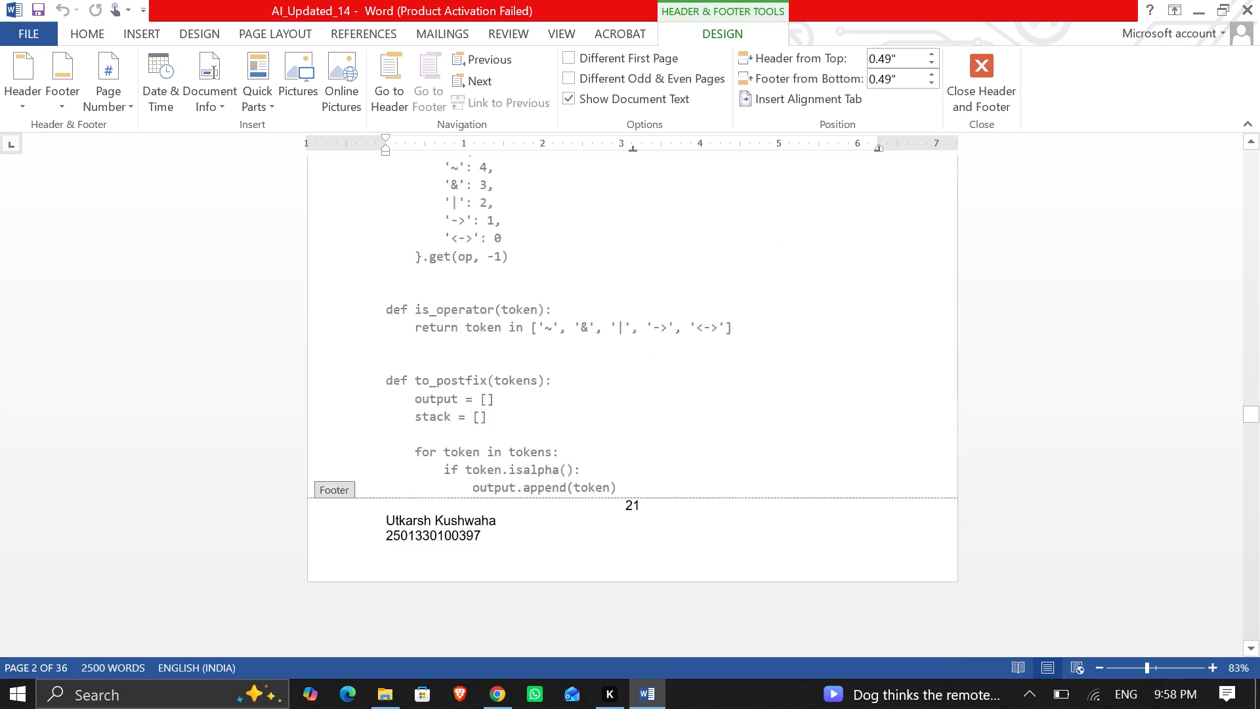
scroll(514, 286, "down", 16)
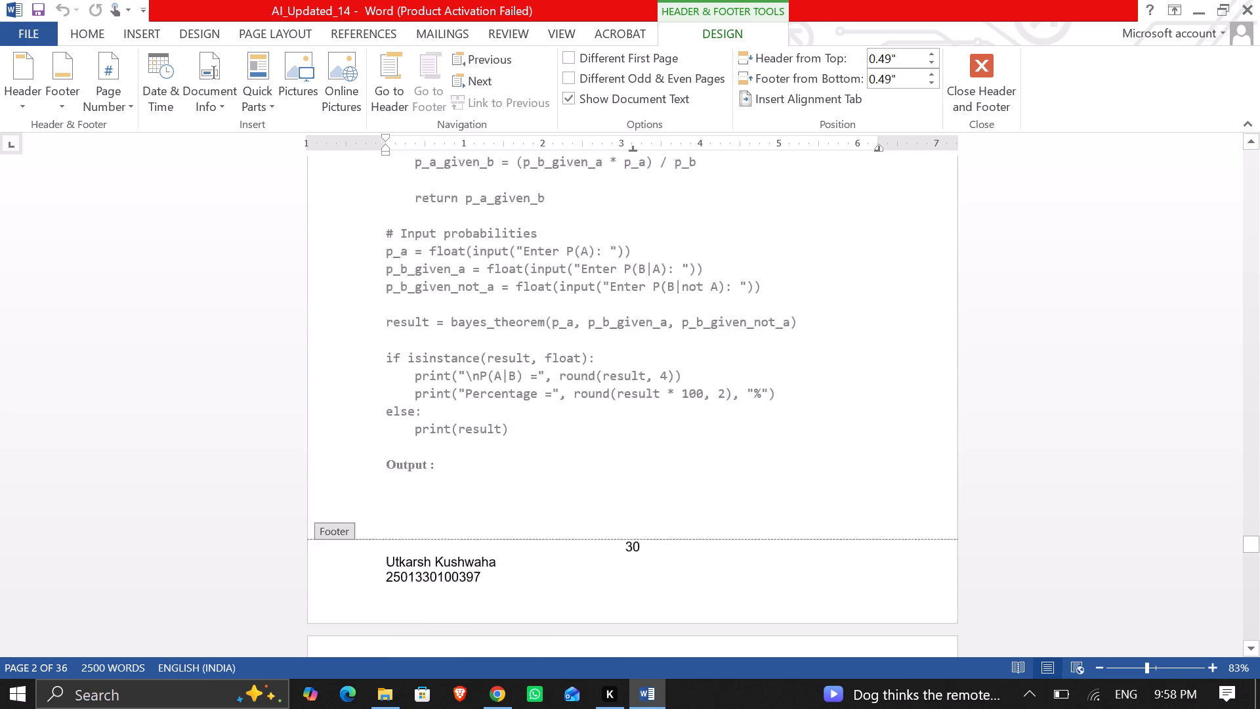
scroll(514, 286, "up", 13)
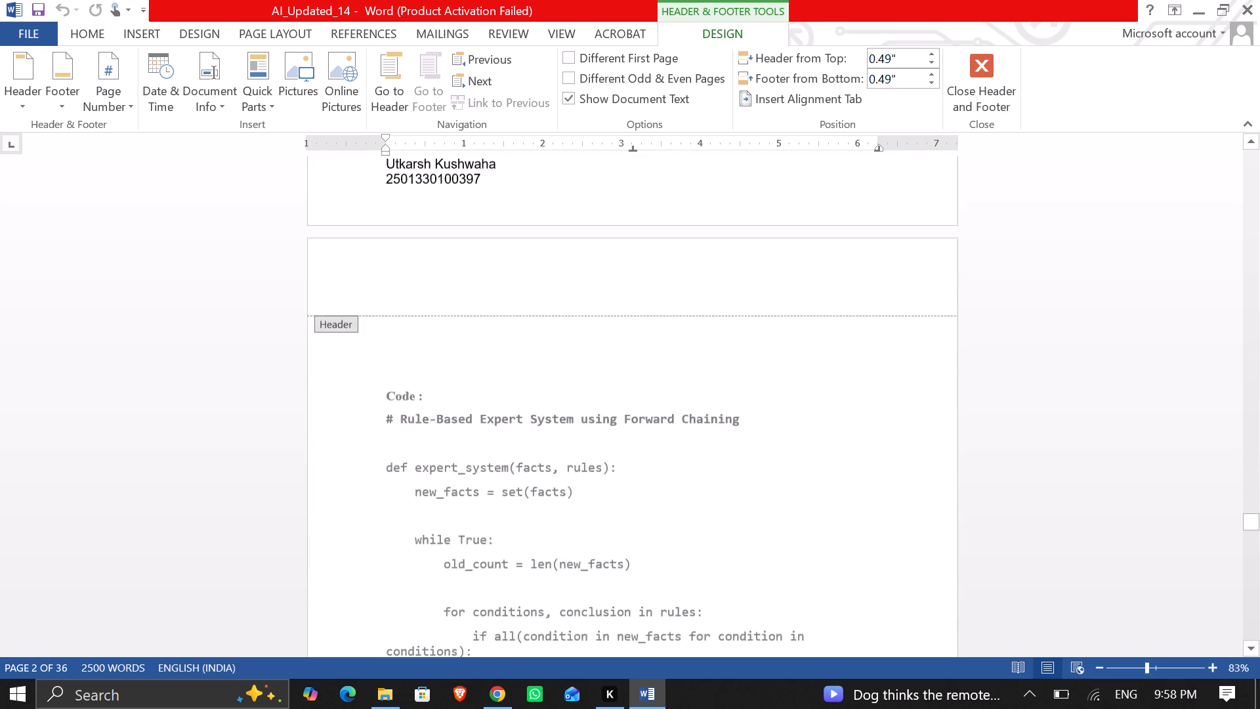
scroll(514, 286, "up", 16)
scroll(514, 286, "up", 7)
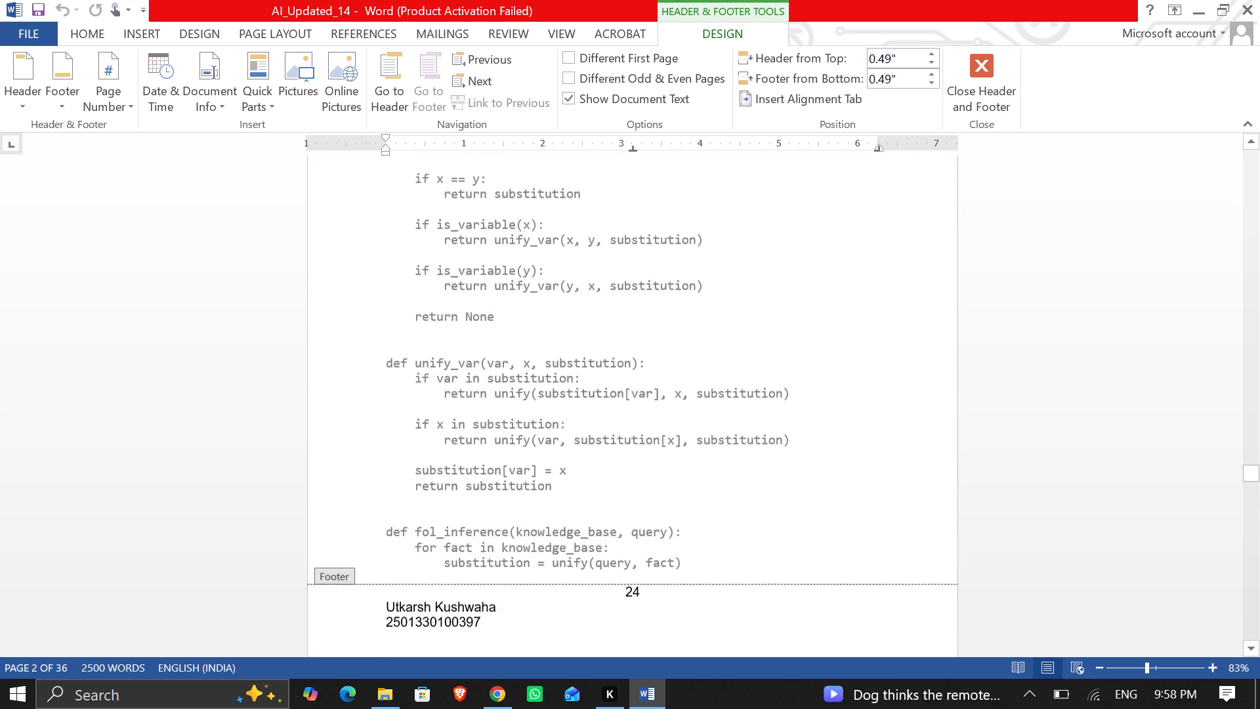
scroll(514, 286, "up", 12)
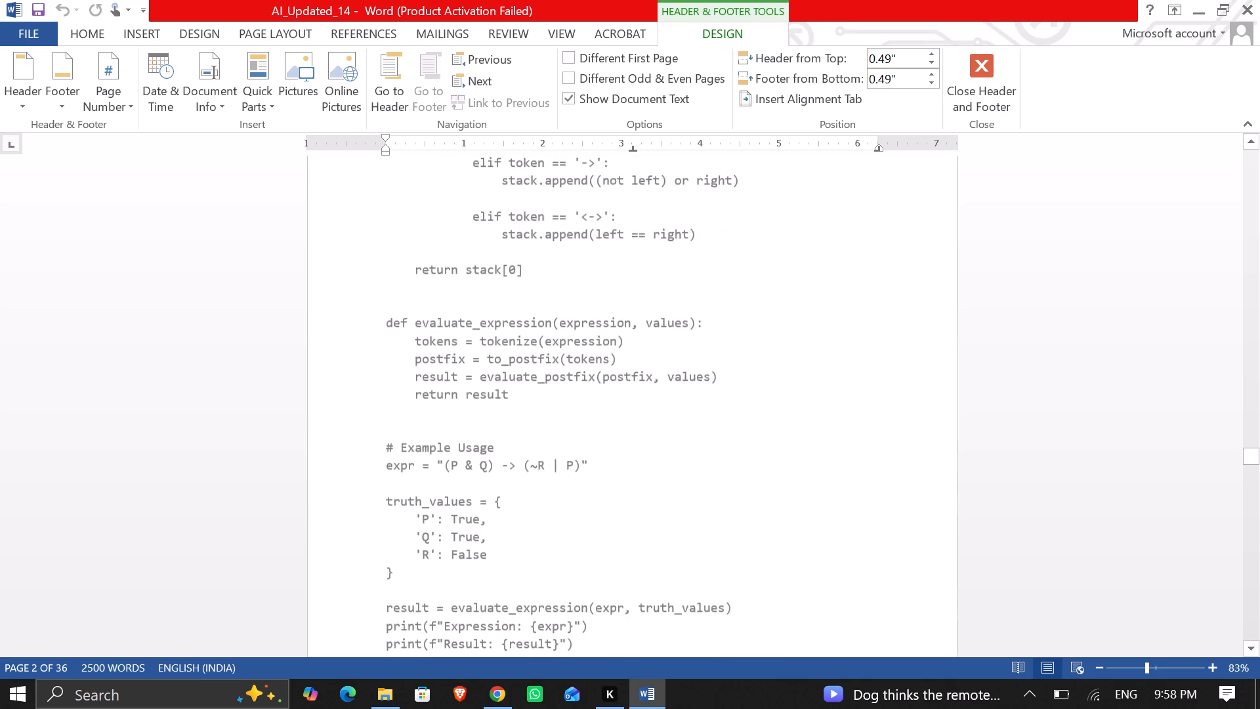
scroll(514, 286, "right", 5)
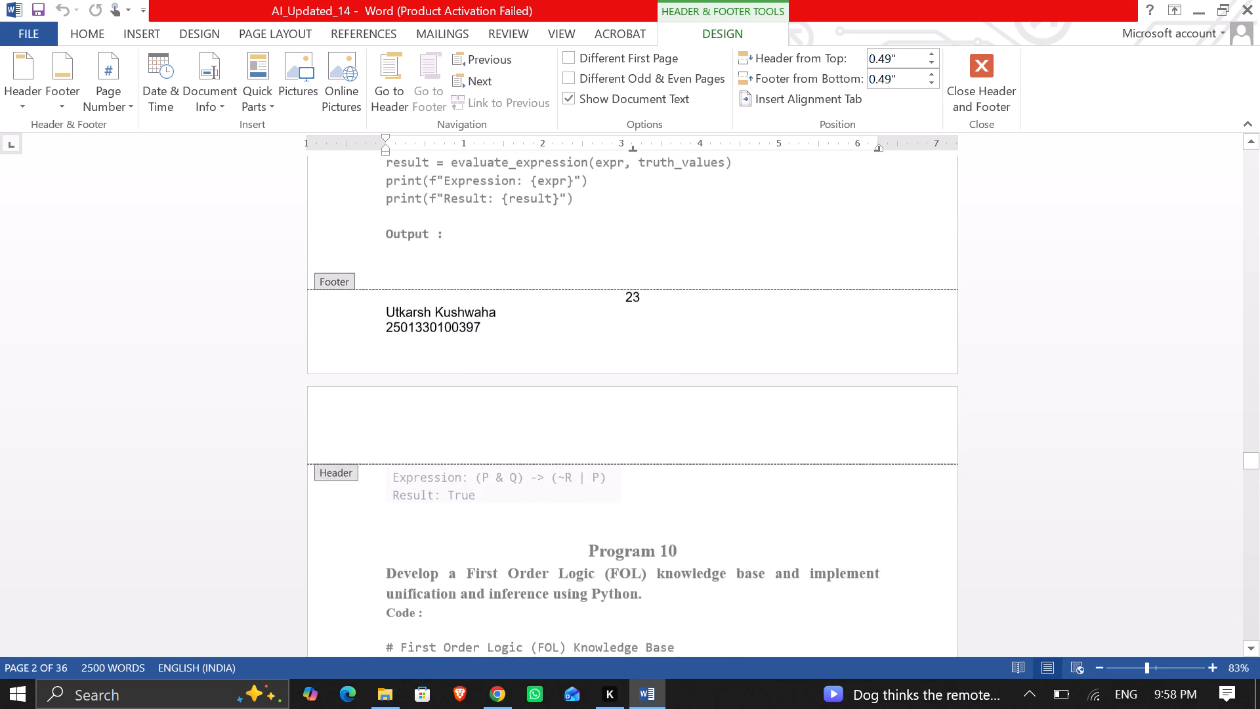
scroll(514, 286, "right", 1)
scroll(514, 286, "up", 8)
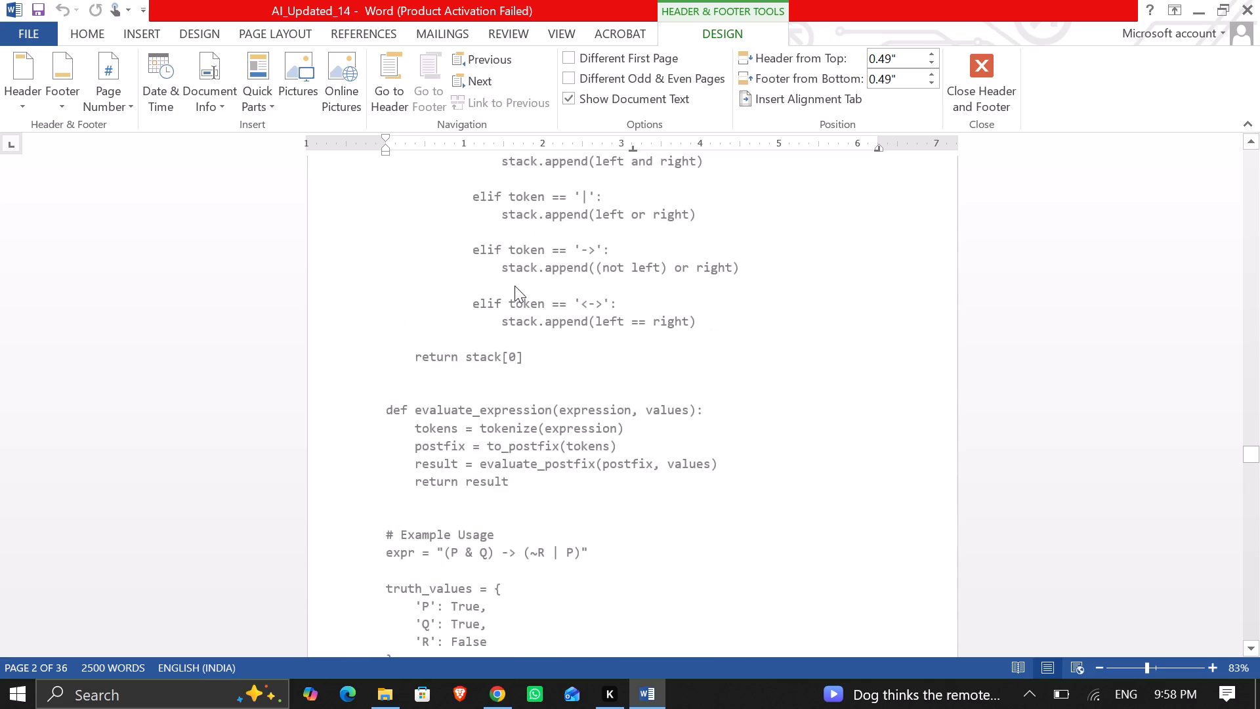
scroll(514, 286, "up", 3)
scroll(514, 286, "down", 2)
scroll(514, 286, "right", 5)
scroll(514, 286, "up", 1)
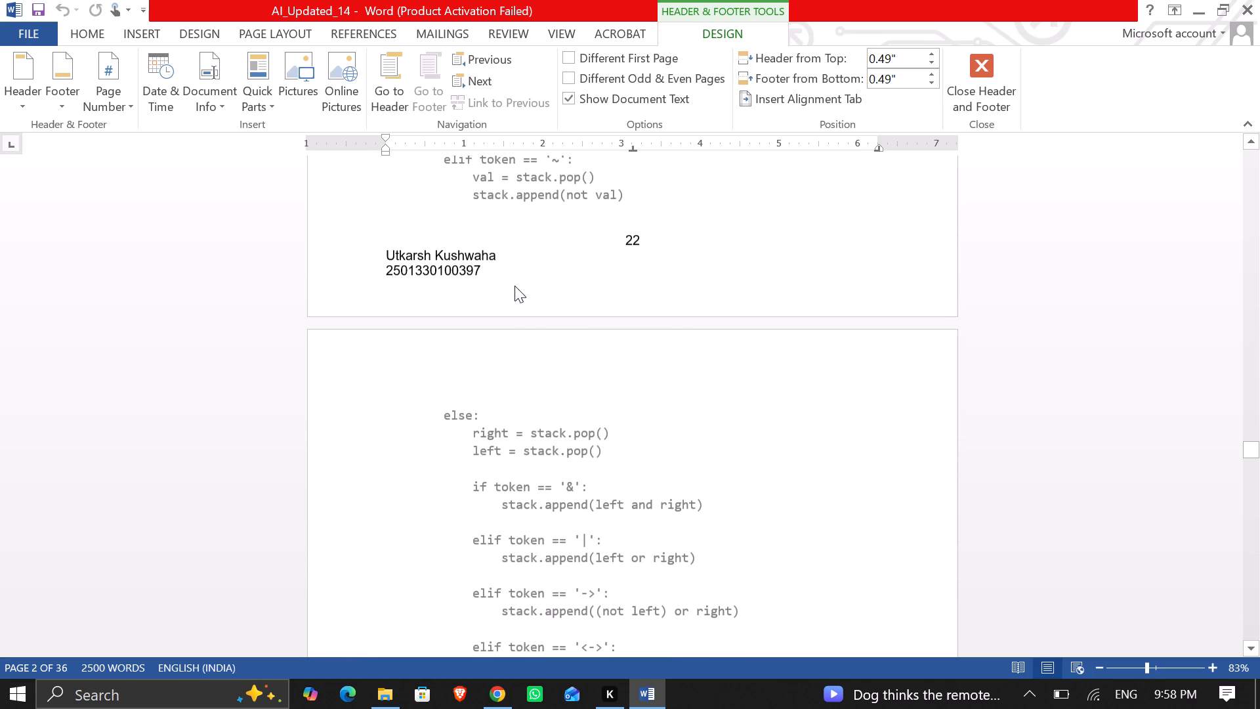
scroll(514, 286, "up", 6)
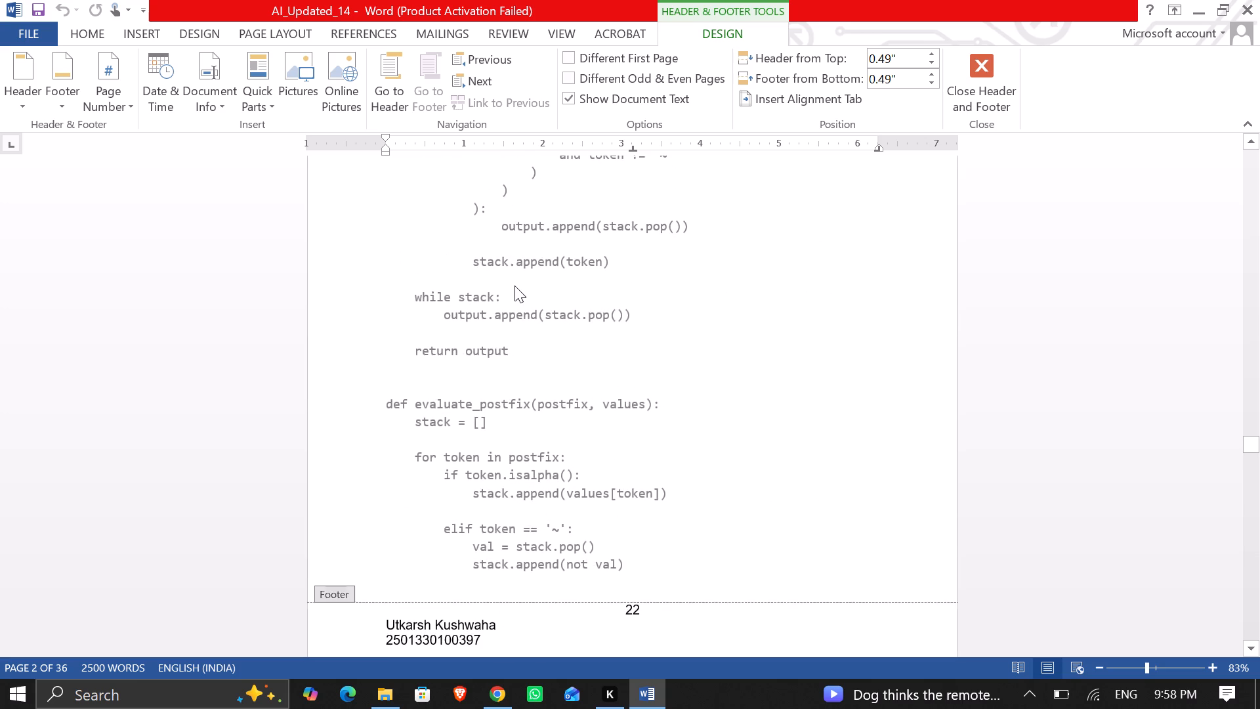
scroll(514, 286, "up", 2)
scroll(537, 223, "down", 5)
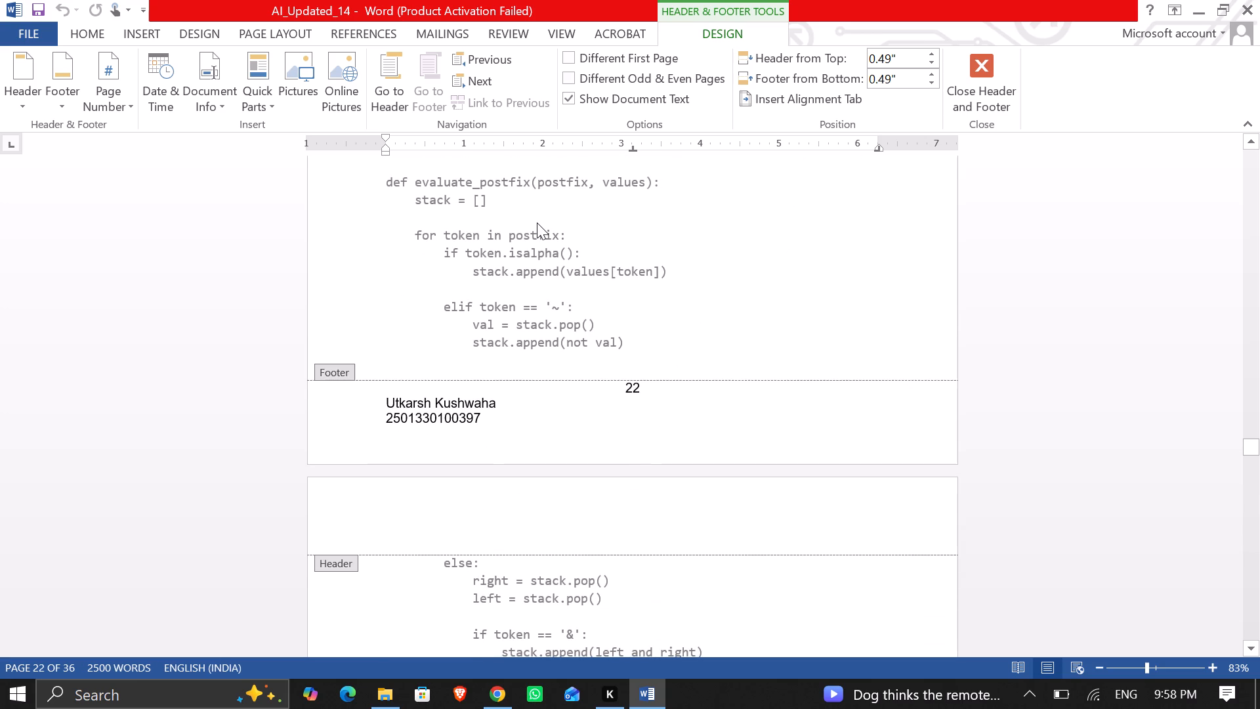
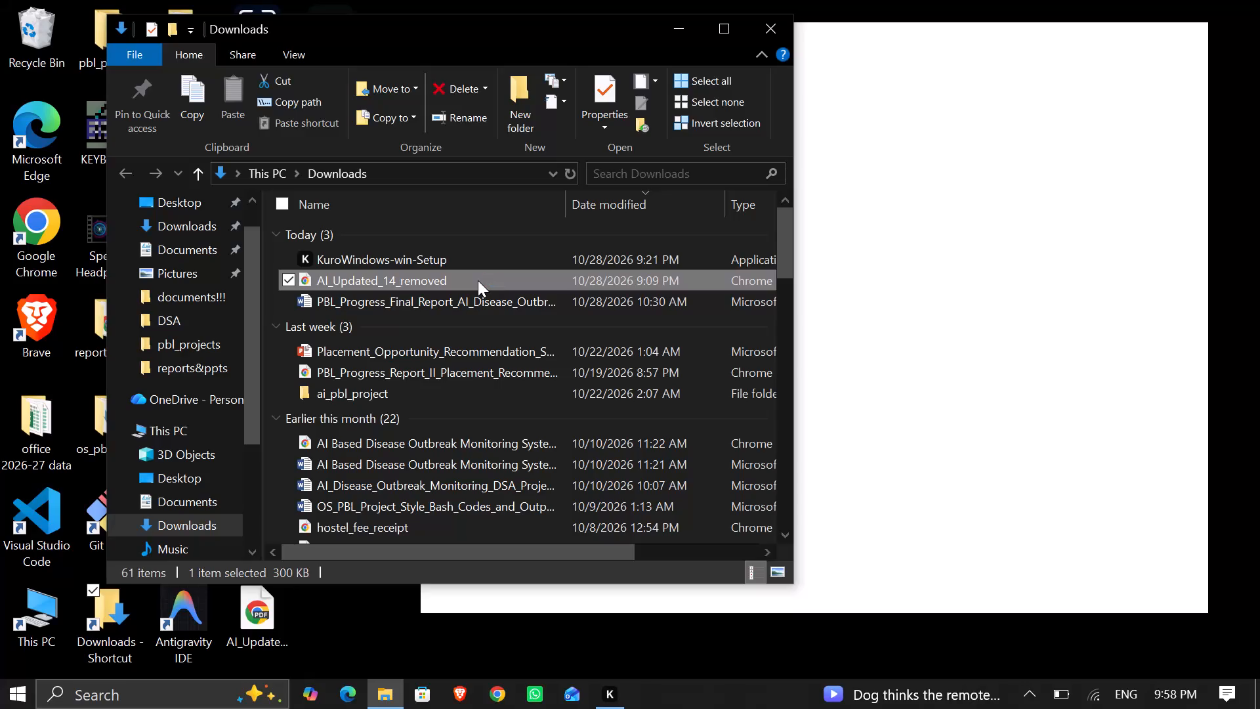
Check the first page's footer in the AI_Updated_14_removed PDF and close the browser view.
scroll(478, 280, "down", 2)
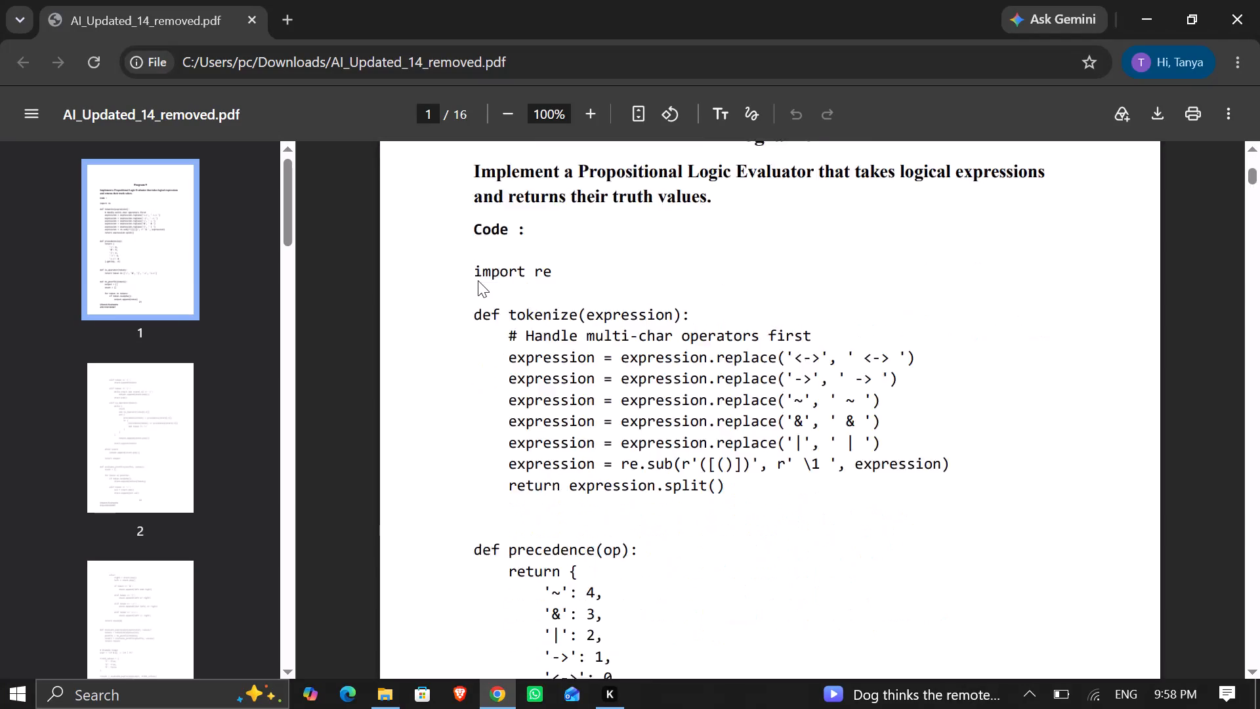
scroll(478, 280, "down", 6)
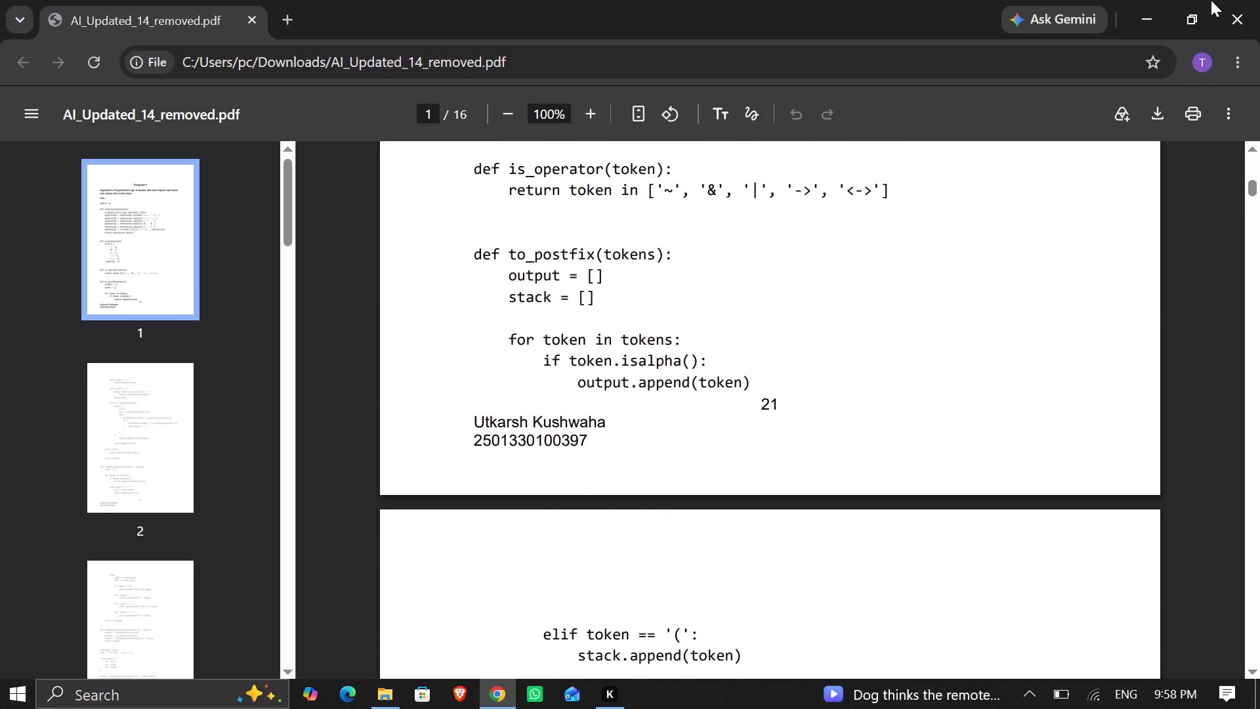
left_click(1255, 0)
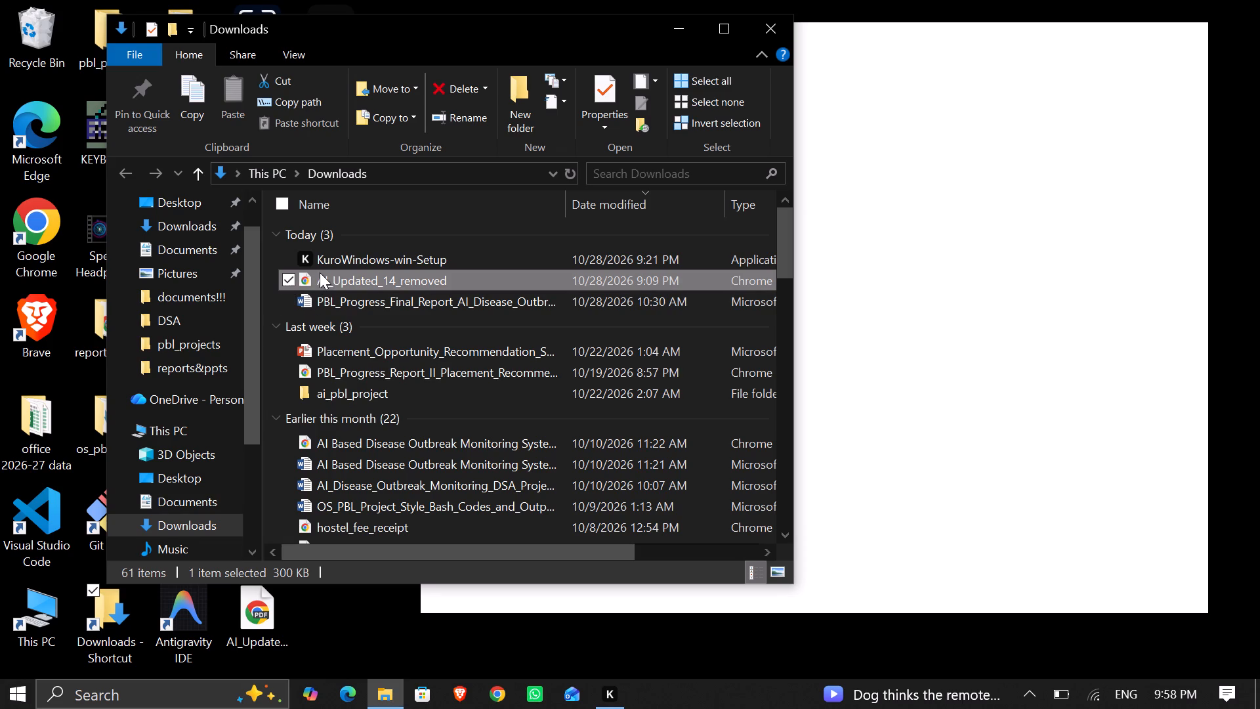
Open the AI_Updated_14_removed PDF from Downloads in Word and dismiss the activation notice.
right_click(320, 274)
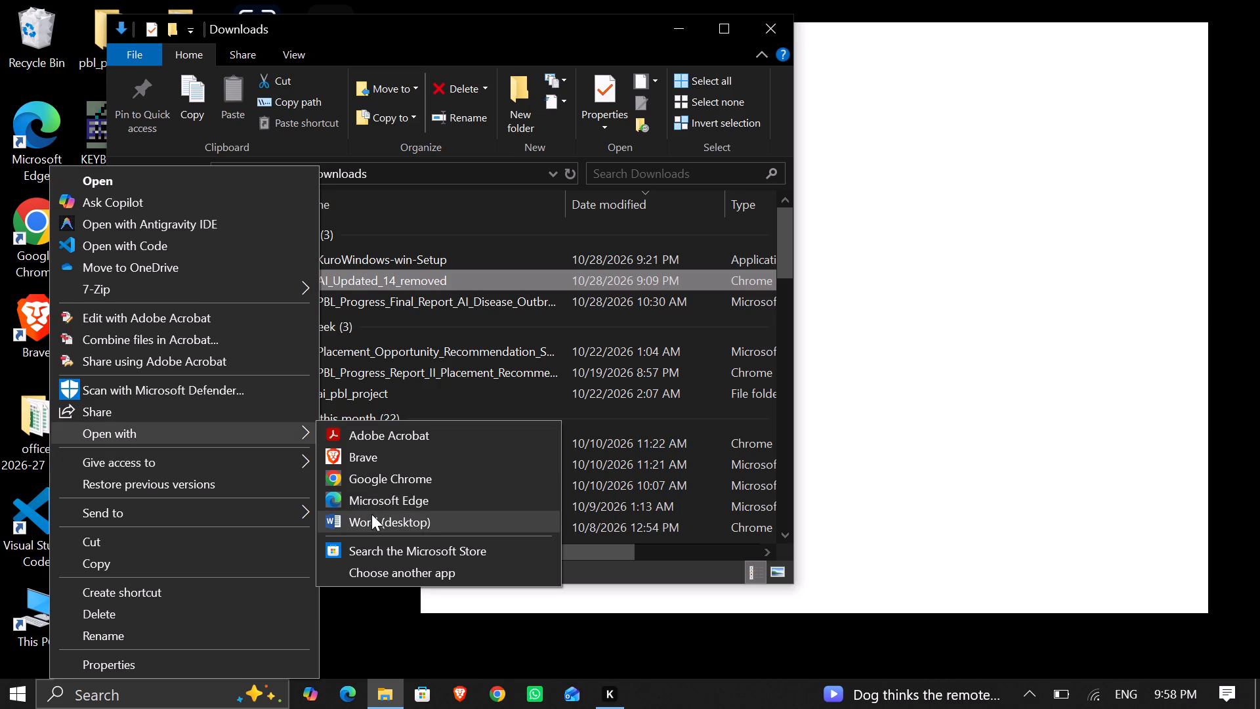
left_click(373, 522)
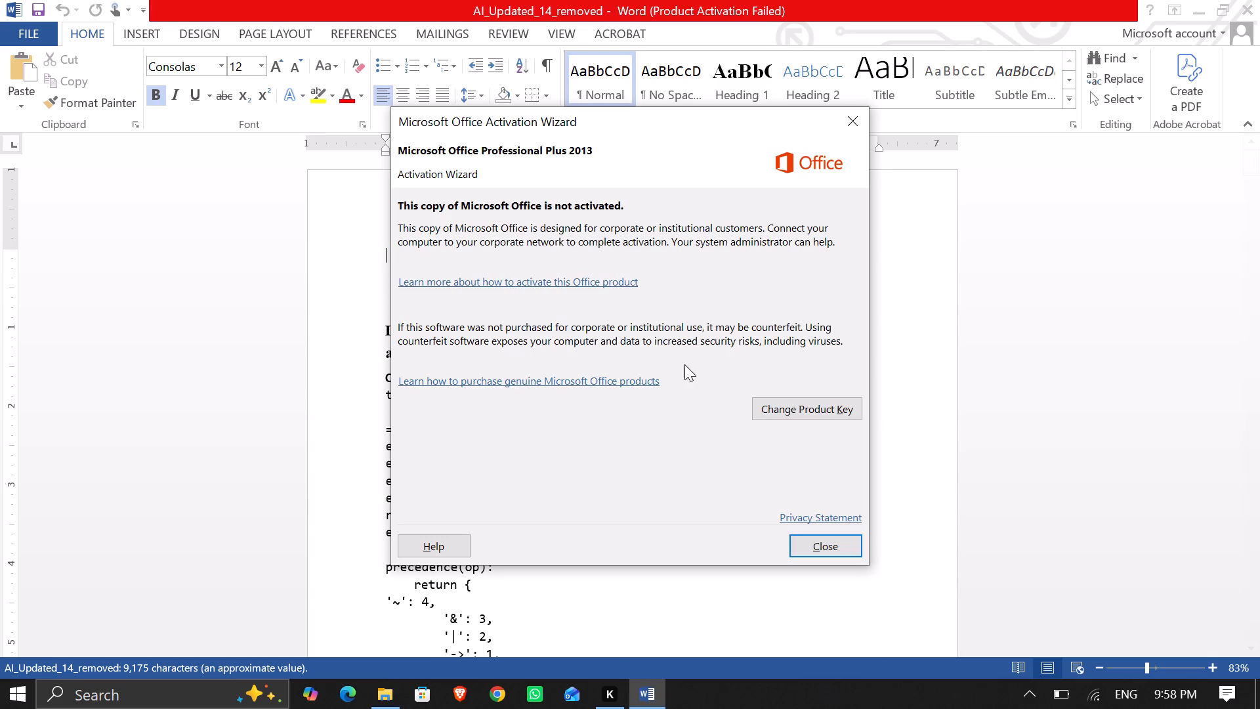
left_click(843, 543)
Examine the converted first page of Program 9, including its code layout and footer.
scroll(843, 543, "down", 2)
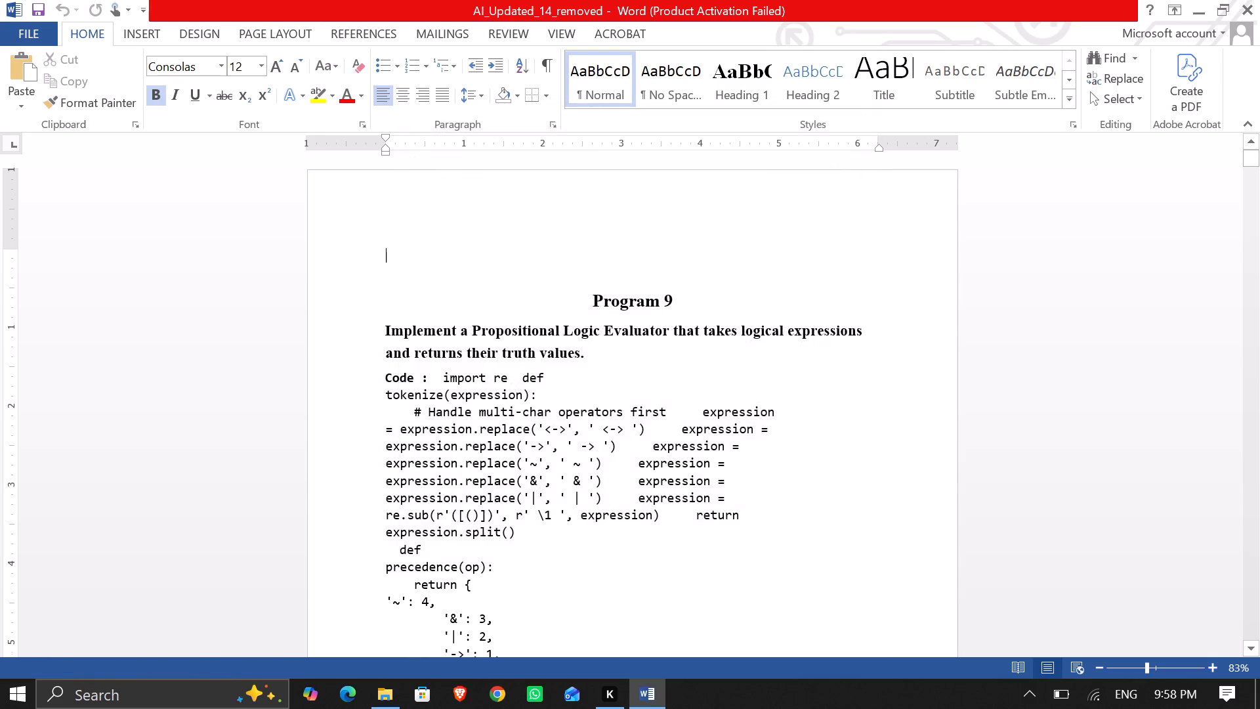
scroll(843, 543, "down", 6)
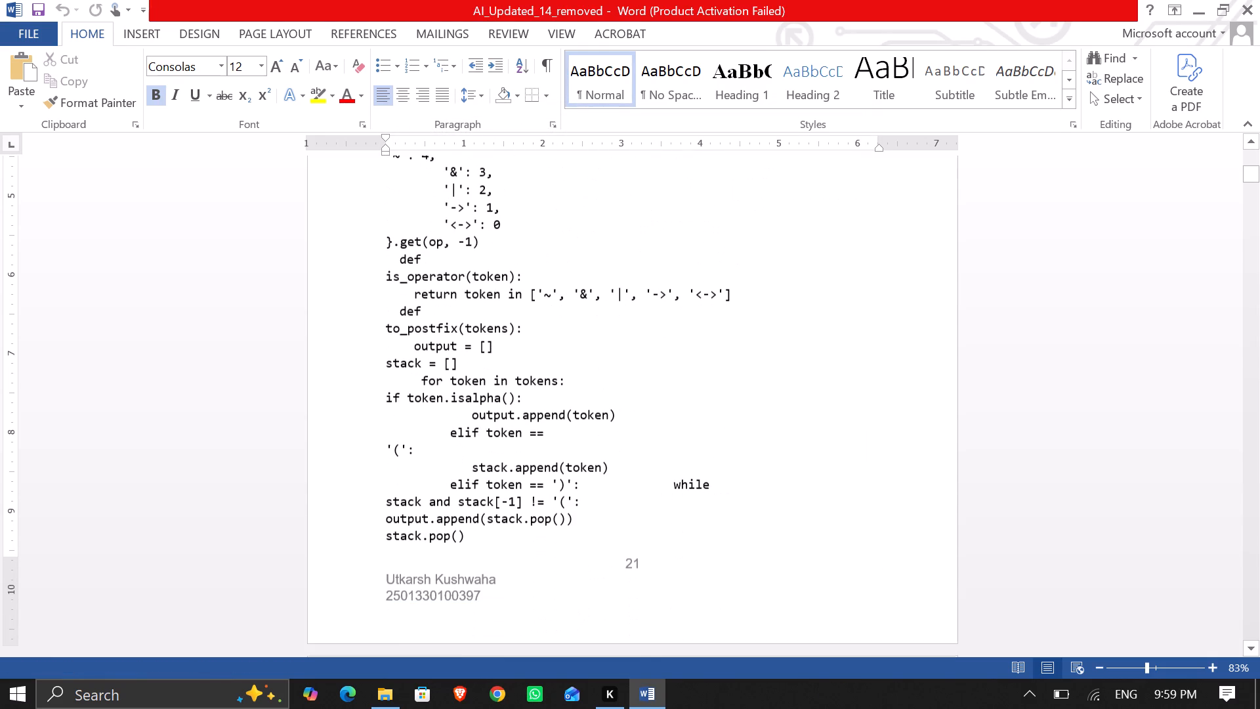
scroll(843, 543, "up", 2)
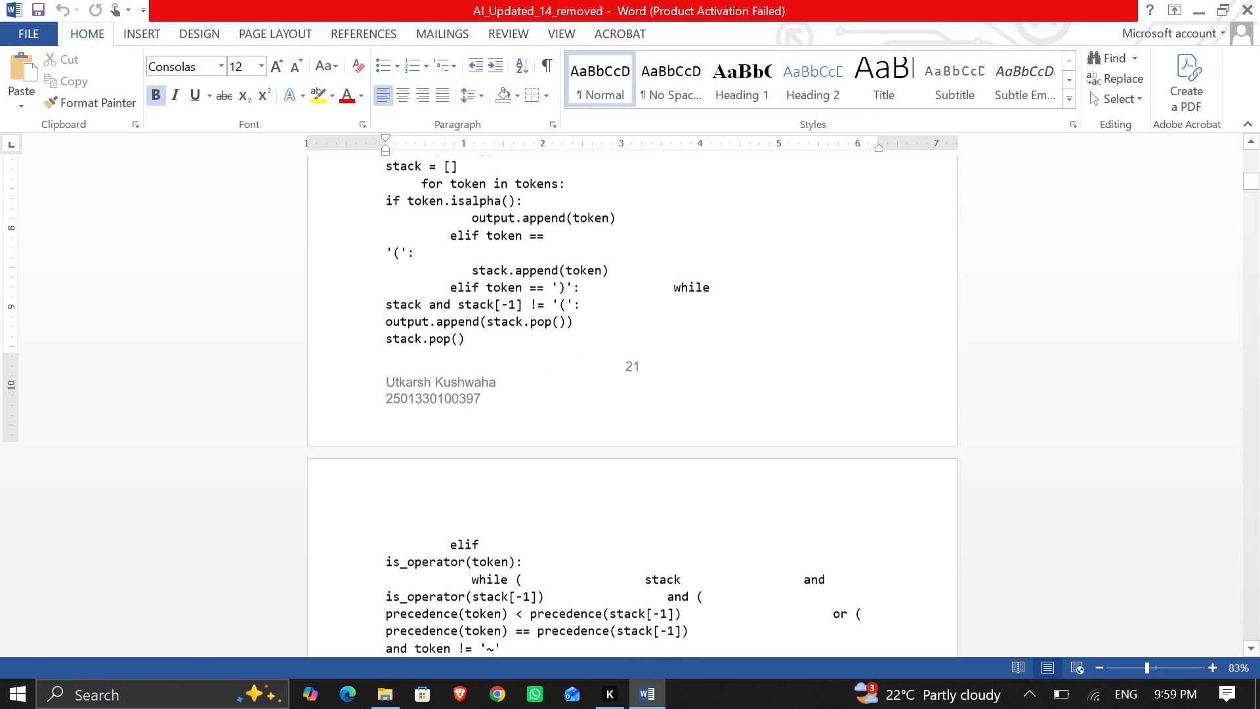
scroll(843, 543, "up", 6)
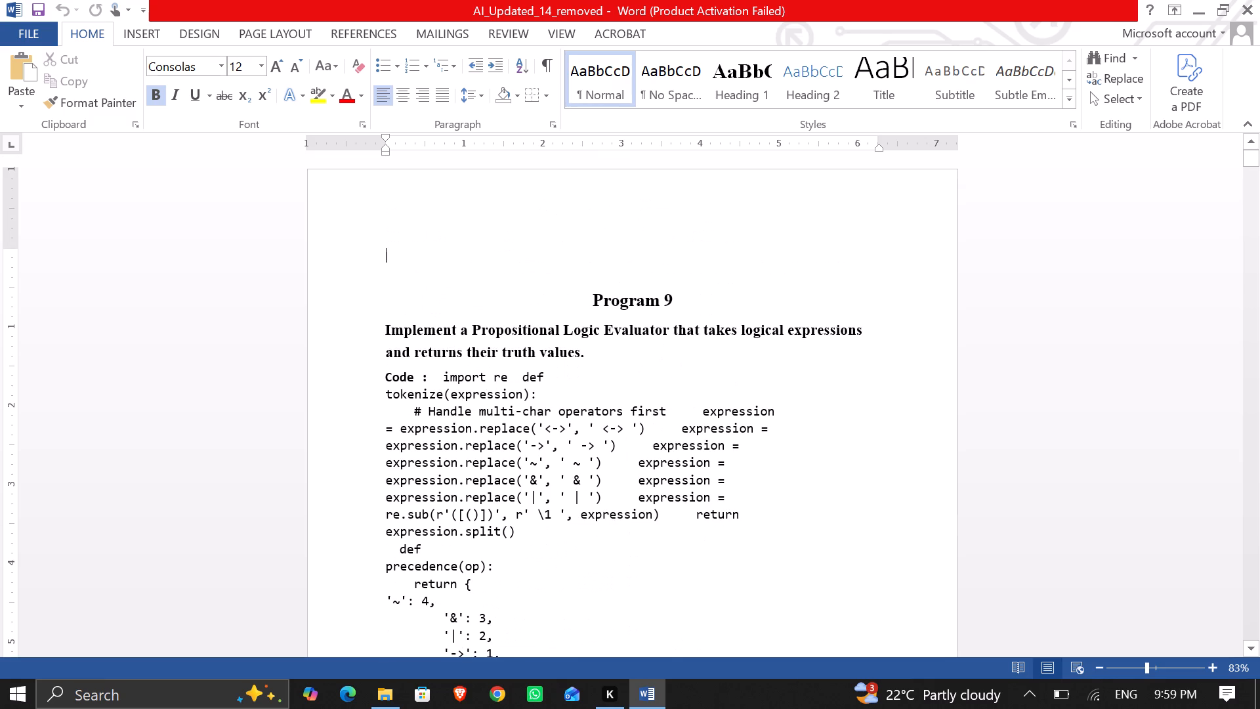
left_click(634, 299)
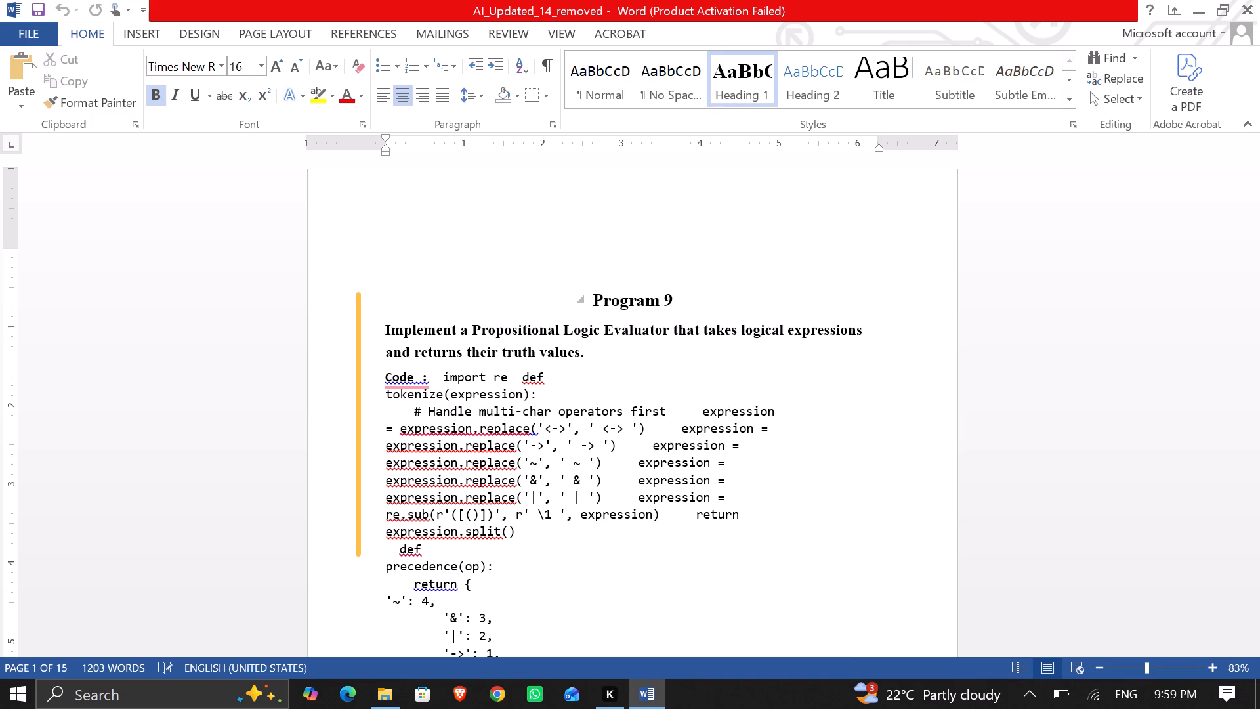
Move the student ID number in the first page's footer up onto the name line, spaced out to its far side.
scroll(634, 299, "down", 2)
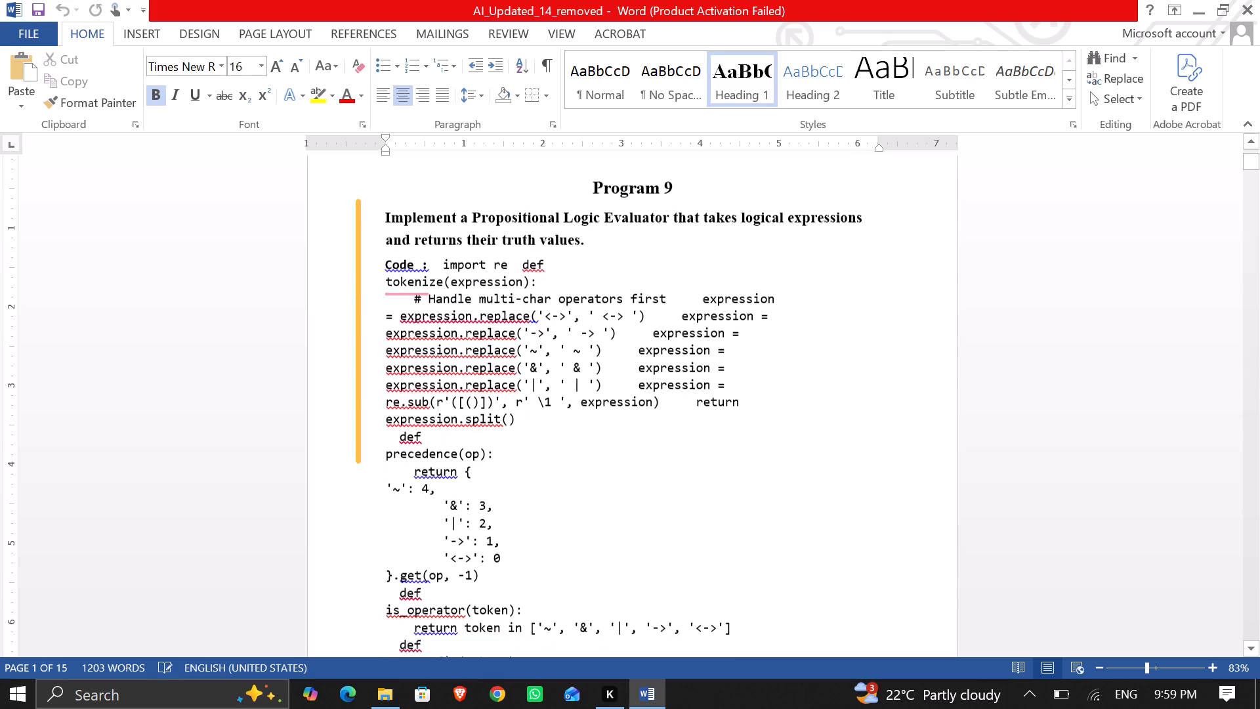
scroll(634, 299, "down", 6)
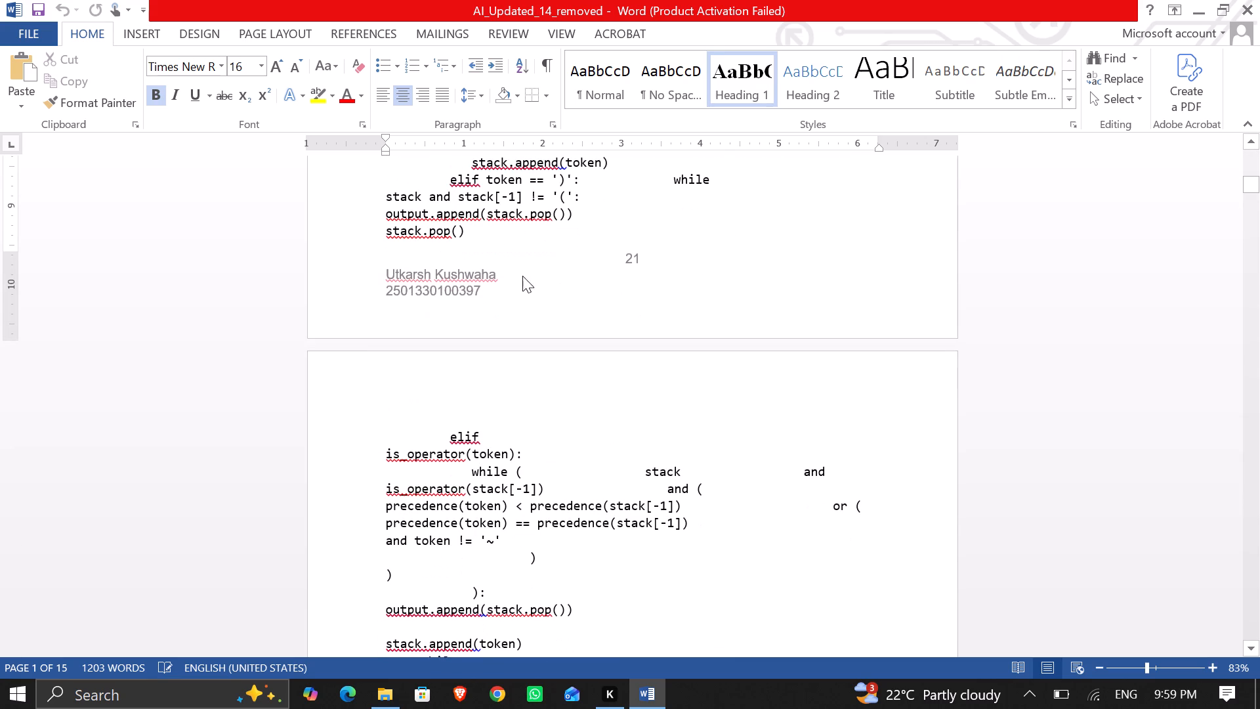
double_click(448, 274)
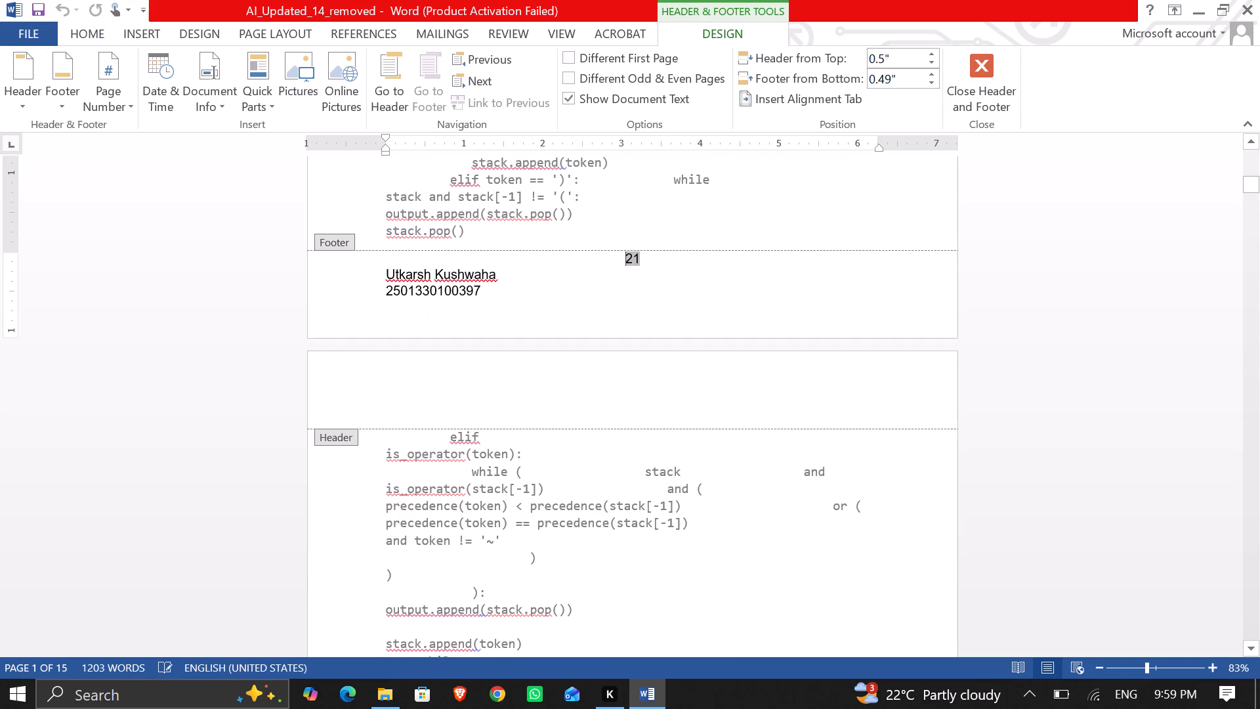
left_click(476, 286)
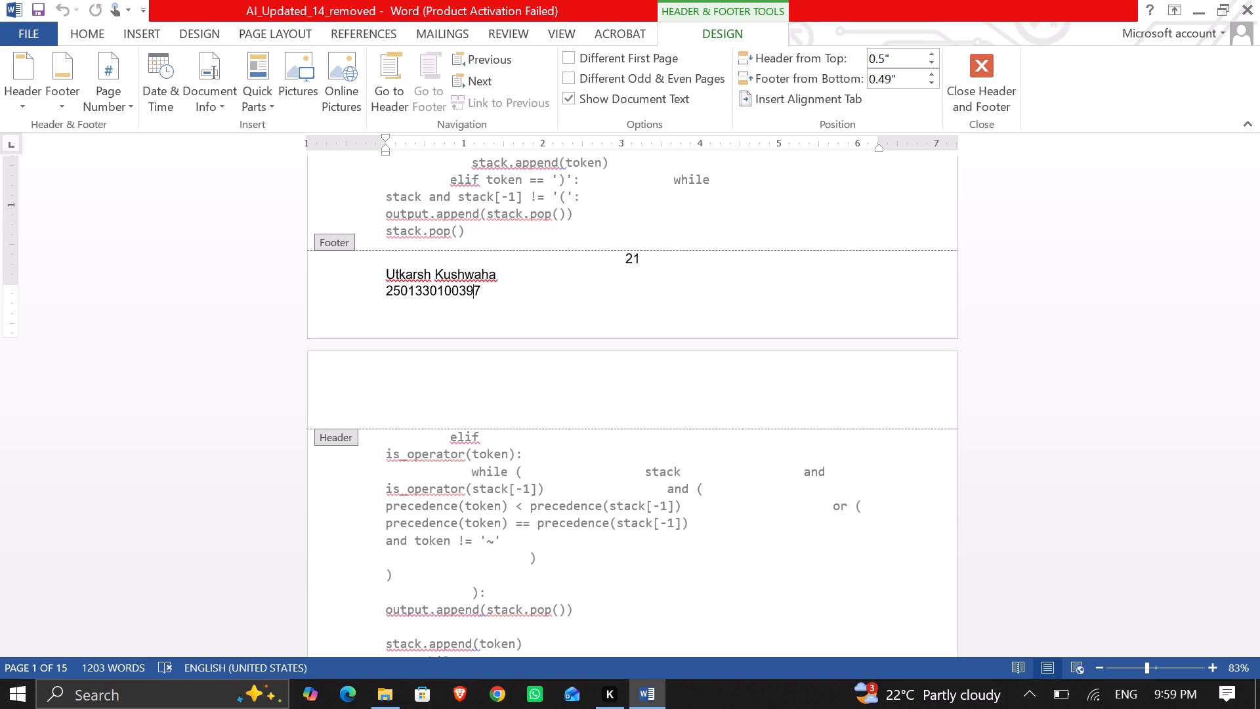
left_click_drag(480, 286, 394, 288)
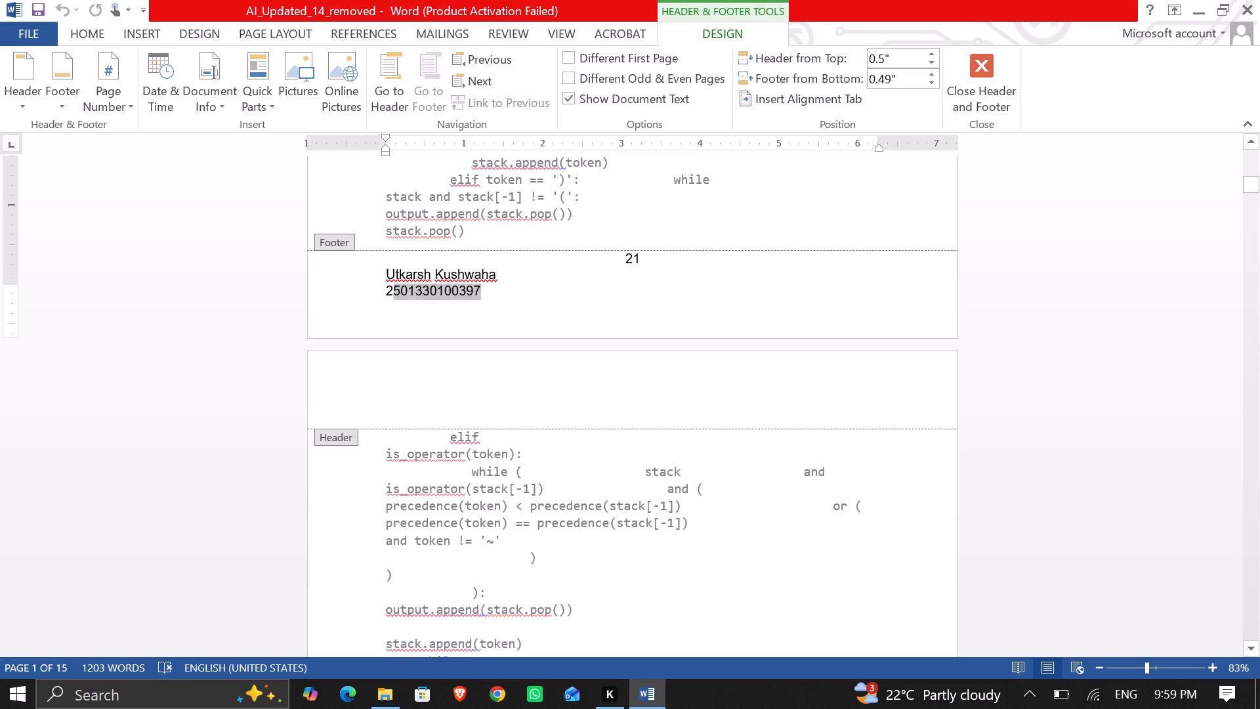
left_click_drag(394, 288, 389, 288)
key("ctrl+x")
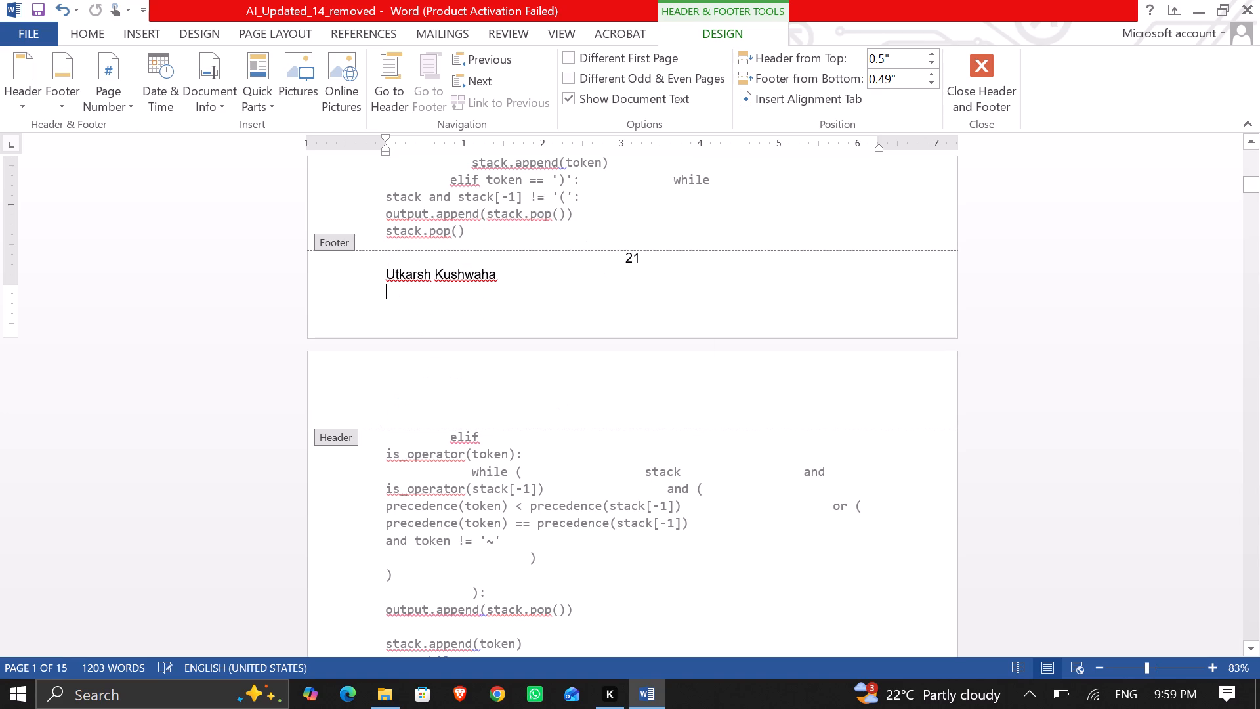
left_click(721, 274)
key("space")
key("ctrl+v")
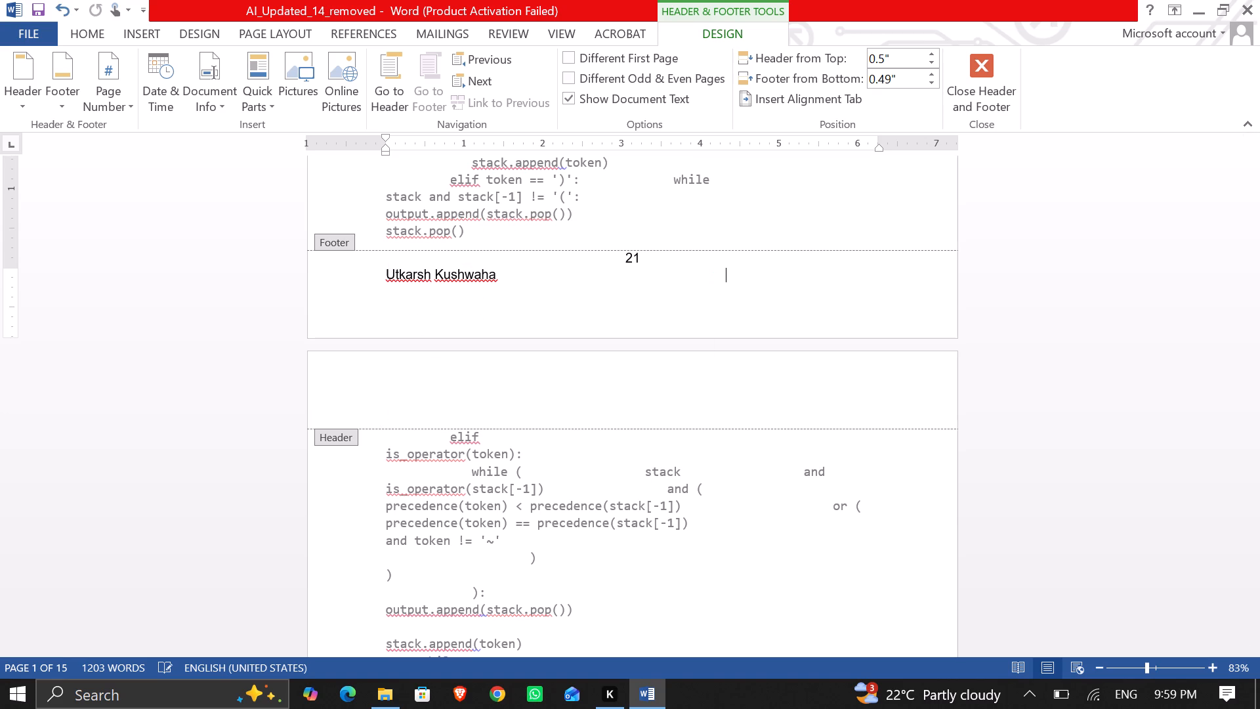
left_click(725, 282)
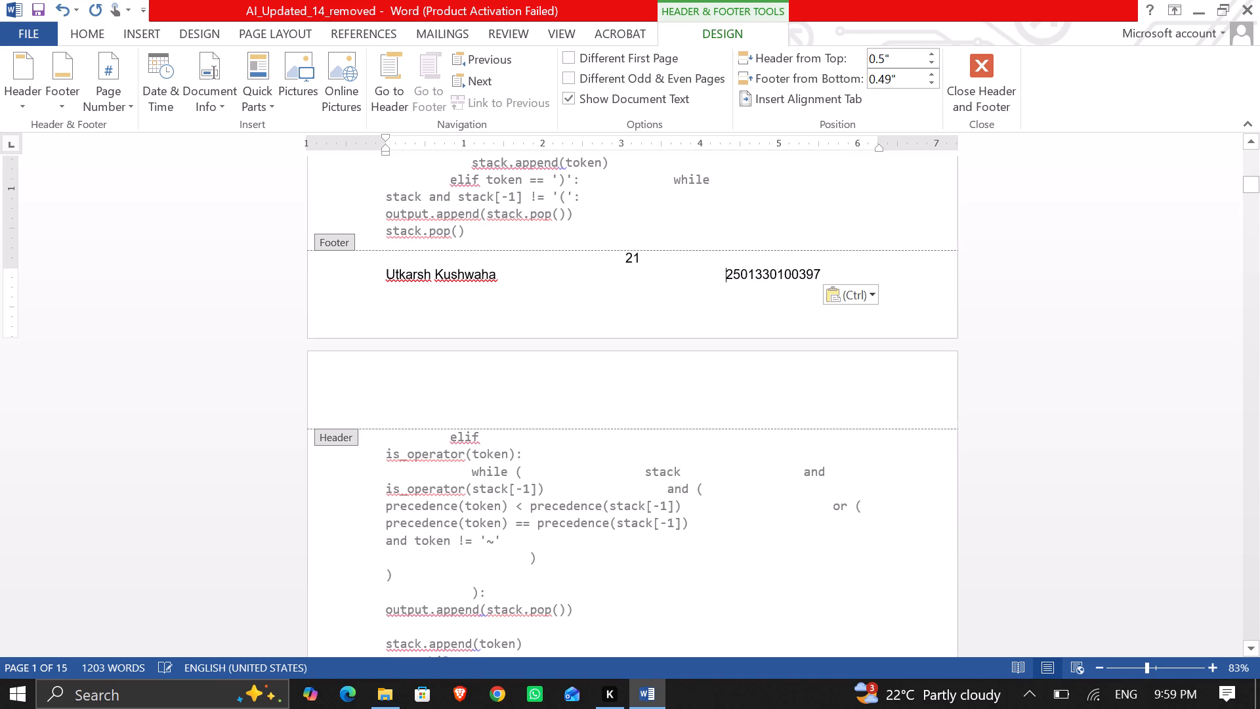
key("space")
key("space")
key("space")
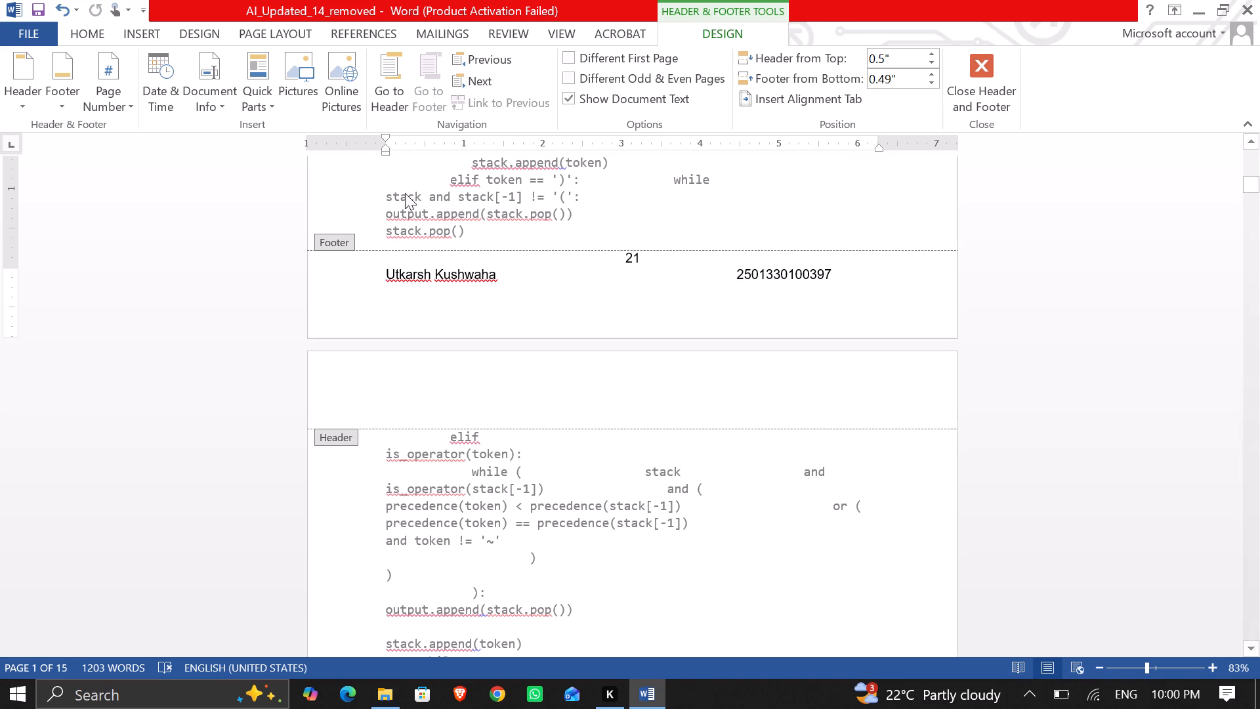
Replace the student name in the first page's footer with the new student's full name.
left_click(492, 273)
key("BackSpace")
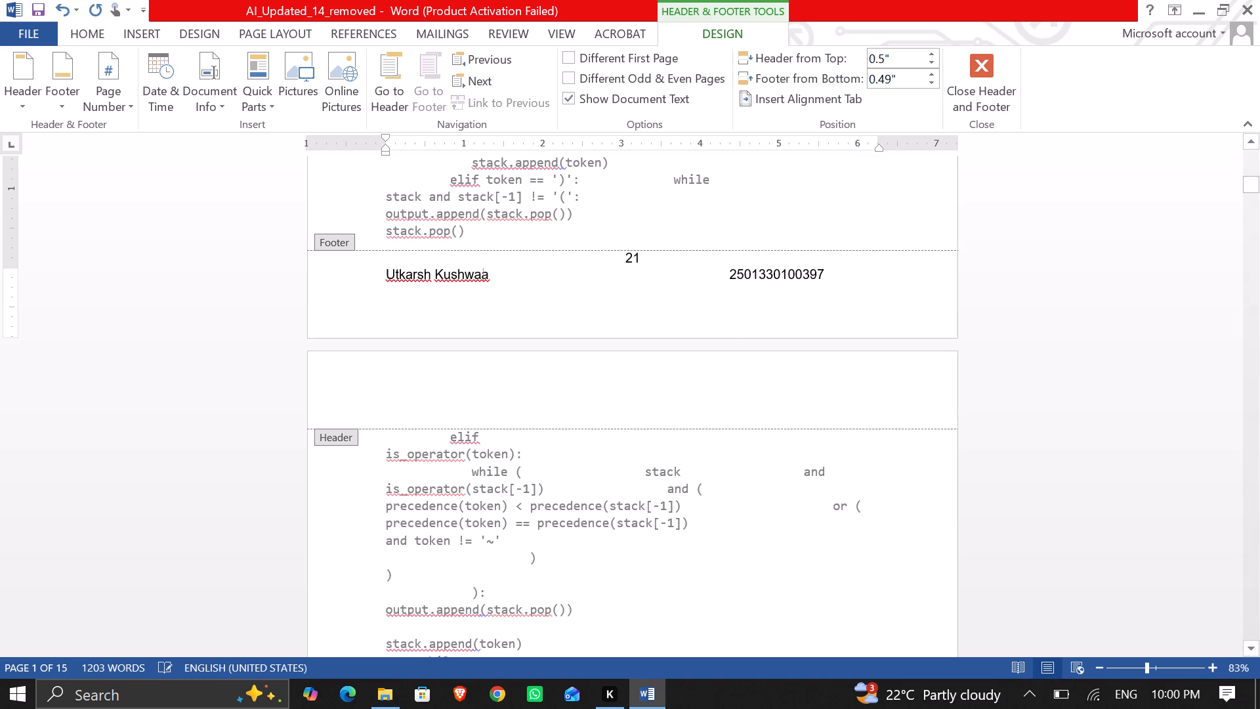
key("BackSpace")
key("BackSpace")
key("BackSpace")
key("BackSpace")
key("BackSpace")
key("BackSpace")
key("BackSpace")
key("BackSpace")
key("BackSpace")
key("BackSpace")
key("BackSpace")
key("BackSpace")
key("BackSpace")
key("BackSpace")
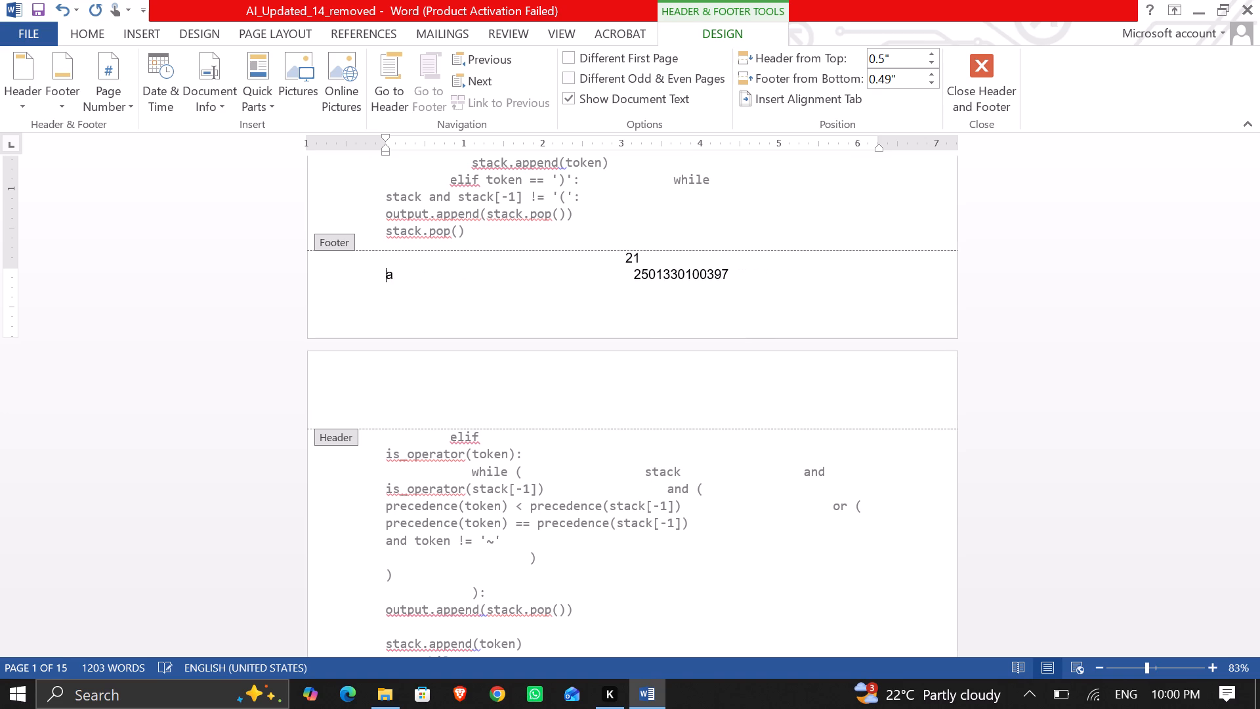
key("Delete")
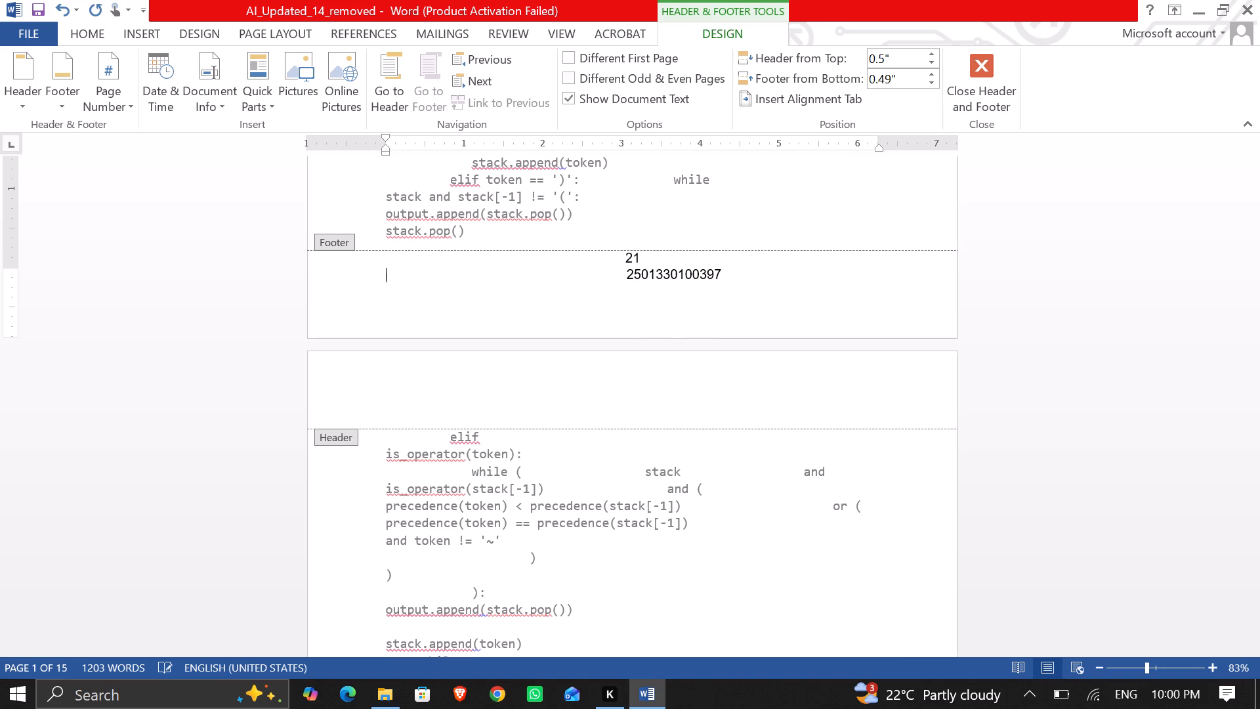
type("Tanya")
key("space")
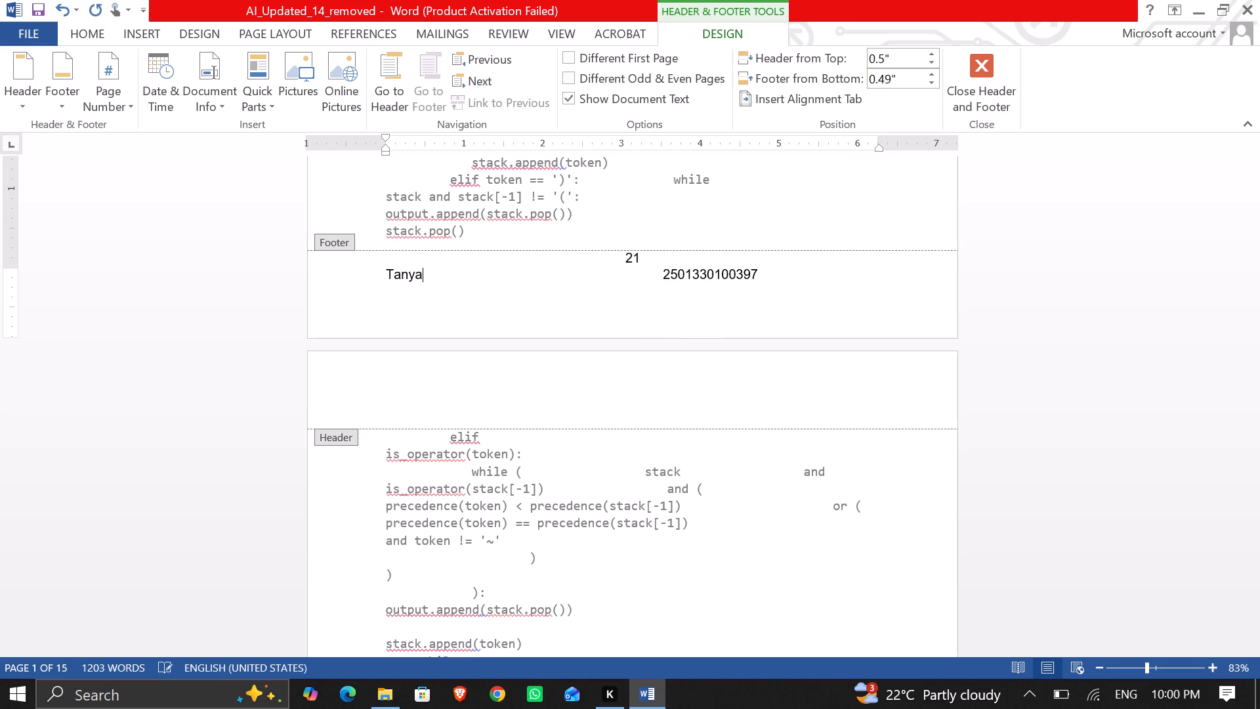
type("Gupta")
Add spaces after the new footer name to push the student ID number over to the page's right margin.
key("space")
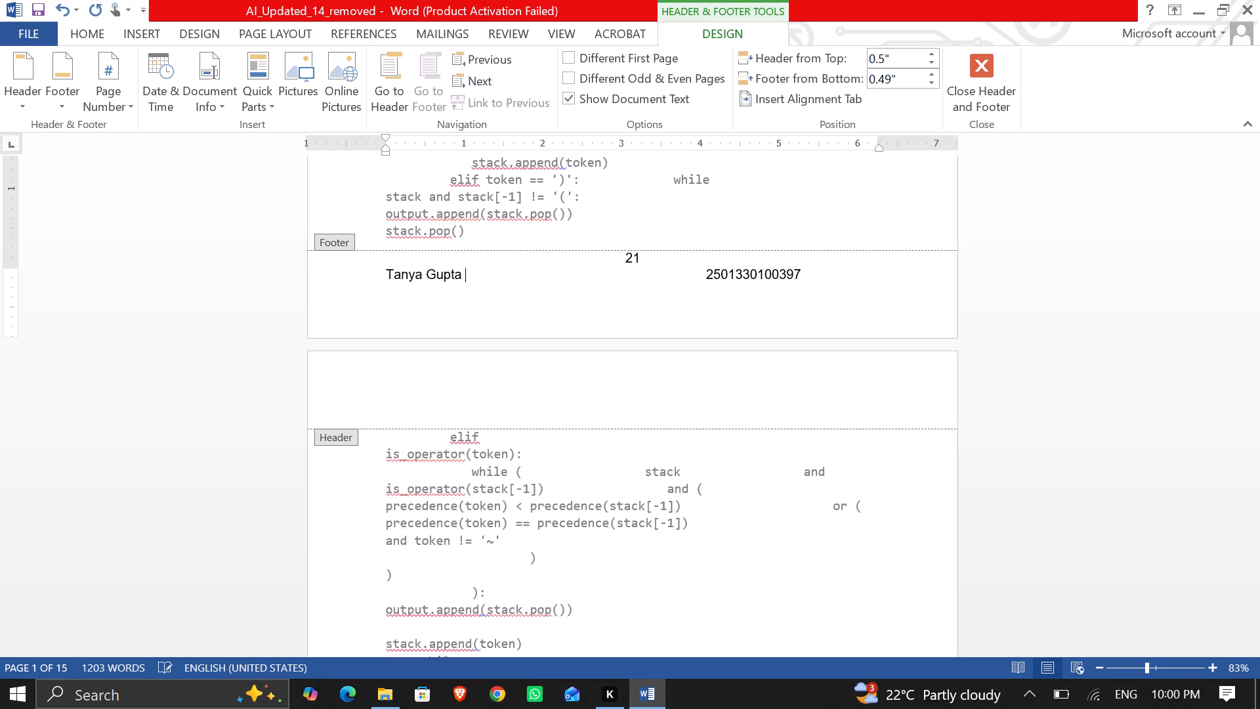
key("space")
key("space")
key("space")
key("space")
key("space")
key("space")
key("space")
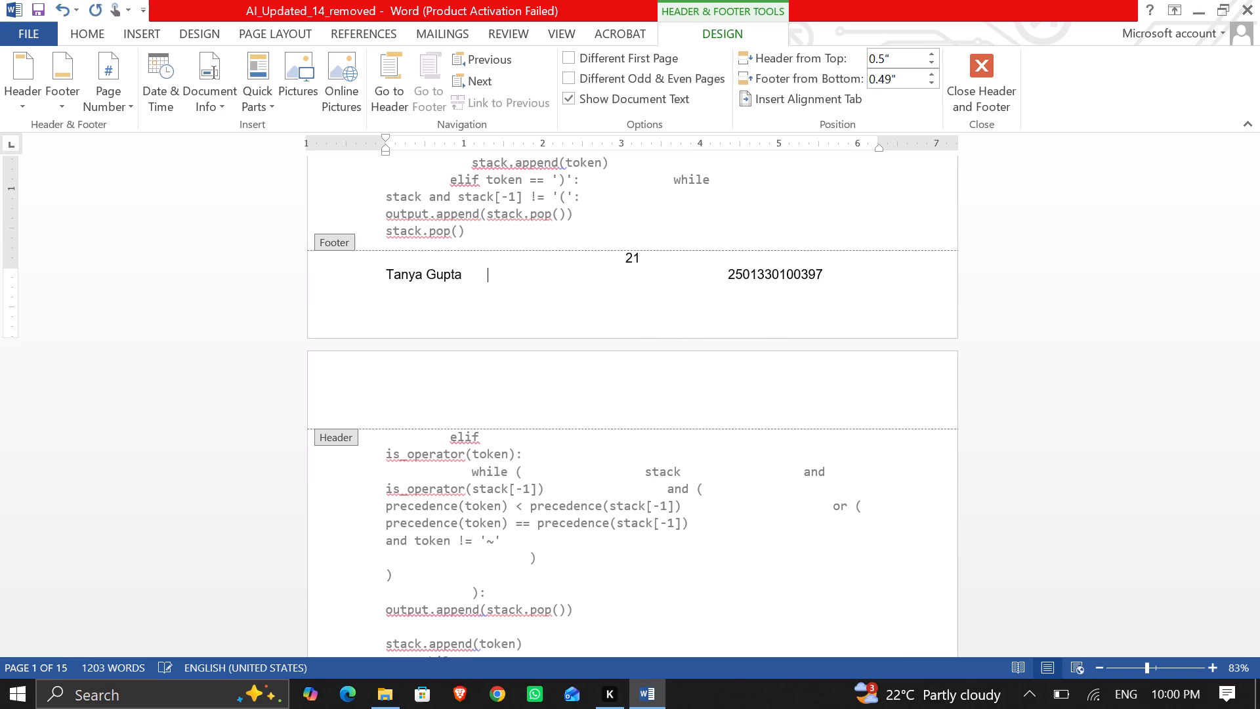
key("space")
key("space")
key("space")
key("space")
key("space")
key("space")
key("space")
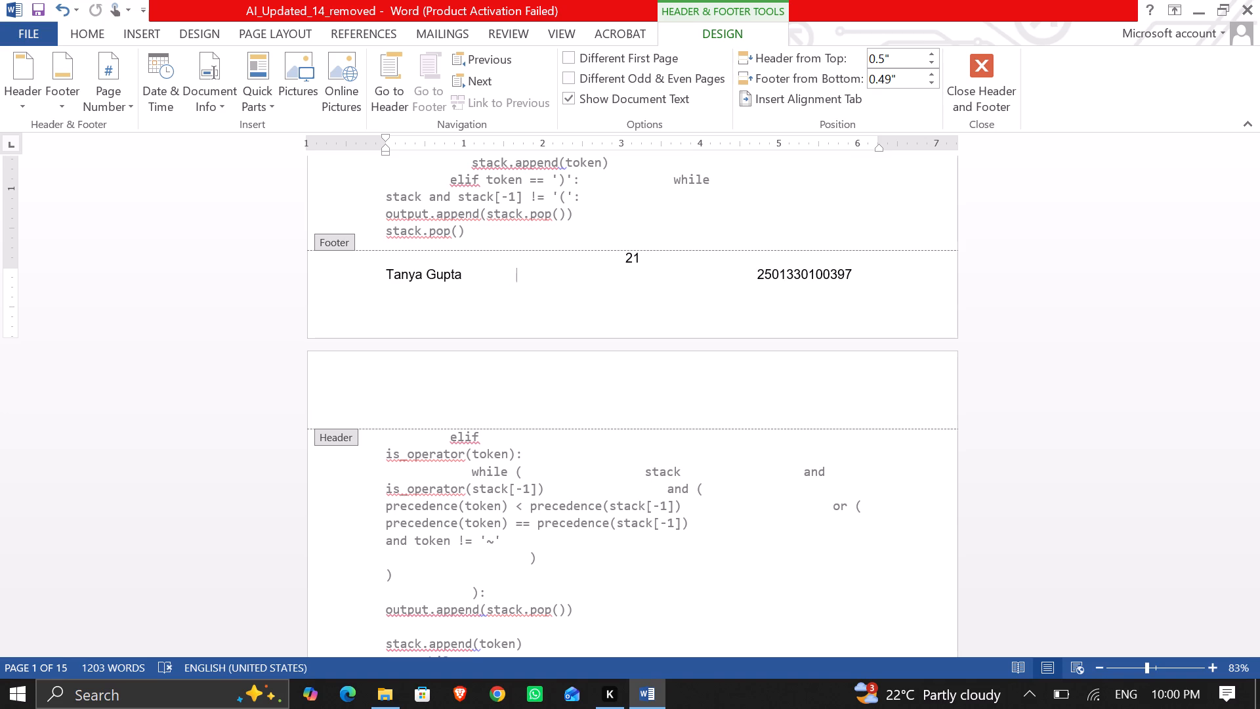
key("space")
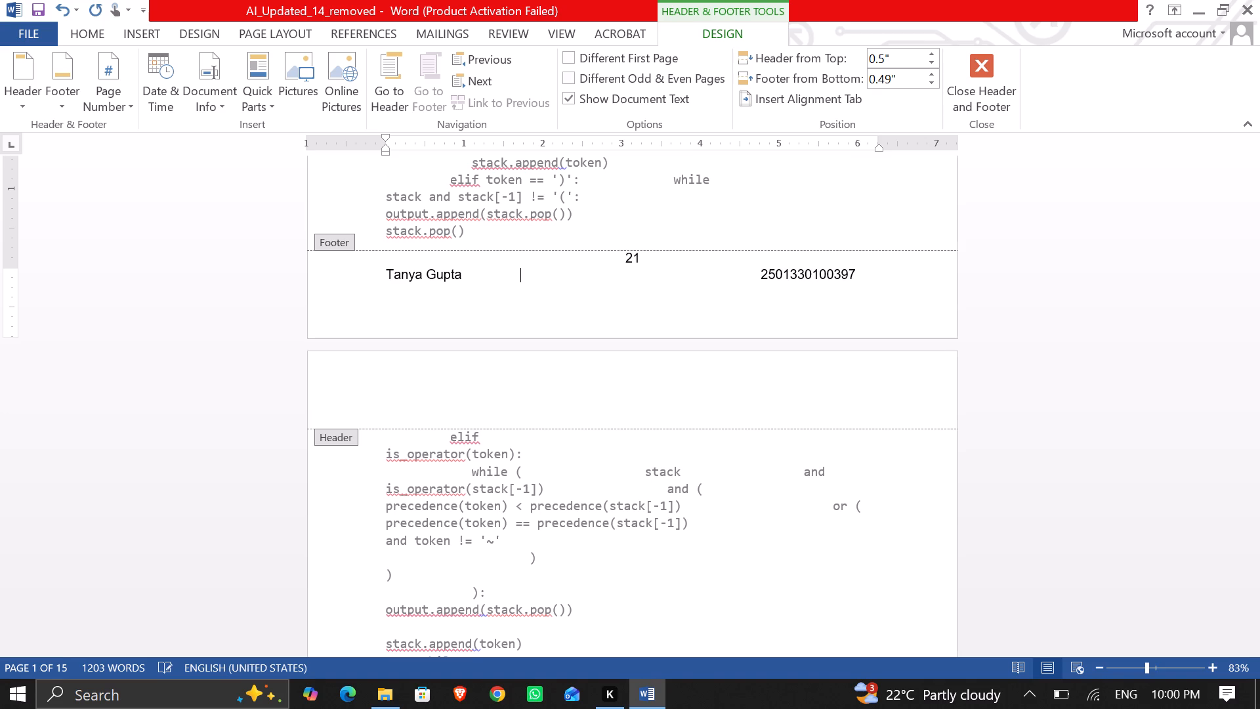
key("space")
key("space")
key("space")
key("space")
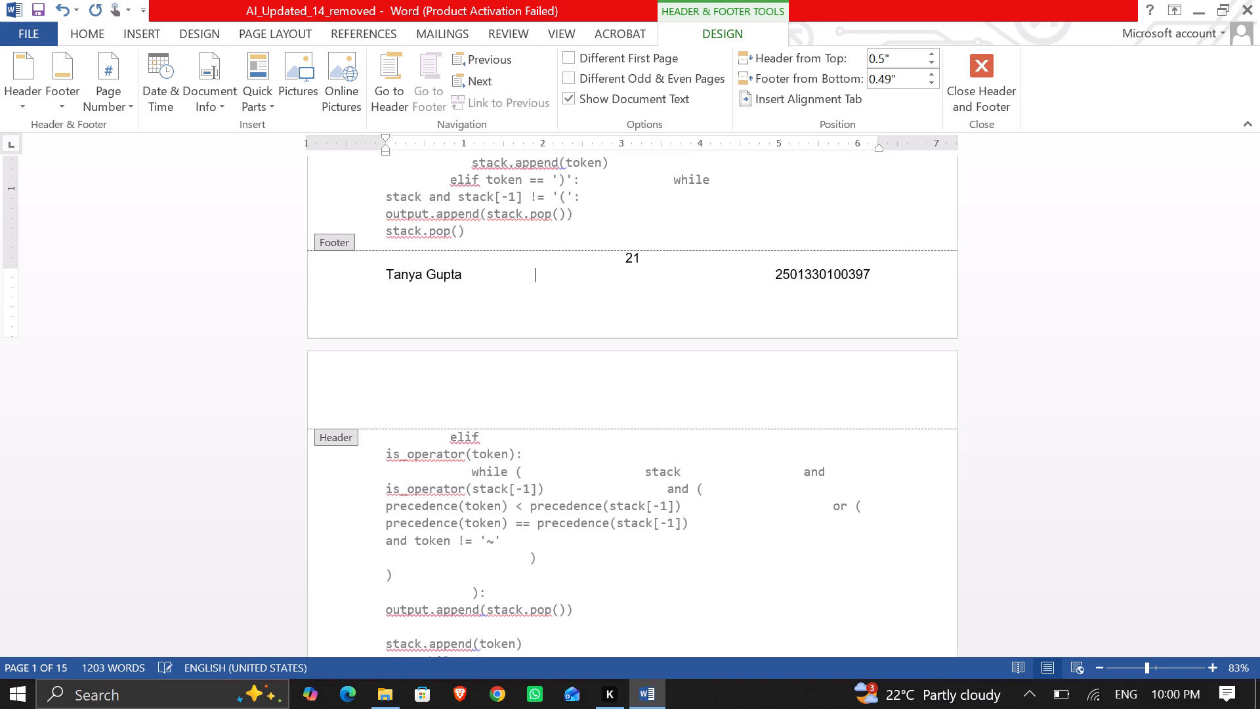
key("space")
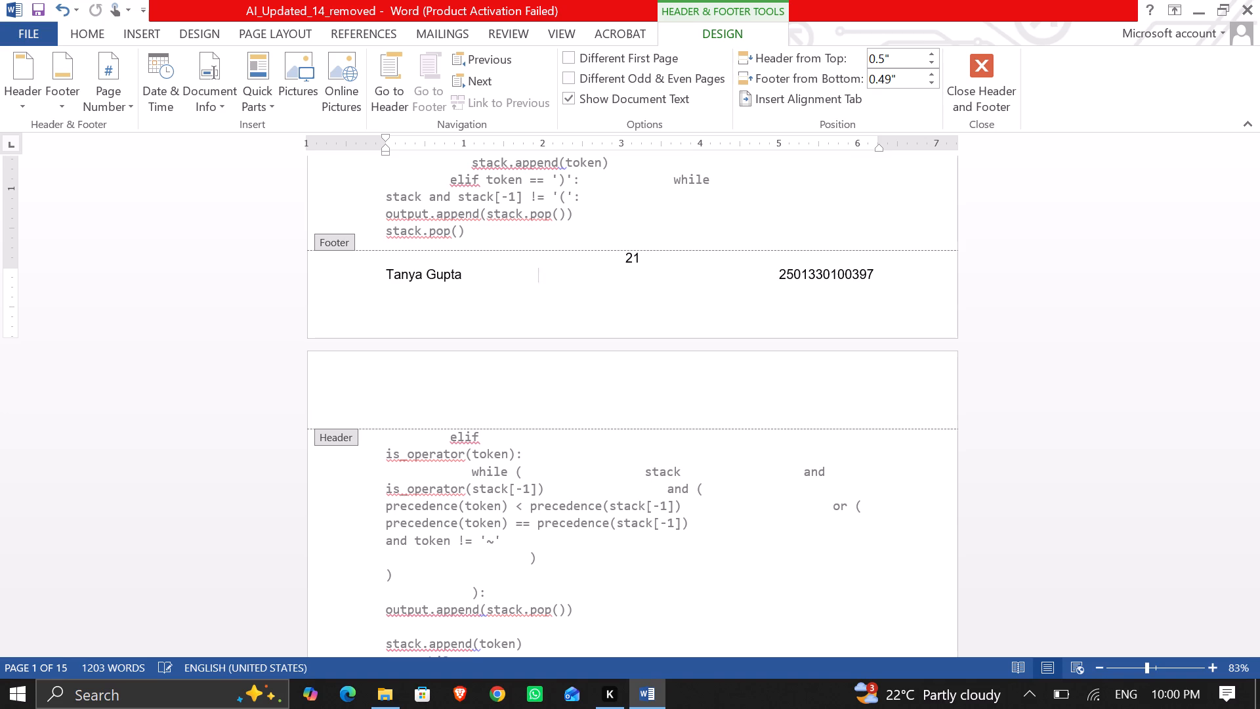
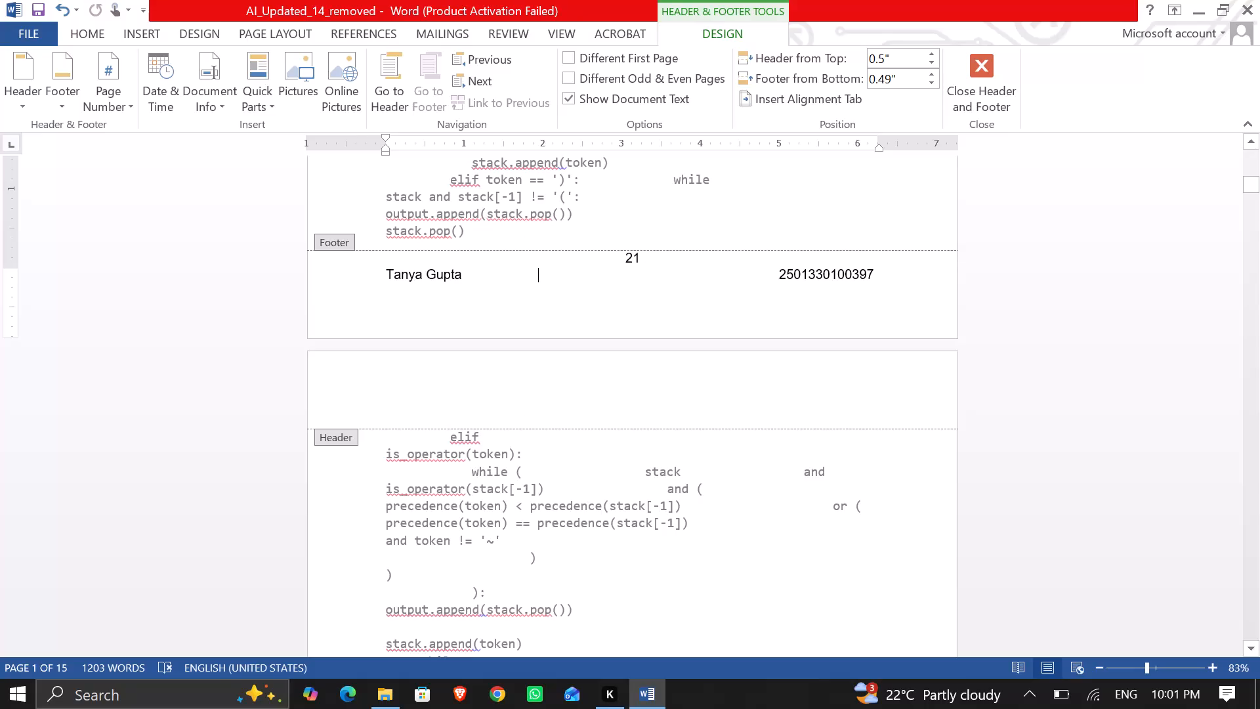
Change the last digit of the student ID number in the first page's footer to 0.
left_click(875, 278)
key("BackSpace")
key("0")
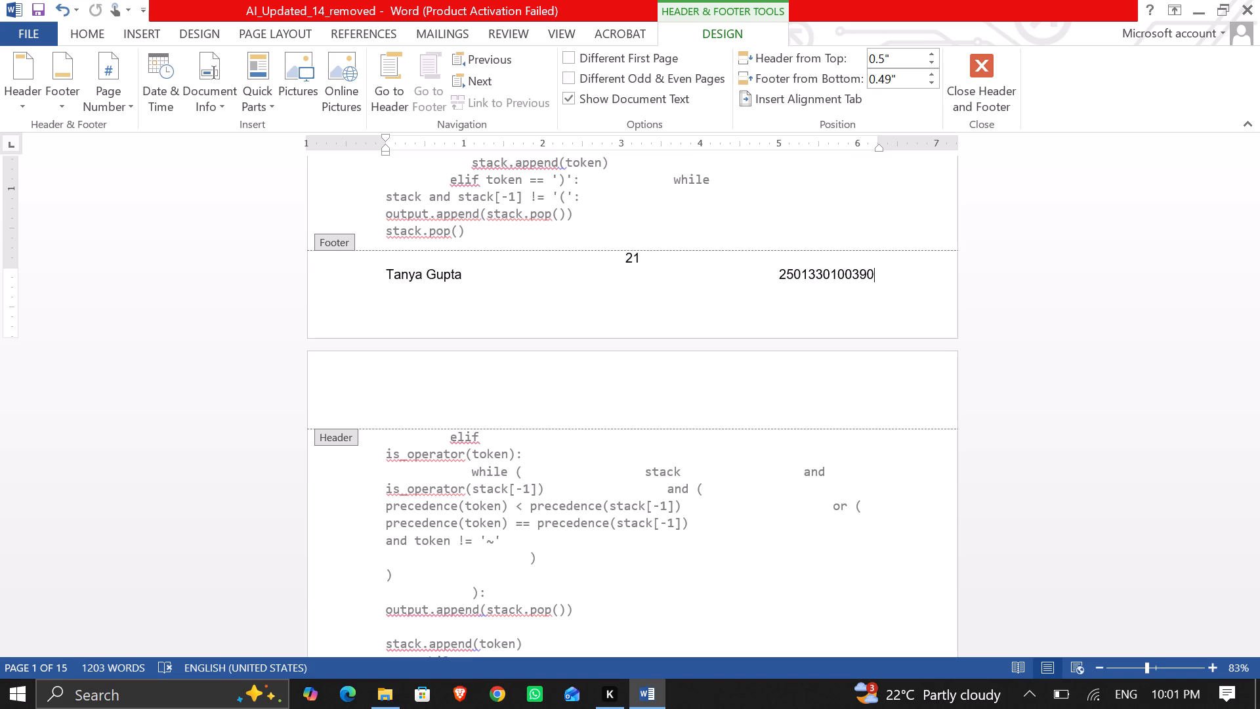
Add spaces between the footer name and the student ID number so the ID ends exactly at the page's right margin.
left_click(729, 268)
key("space")
key("space")
key("space")
key("space")
key("space")
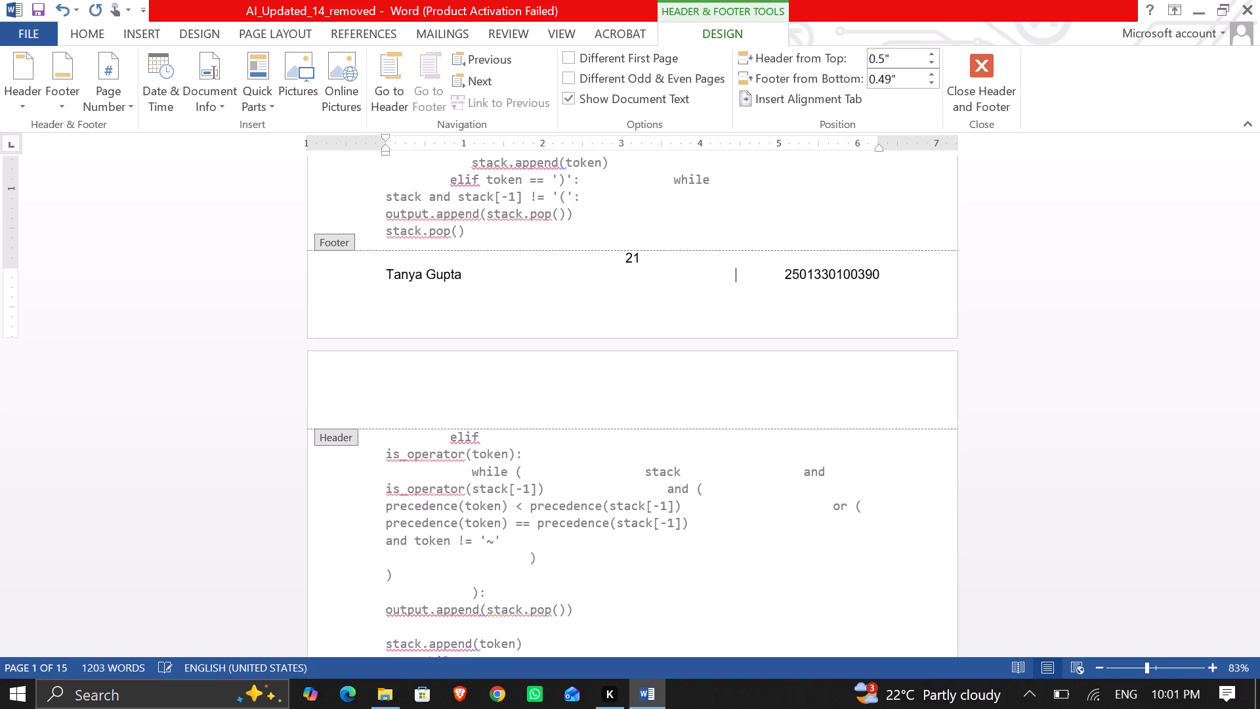
key("space")
key("space")
key("space")
key("space")
Examine the updated footer and page numbers across the first few pages.
scroll(729, 268, "down", 2)
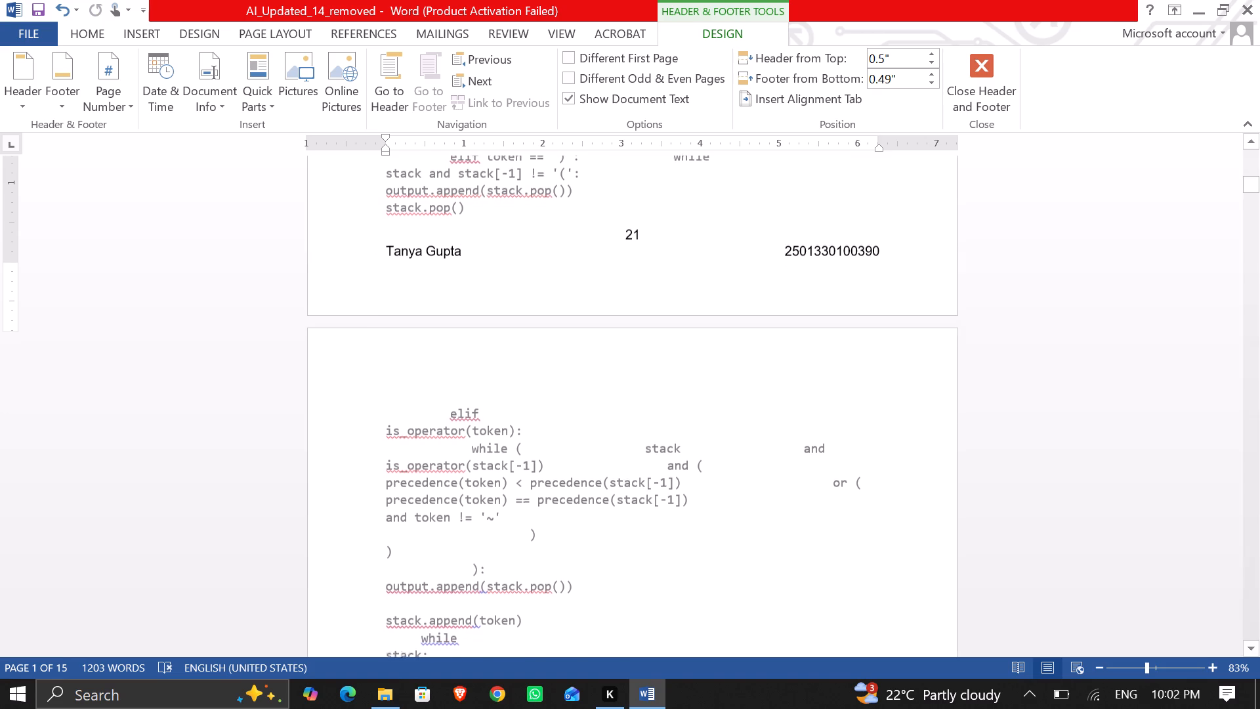
scroll(729, 268, "down", 5)
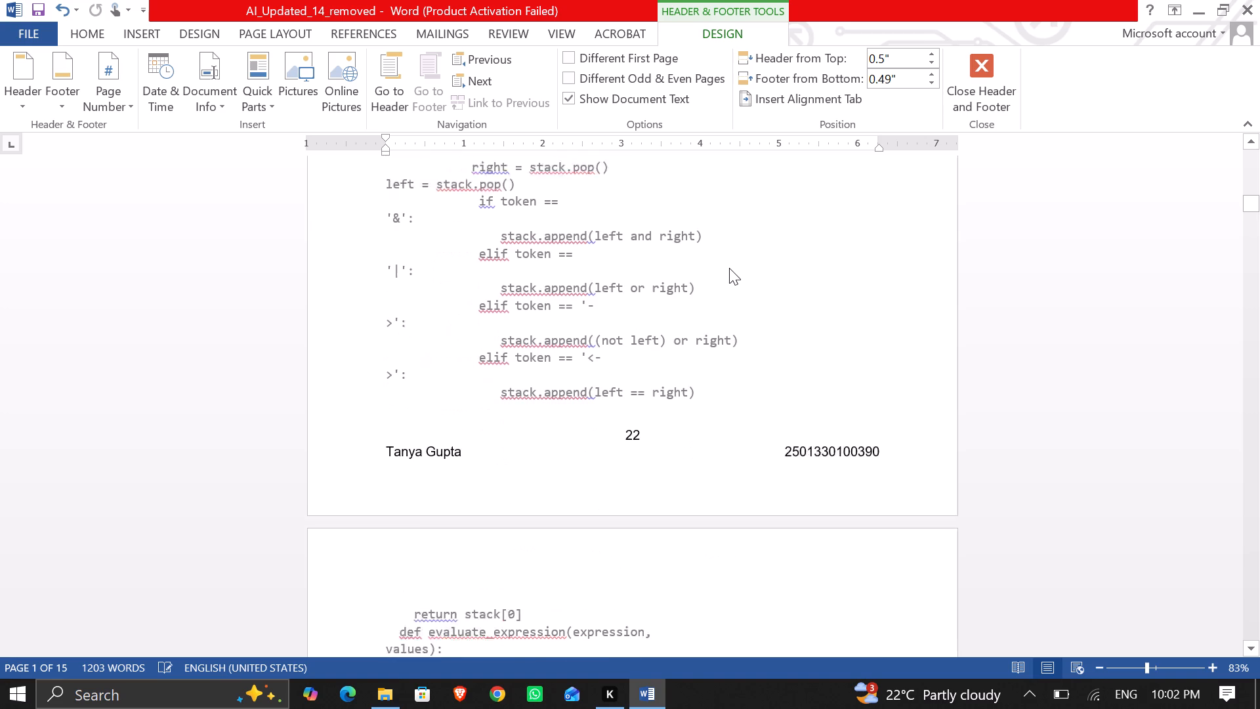
scroll(729, 268, "down", 2)
scroll(729, 268, "up", 9)
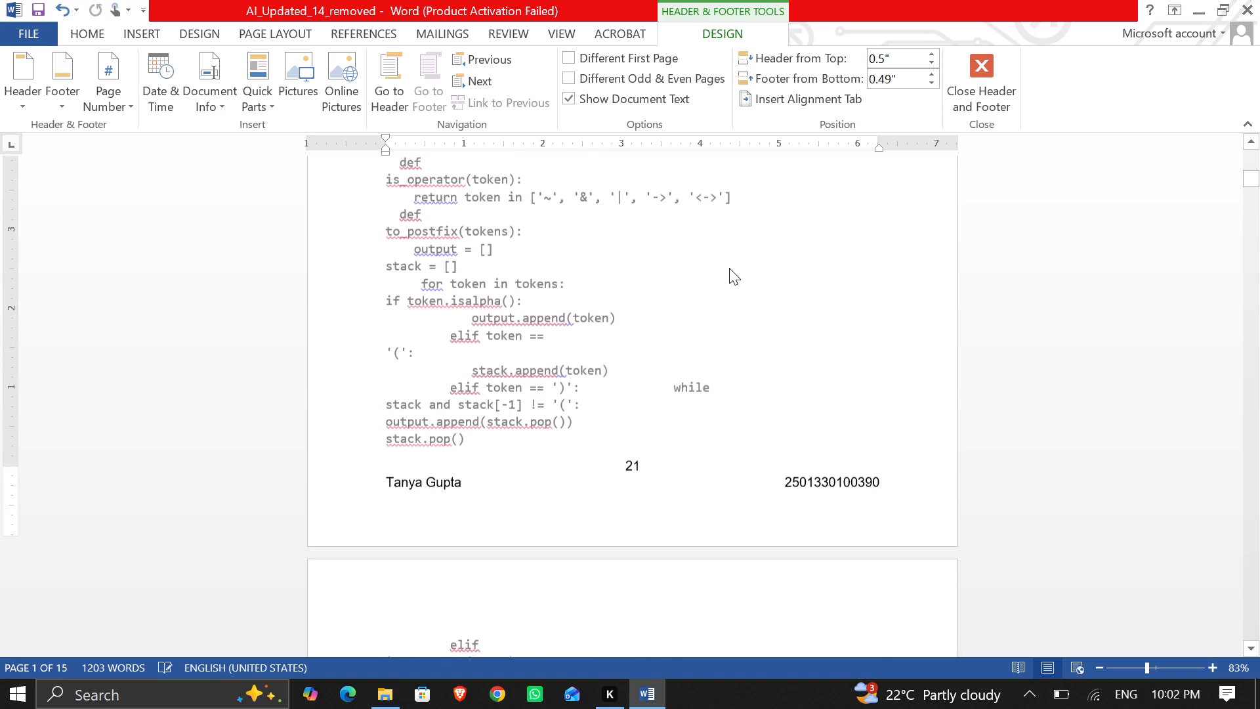
scroll(729, 268, "up", 11)
scroll(729, 268, "down", 7)
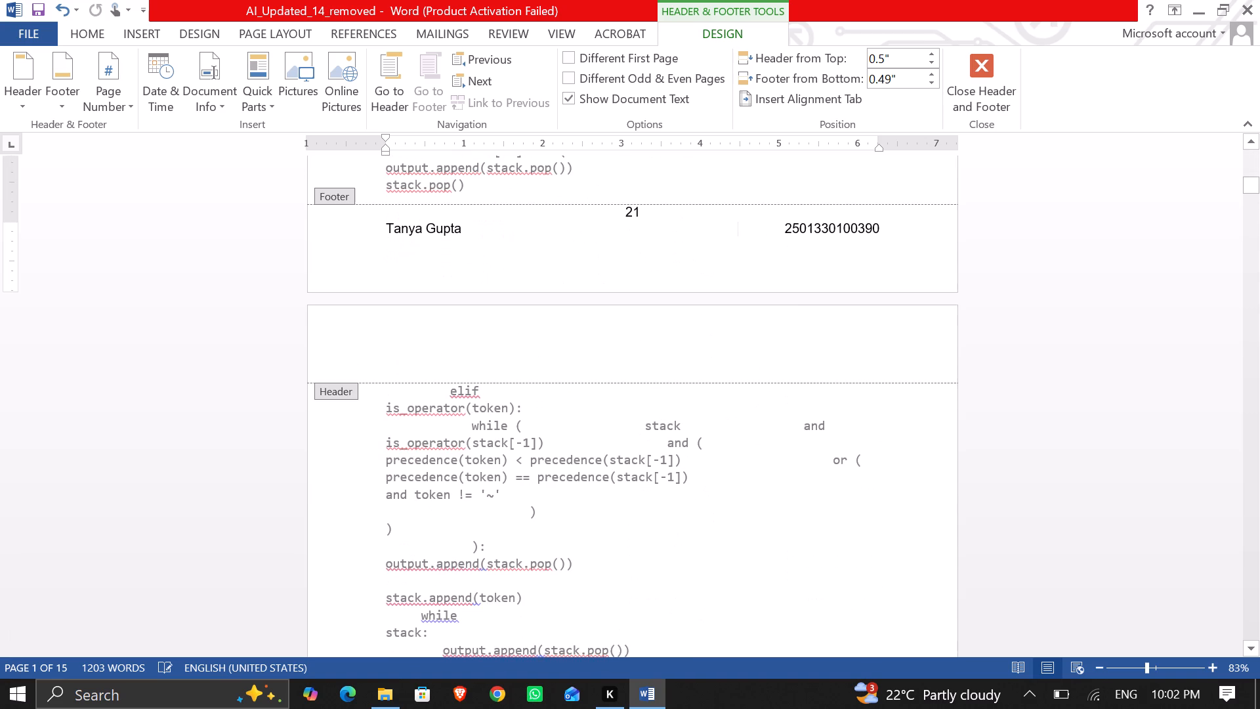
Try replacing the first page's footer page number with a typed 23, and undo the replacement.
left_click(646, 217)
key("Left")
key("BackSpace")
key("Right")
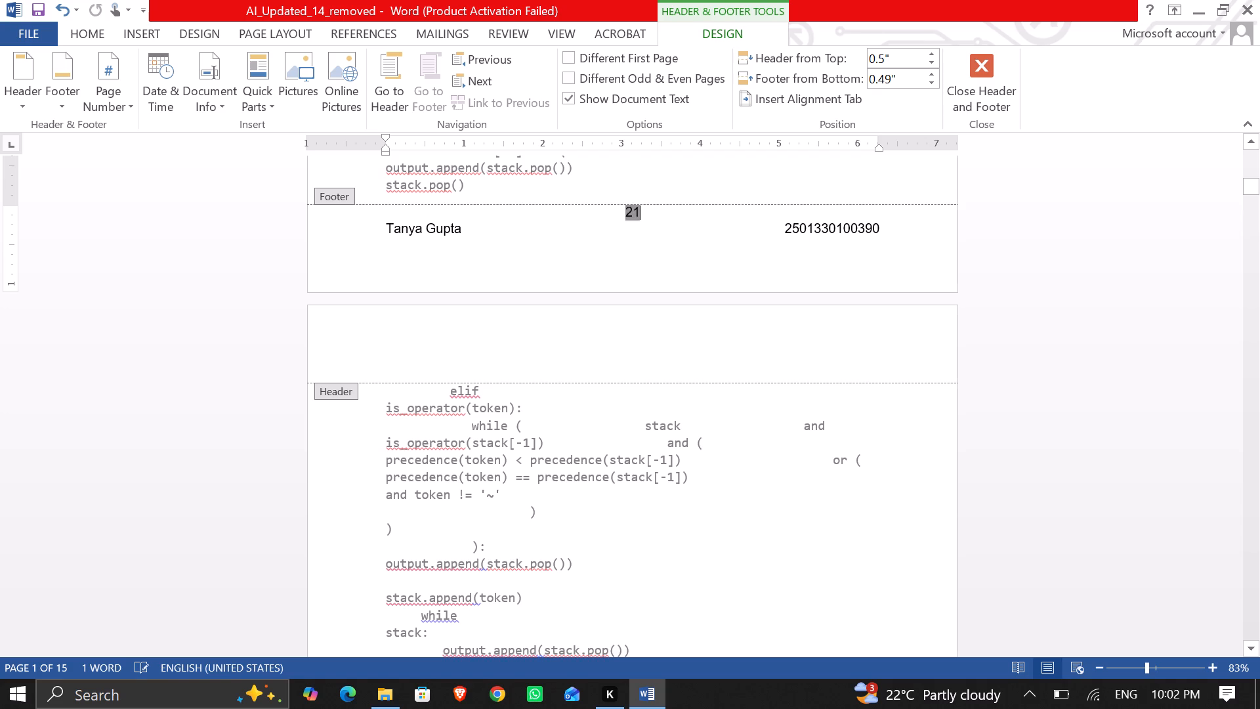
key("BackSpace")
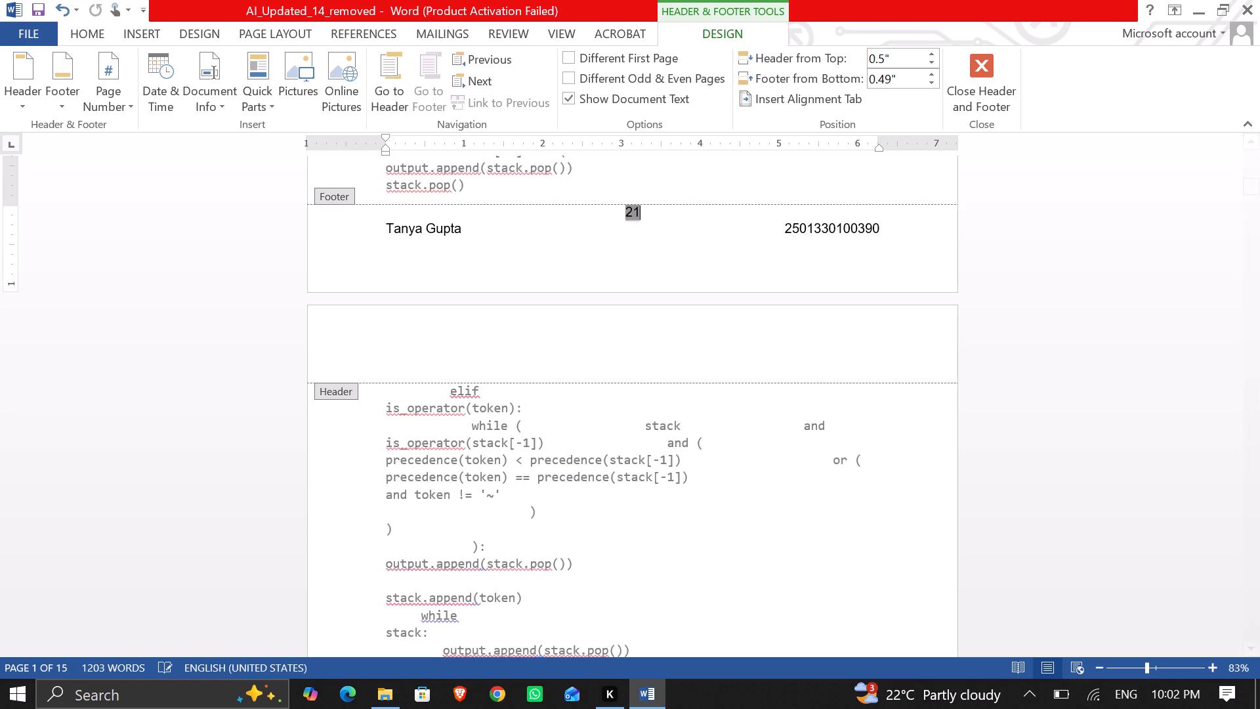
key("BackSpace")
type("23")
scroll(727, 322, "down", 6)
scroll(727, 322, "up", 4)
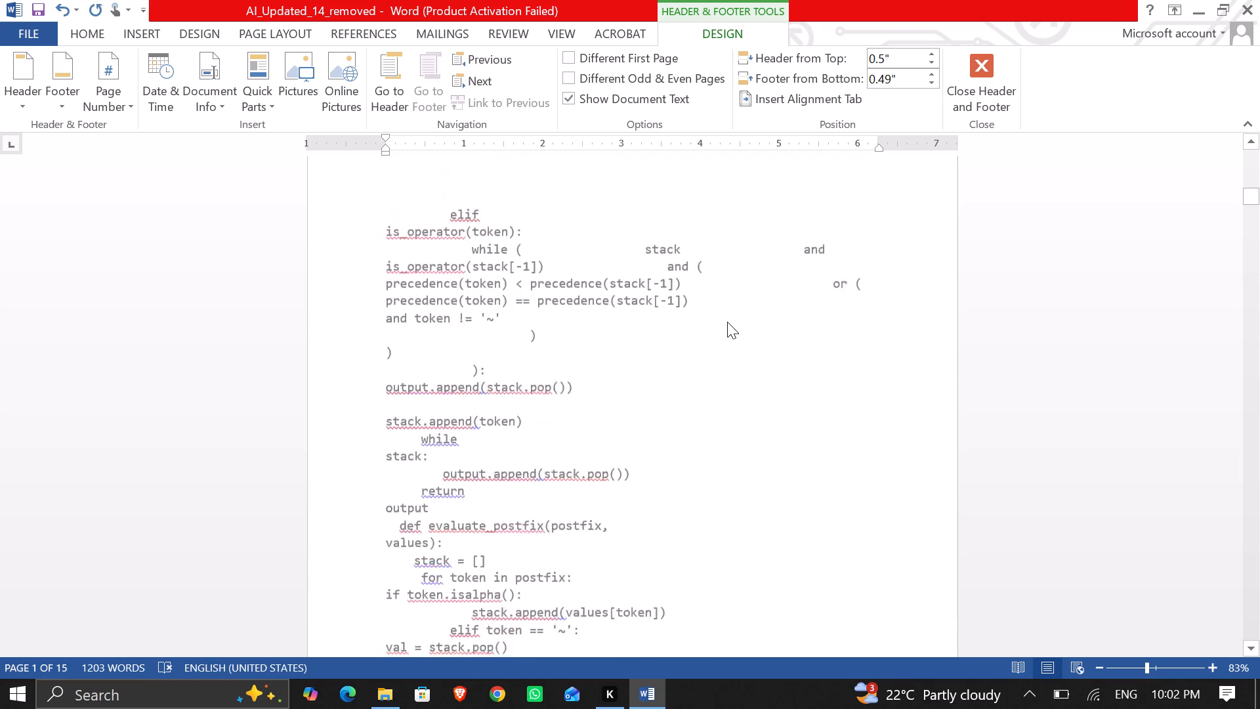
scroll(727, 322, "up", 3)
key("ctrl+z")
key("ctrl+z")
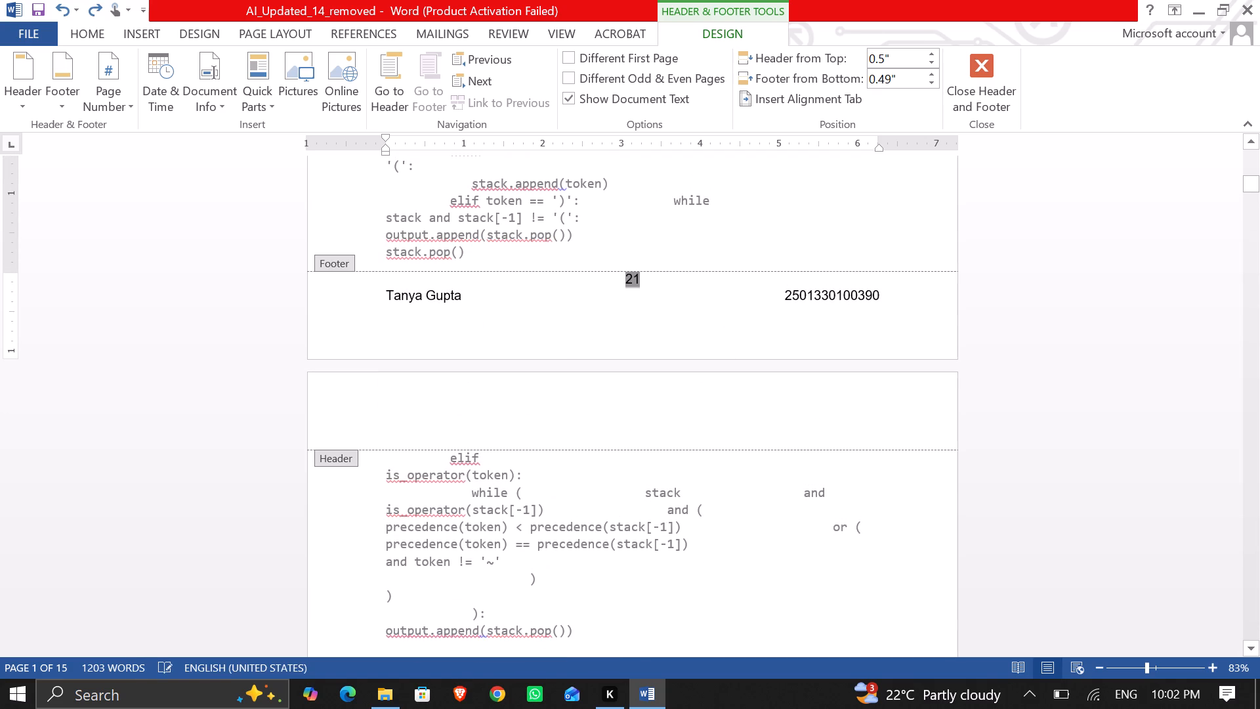
Set the footer's page number format to start at 23.
left_click(686, 309)
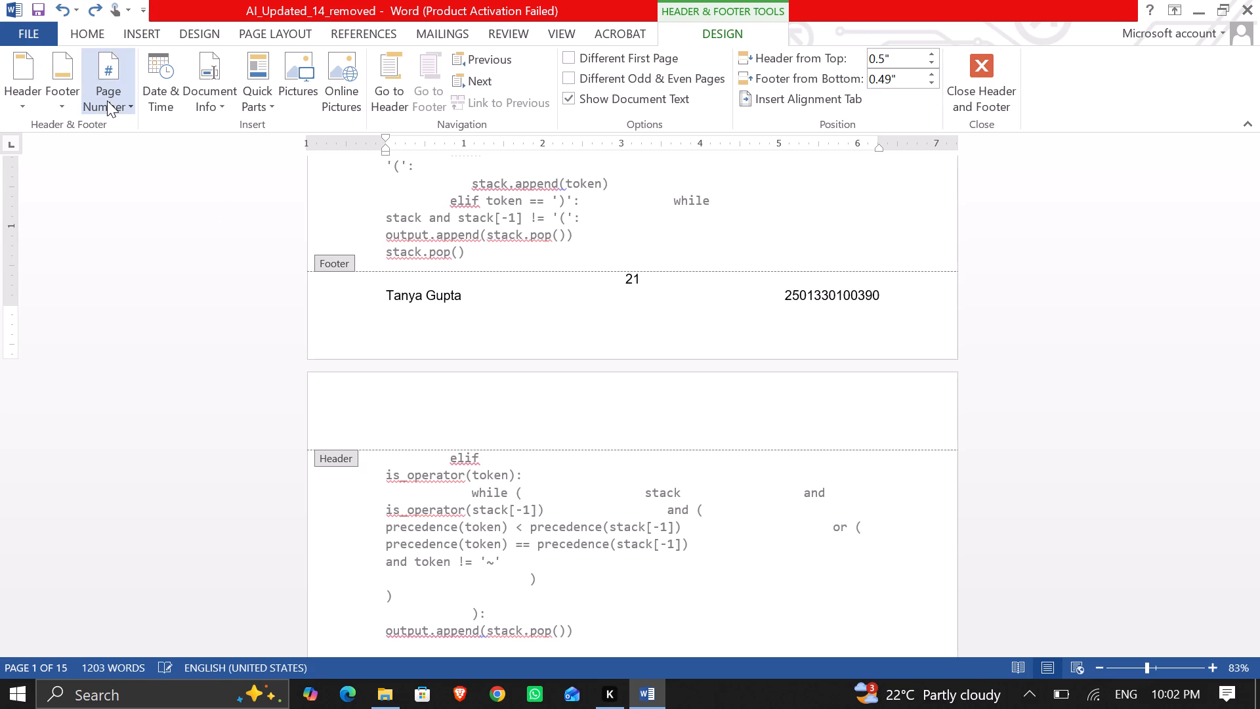
left_click(107, 100)
left_click(162, 227)
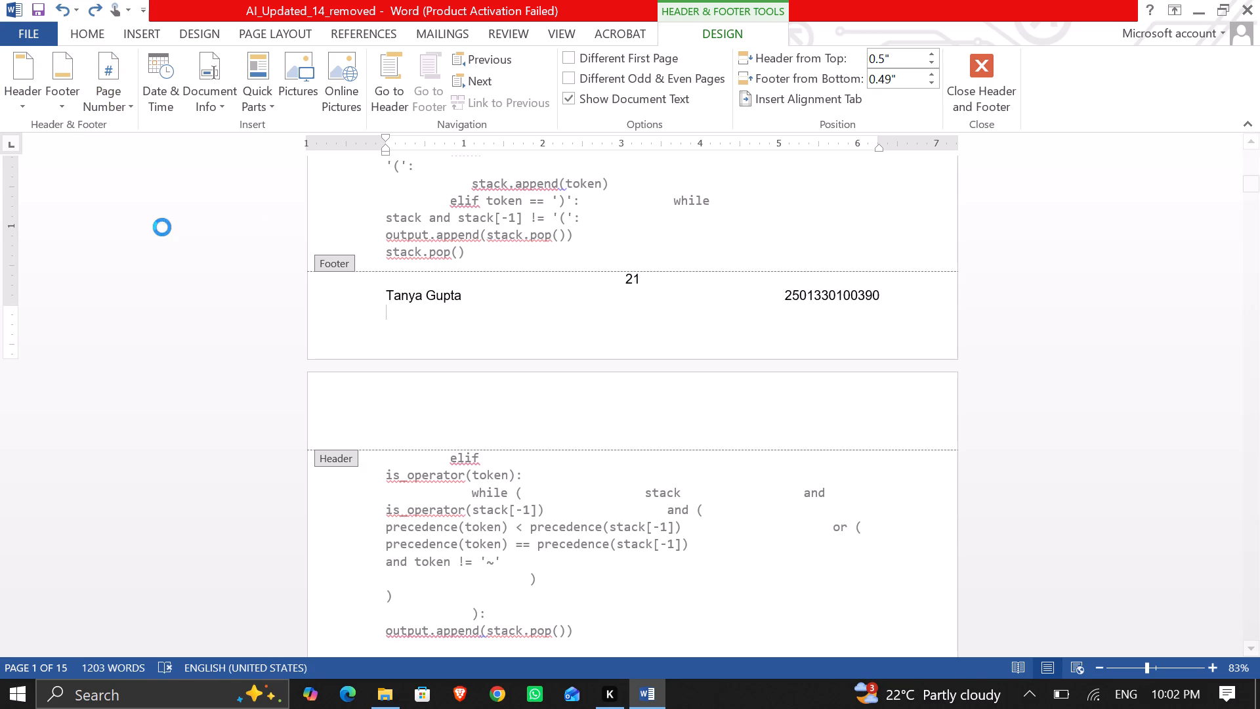
double_click(642, 406)
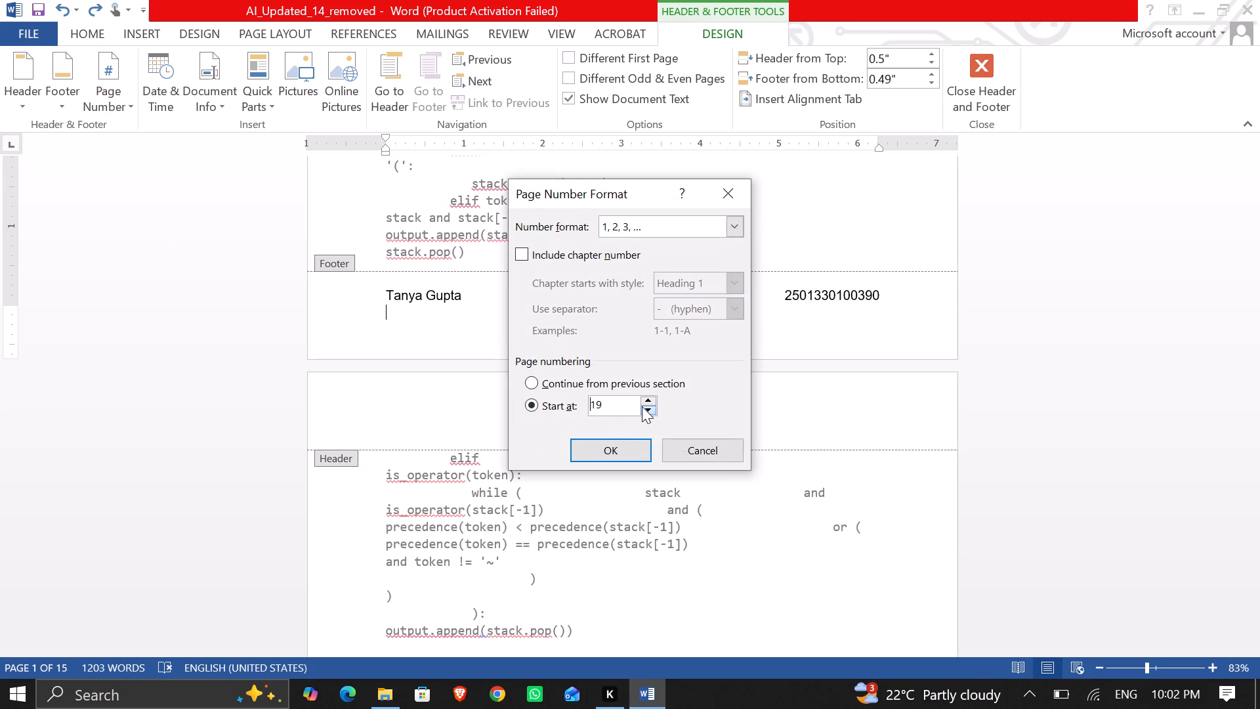
double_click(642, 396)
left_click(642, 396)
left_click_drag(642, 396, 640, 461)
double_click(646, 413)
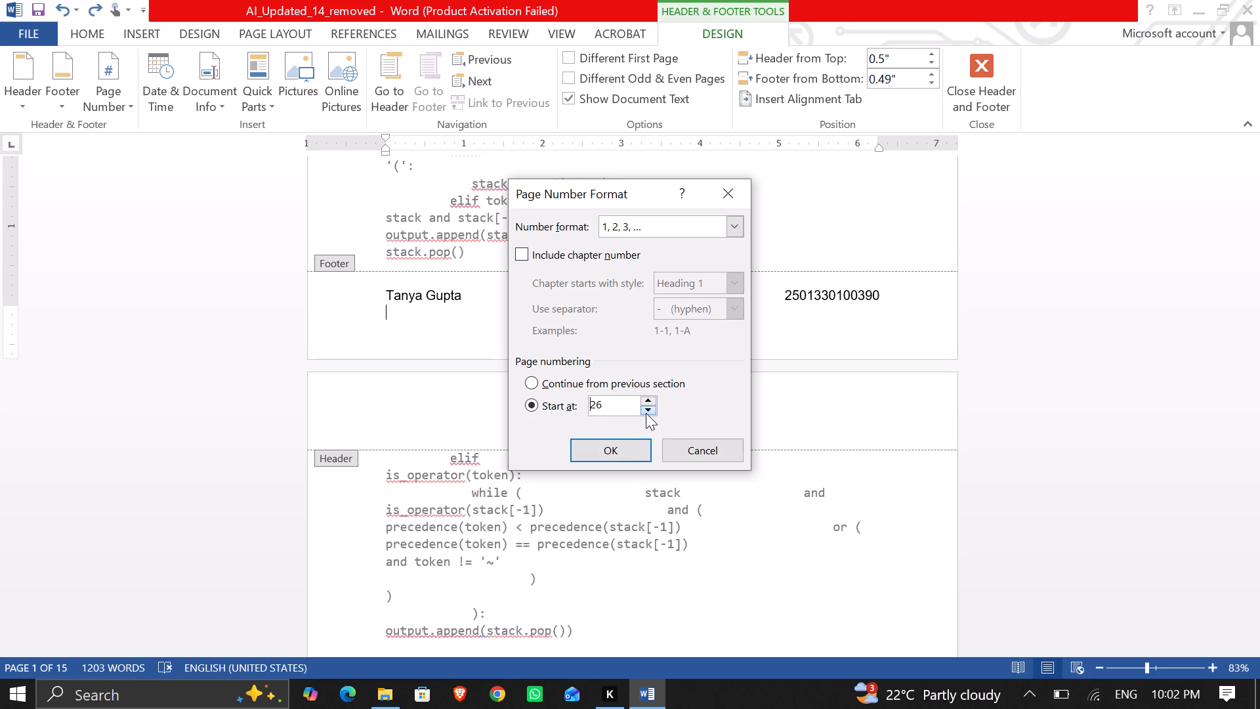
left_click(646, 413)
left_click(635, 456)
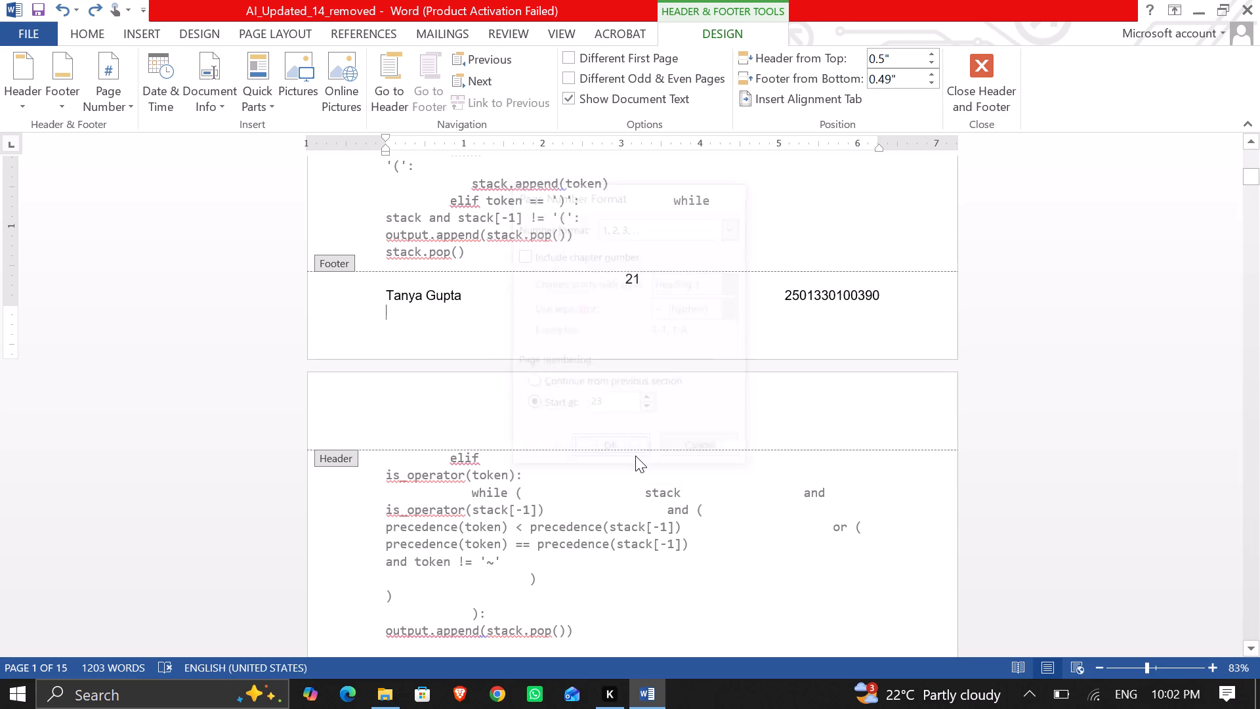
Check the page numbering in the footers of the following pages, and return to the document body.
scroll(635, 456, "down", 10)
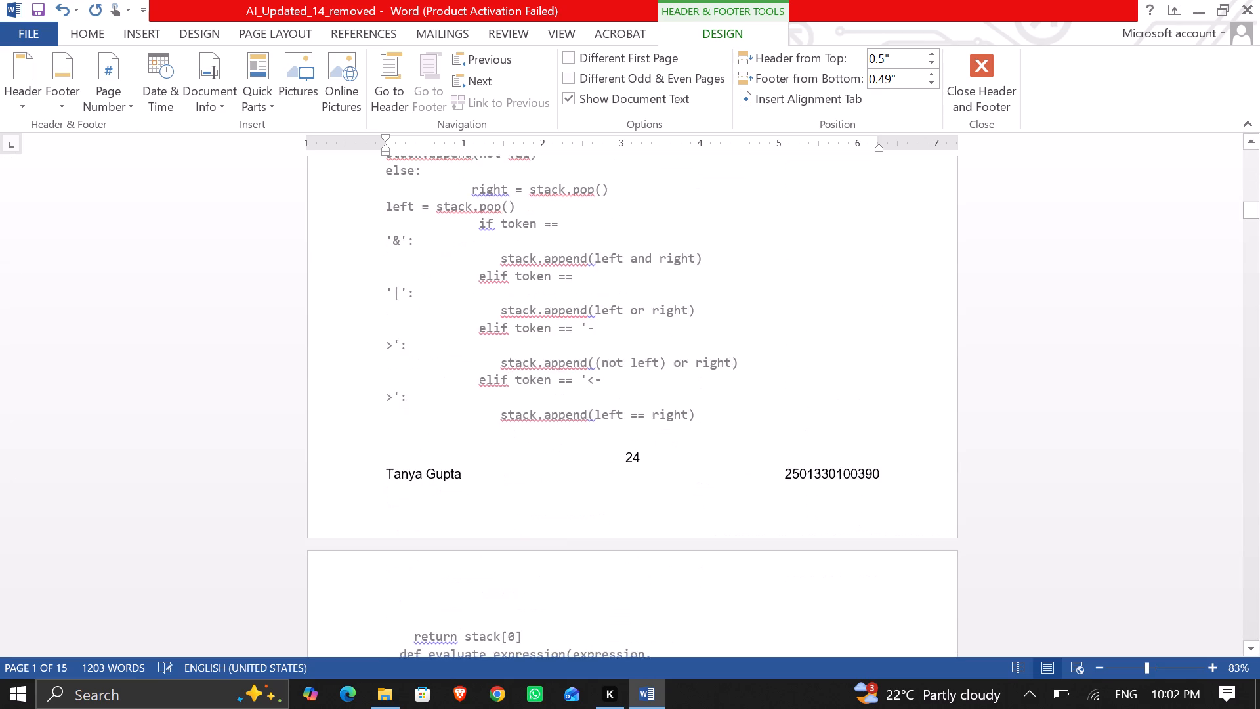
scroll(635, 456, "down", 10)
scroll(635, 456, "up", 3)
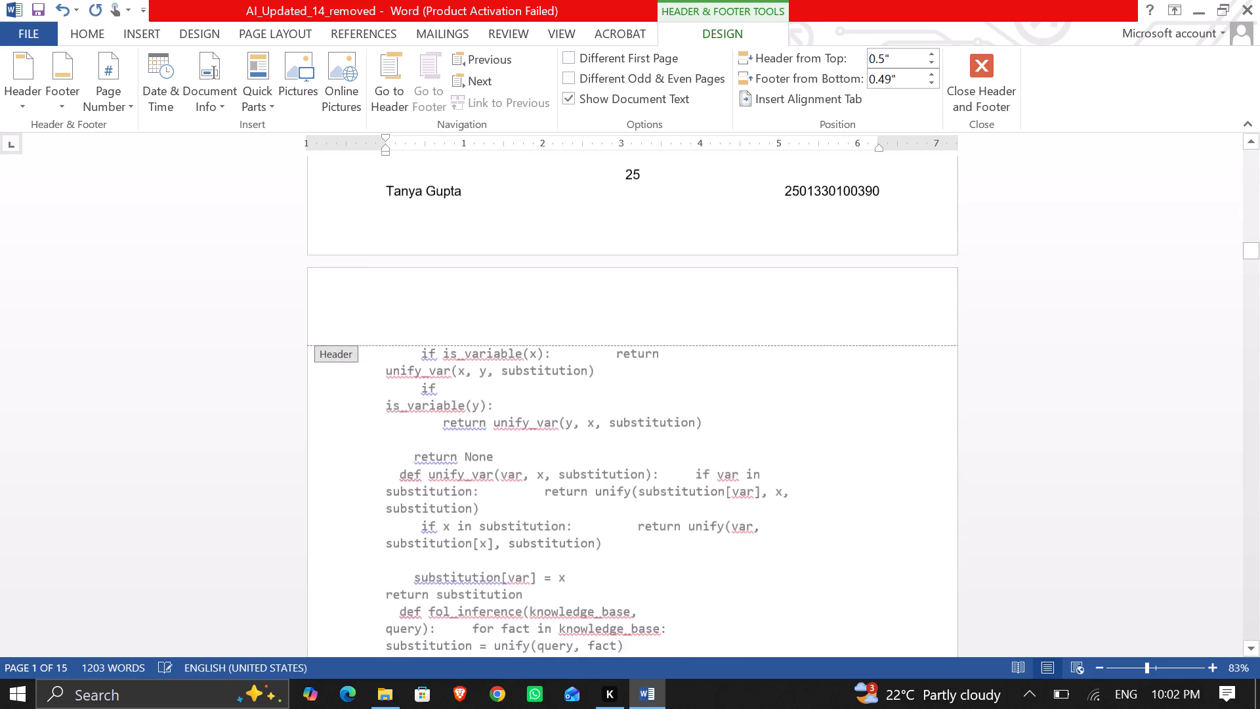
scroll(635, 456, "up", 10)
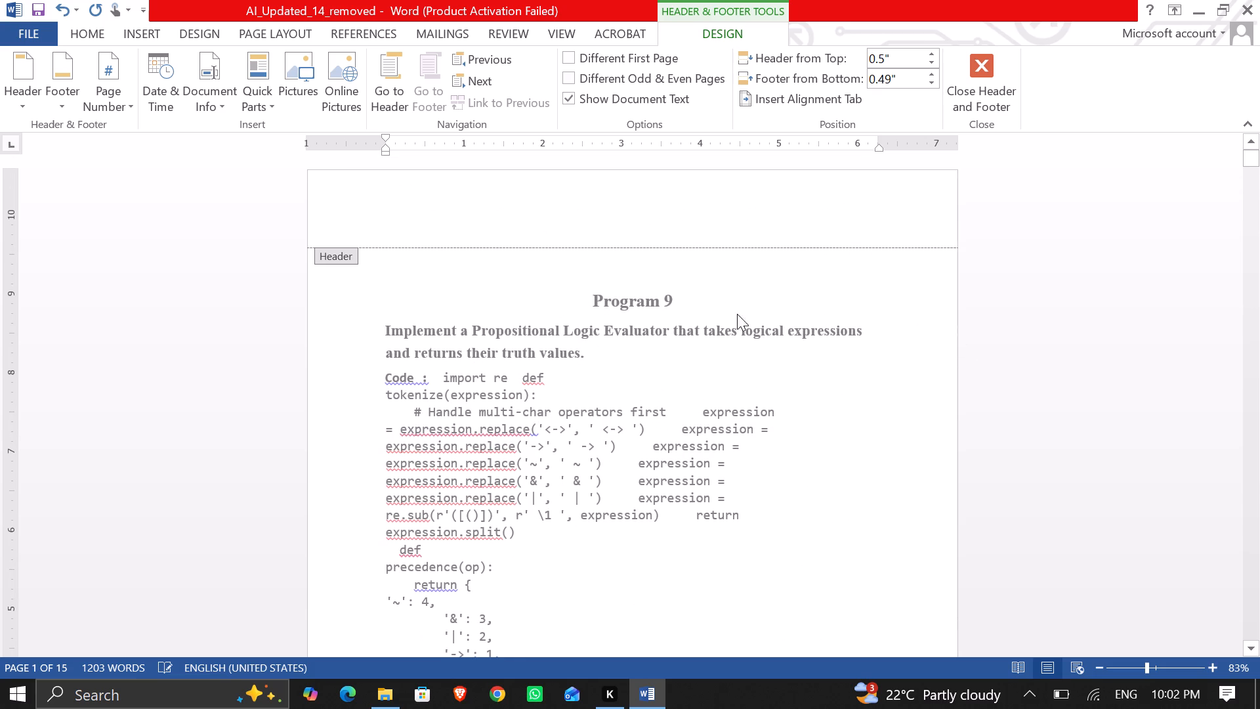
left_click(472, 246)
left_click(1151, 301)
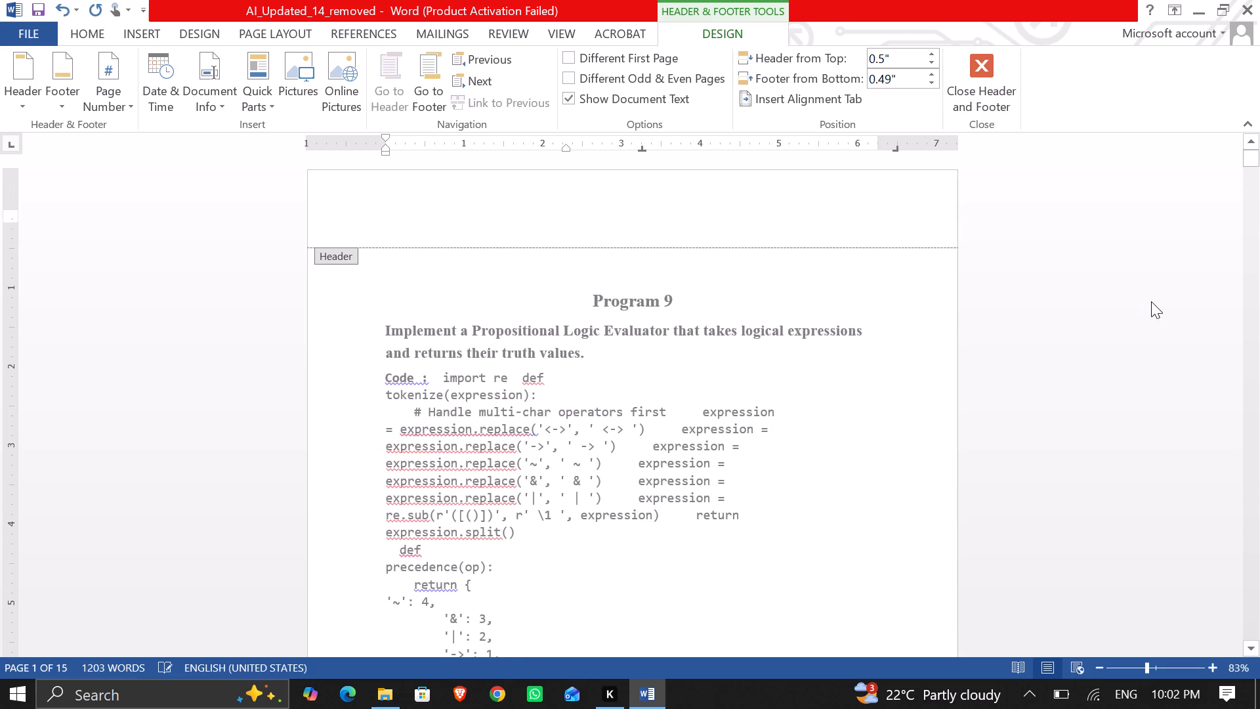
double_click(1062, 276)
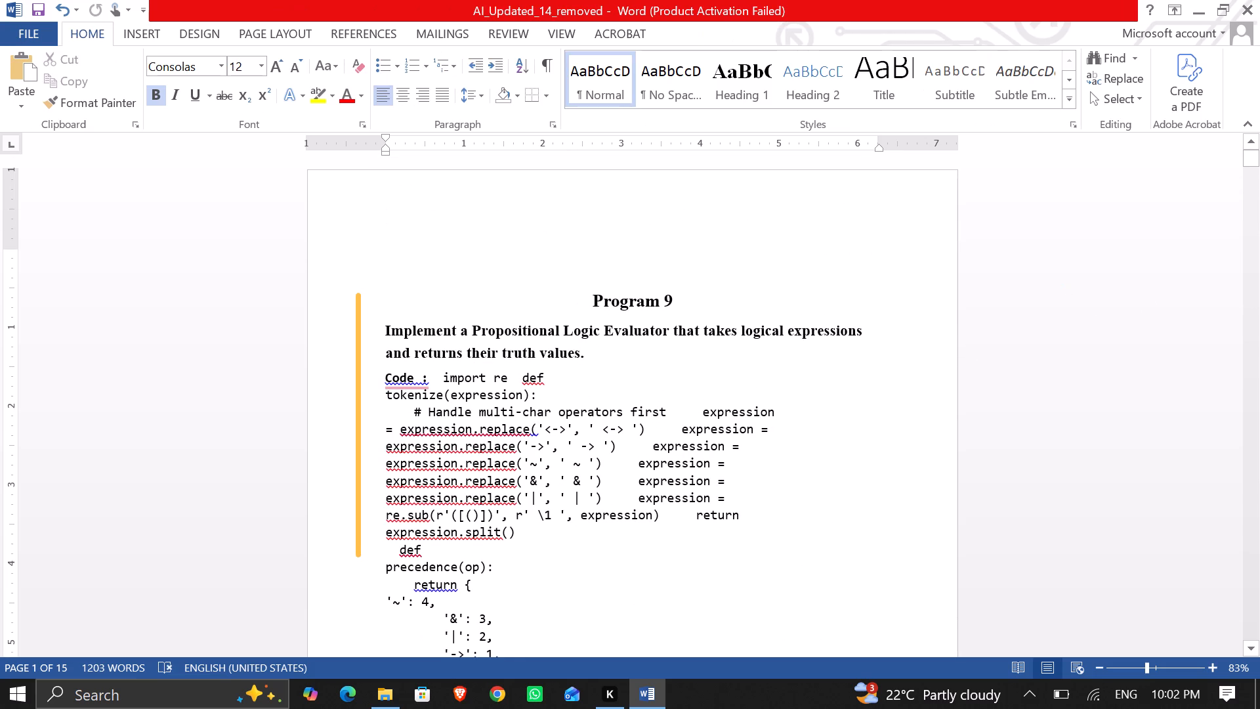
Reduce the document's top margin to about 0.3 inch above the Program 9 heading.
left_click(630, 262)
left_click(12, 245)
left_click_drag(14, 245, 9, 195)
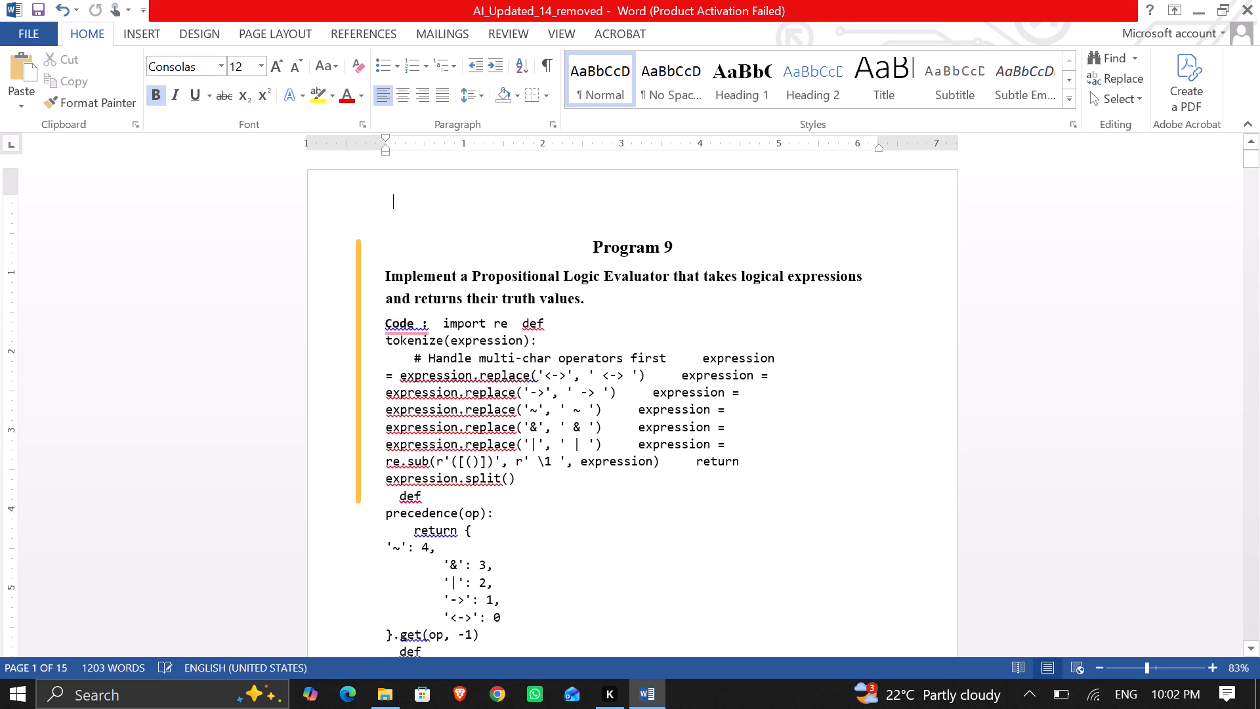
Examine how the Program 9 code flows from the first page onto the second with the reduced top margin.
scroll(495, 234, "down", 3)
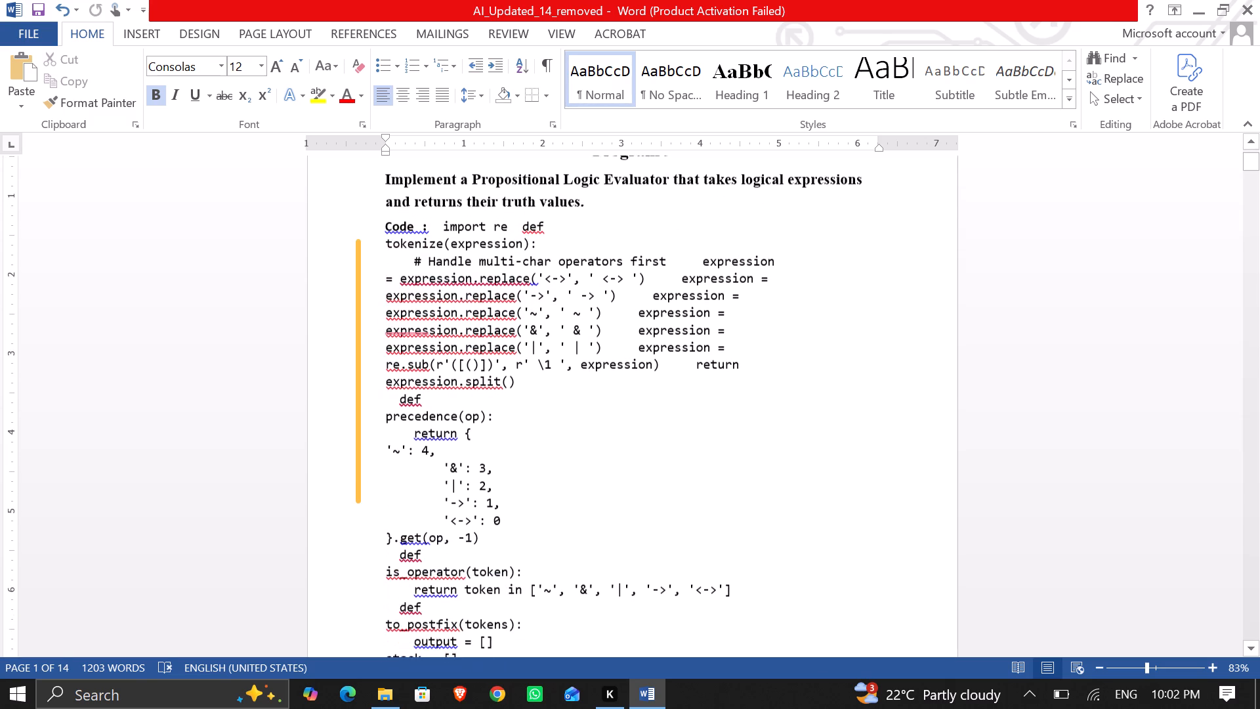
scroll(495, 234, "down", 3)
scroll(495, 234, "up", 2)
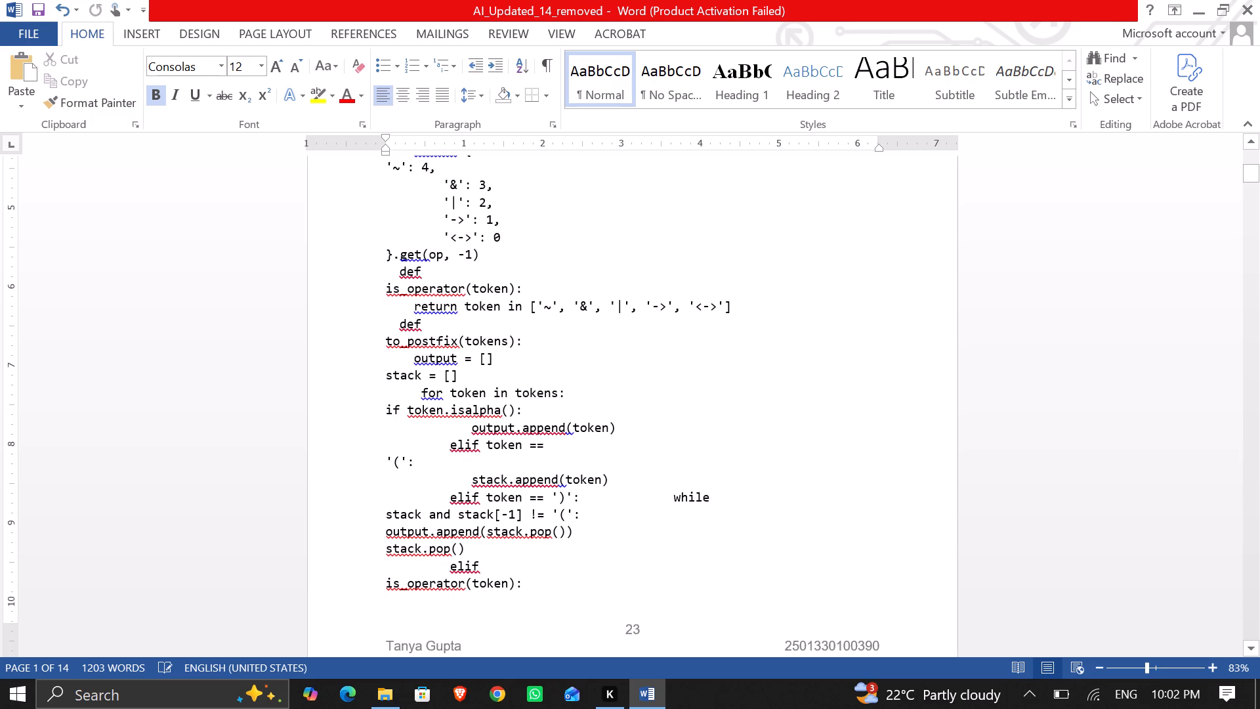
scroll(495, 234, "up", 2)
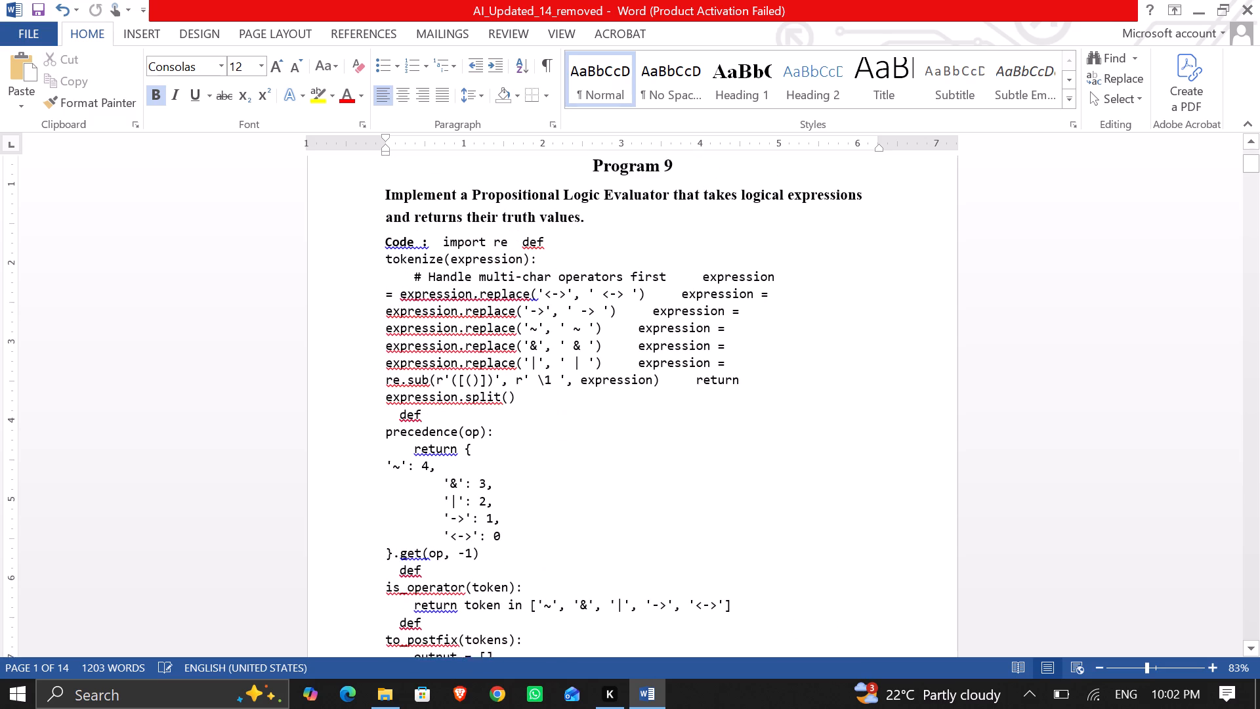
scroll(495, 234, "down", 1)
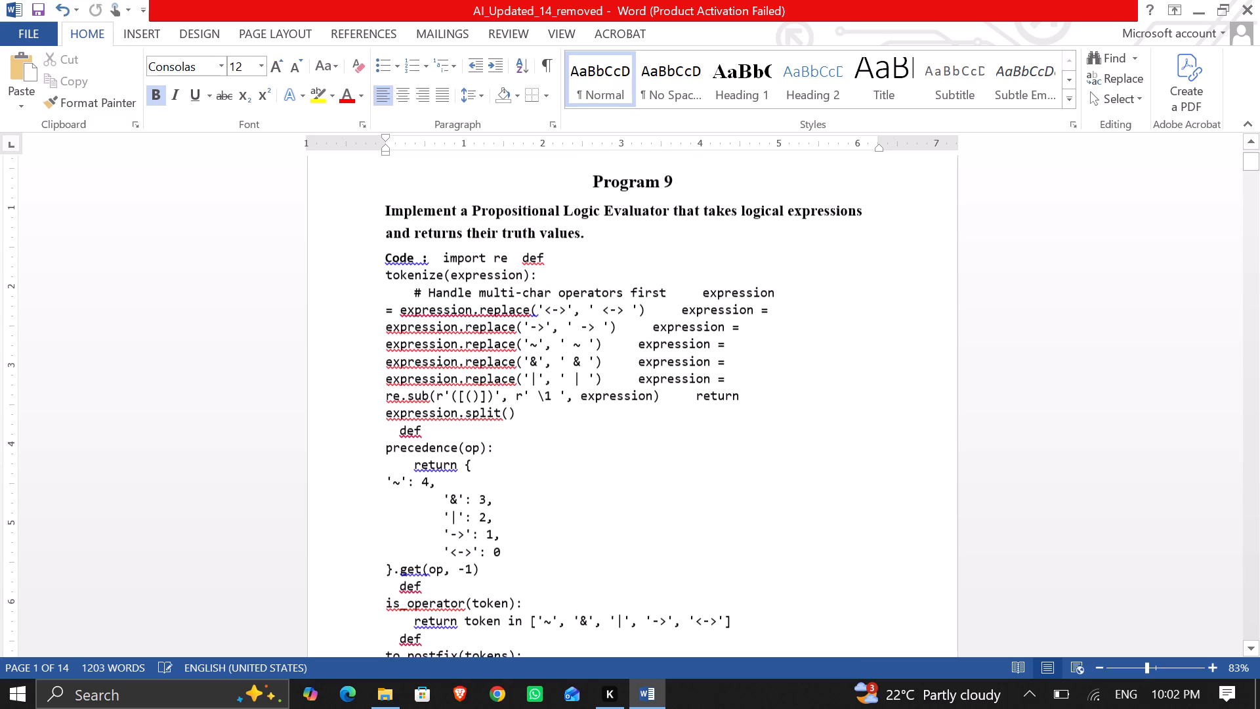
scroll(495, 234, "down", 3)
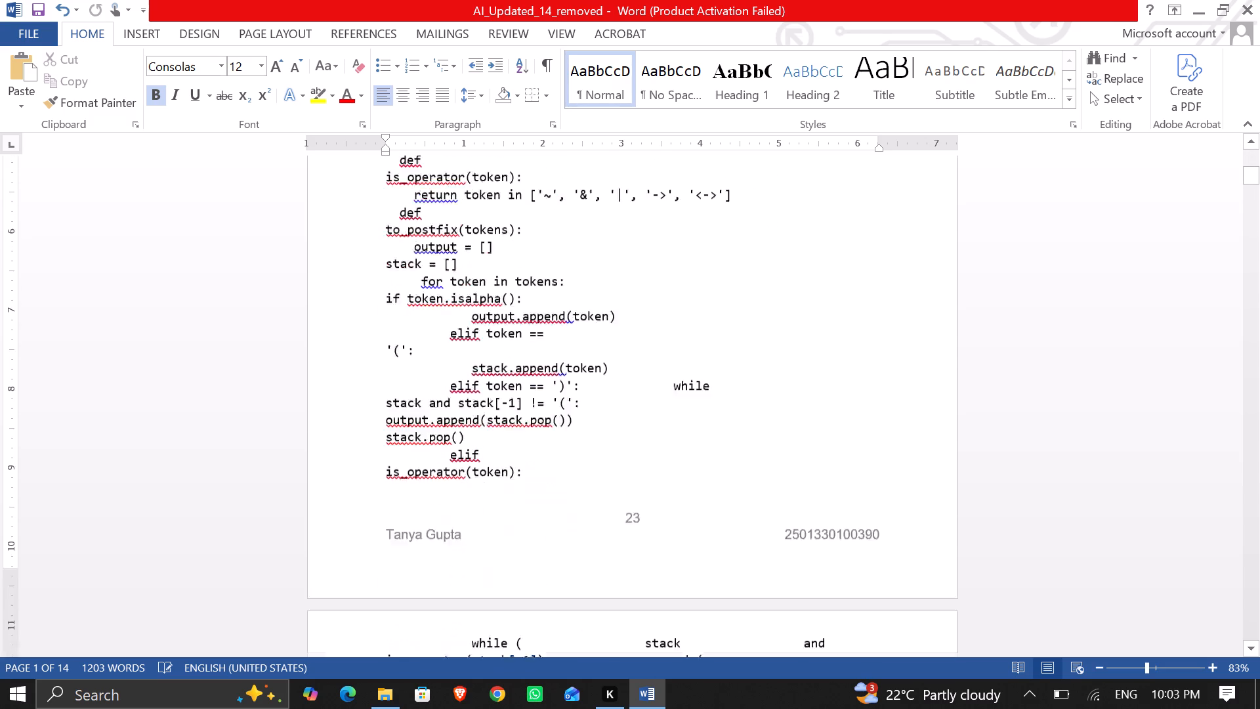
scroll(495, 234, "down", 3)
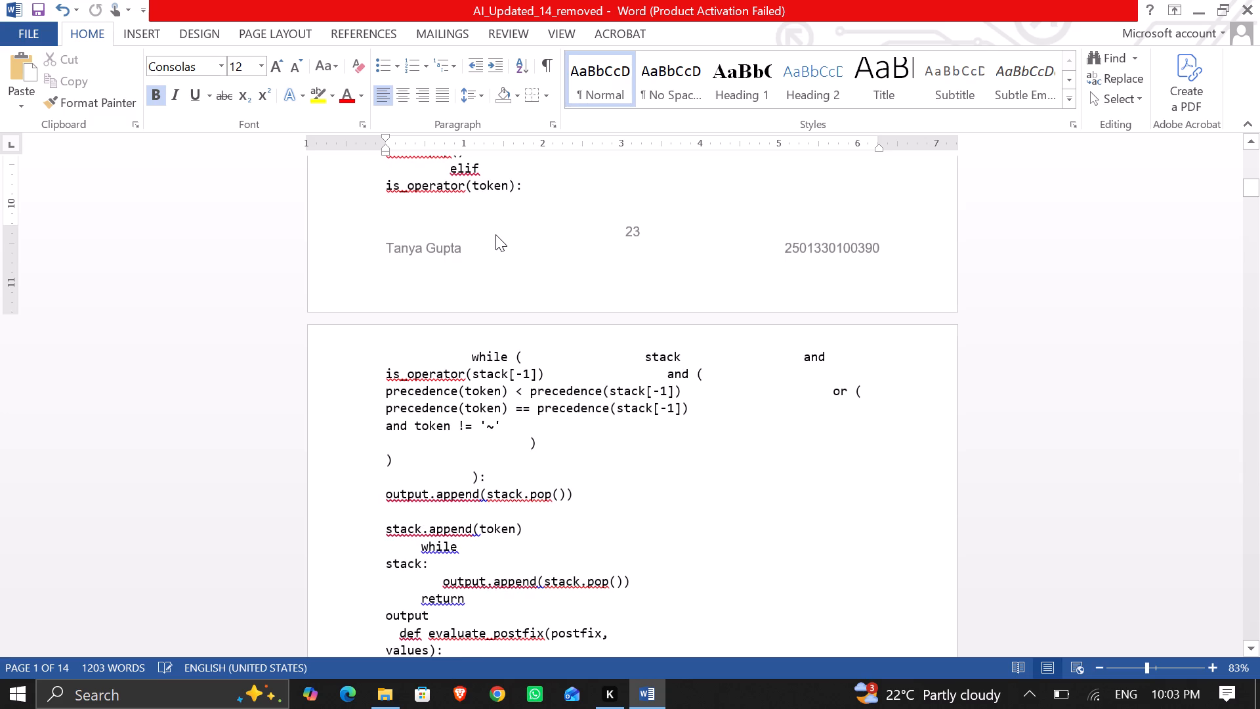
scroll(495, 234, "down", 1)
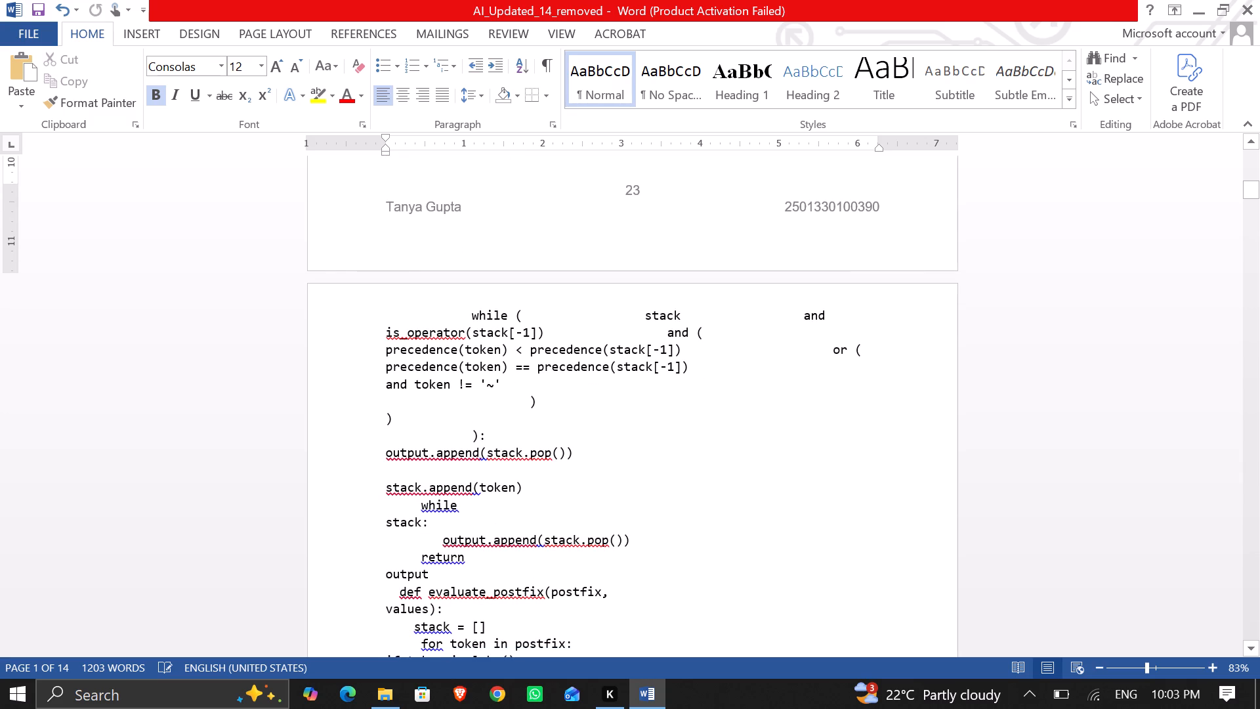
Increase the top margin to about 0.6 inch above the code at the start of the second page.
left_click(346, 322)
left_click(358, 322)
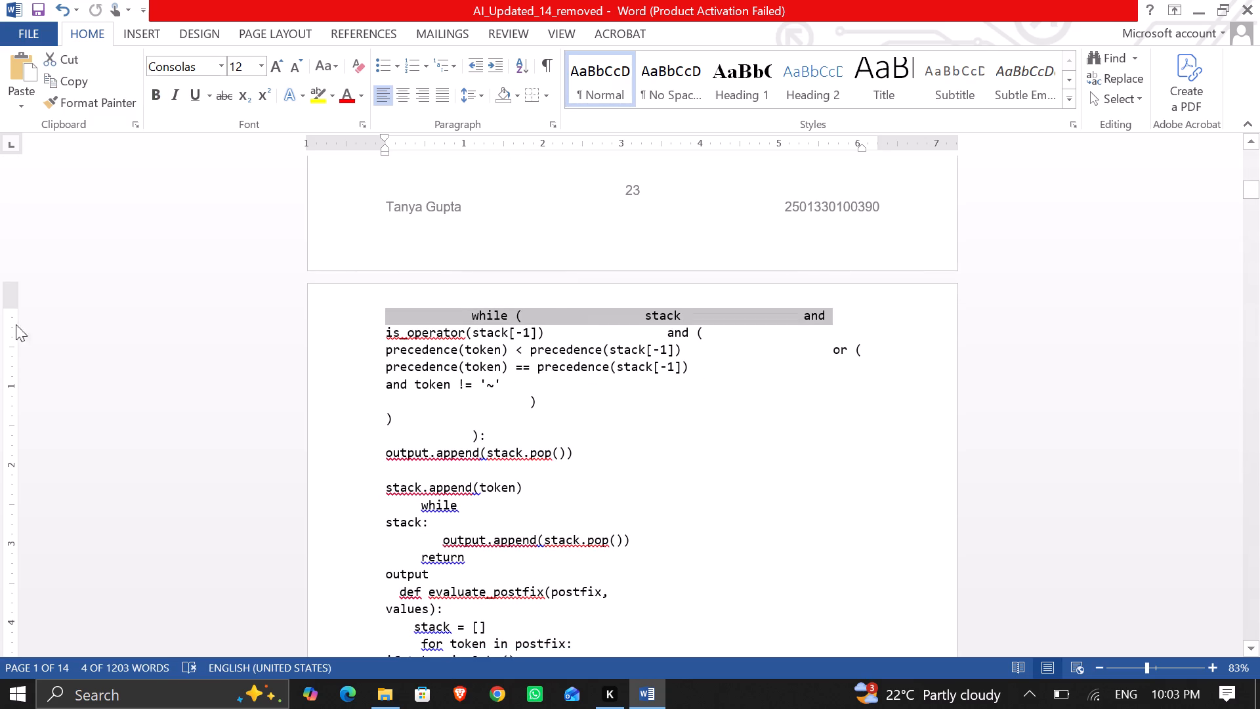
left_click_drag(8, 310, 8, 316)
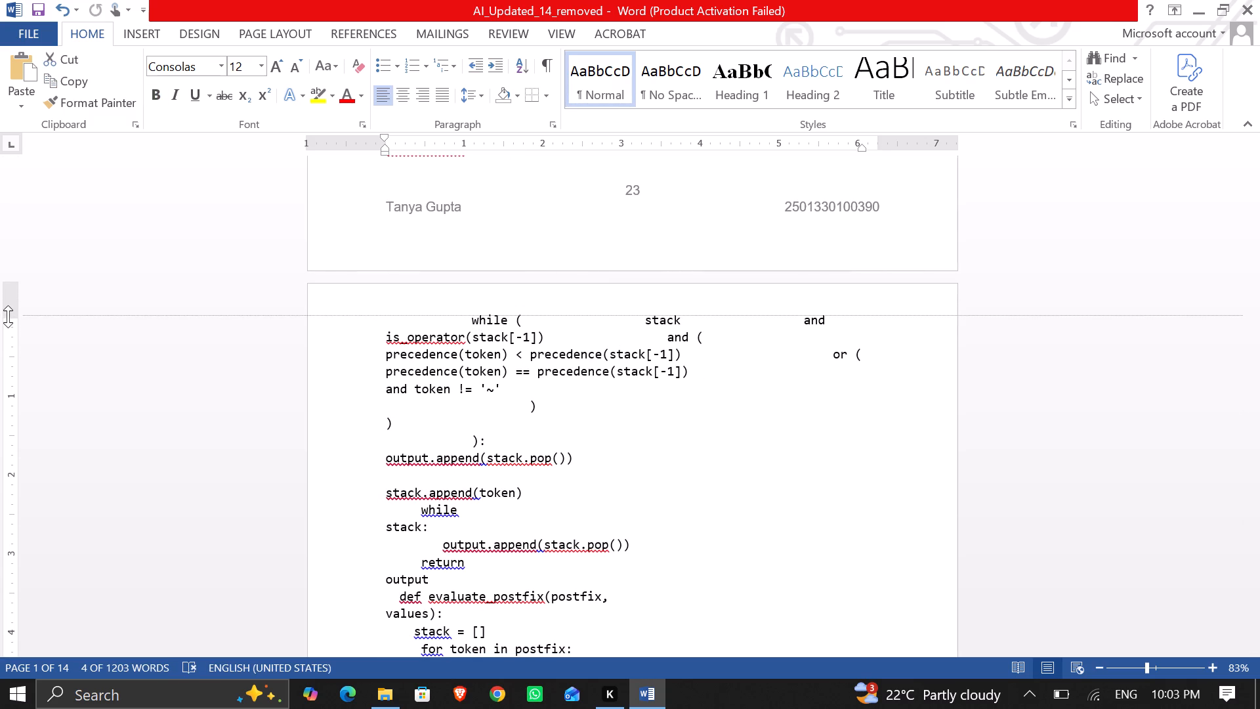
left_click_drag(8, 316, 10, 326)
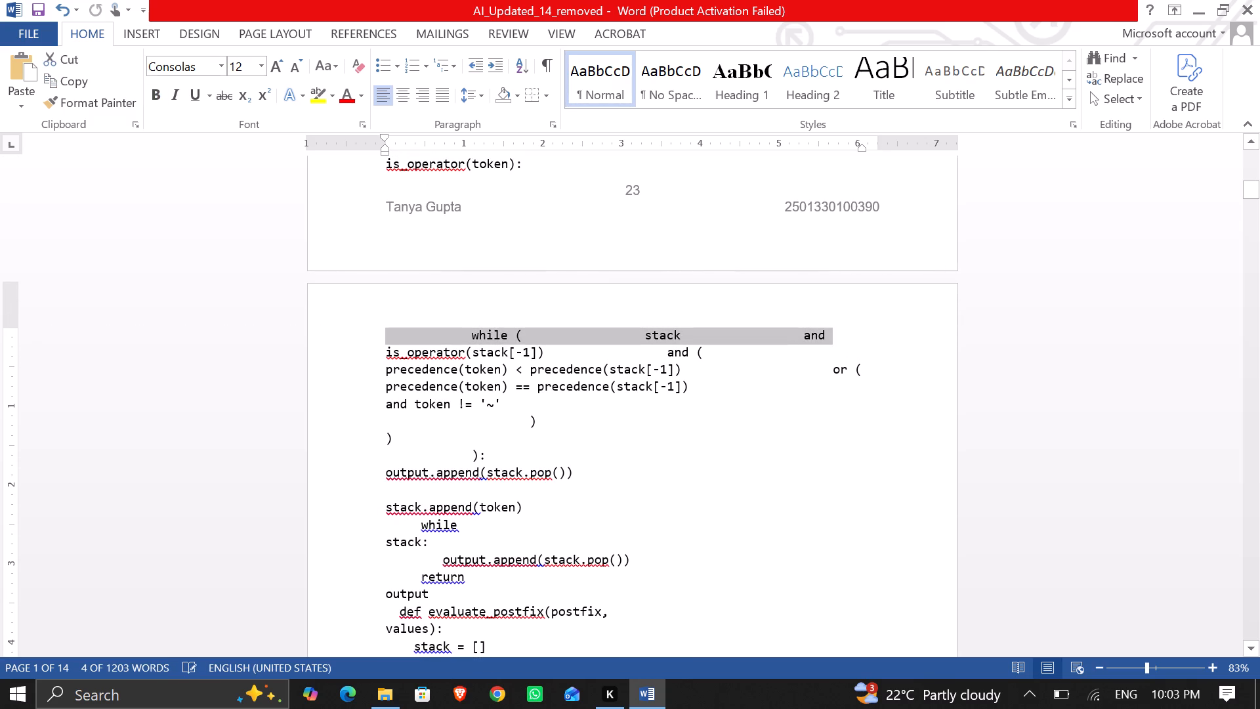
Insert blank lines below the Program 9 output picture to push the Program 10 heading onto the next page.
scroll(428, 427, "down", 10)
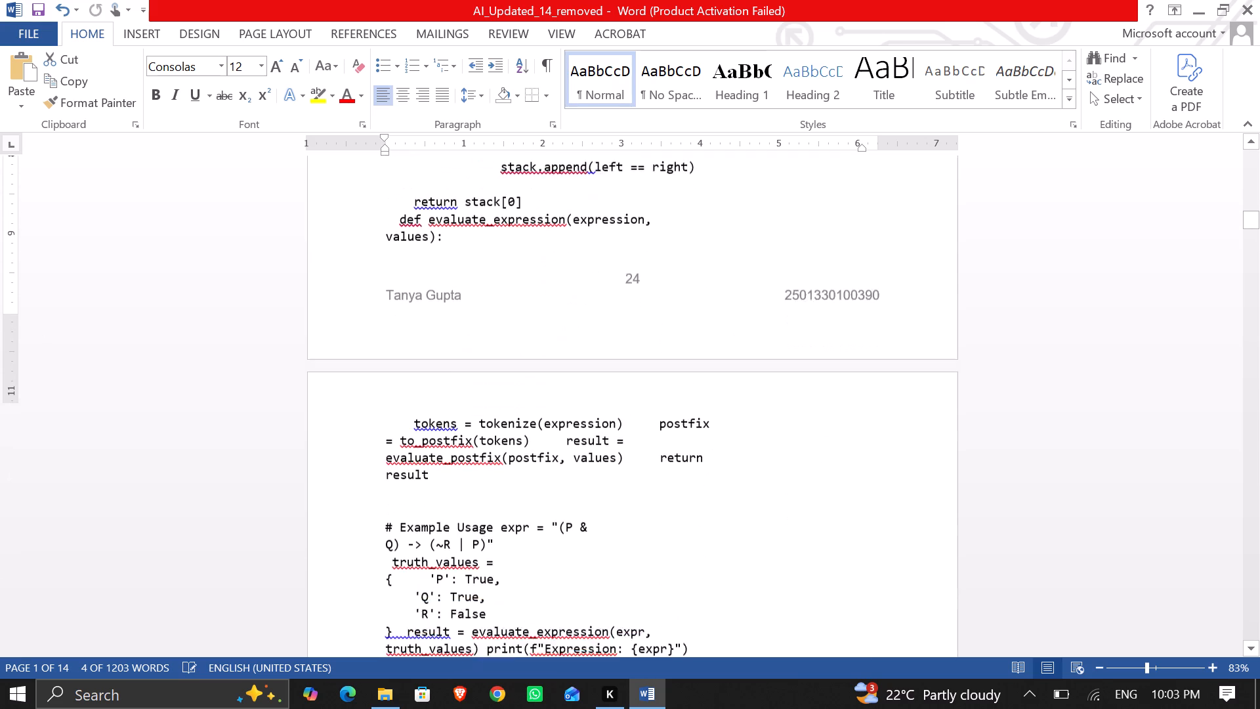
scroll(428, 427, "down", 7)
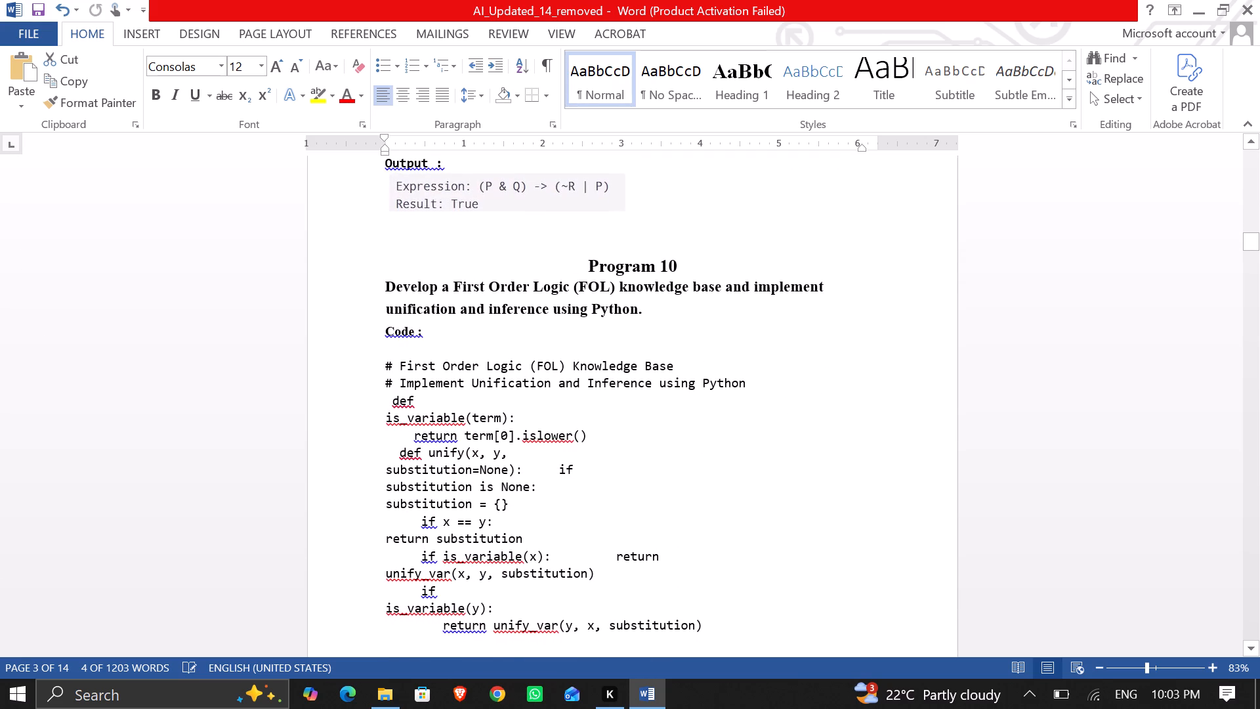
left_click(566, 225)
key("Return")
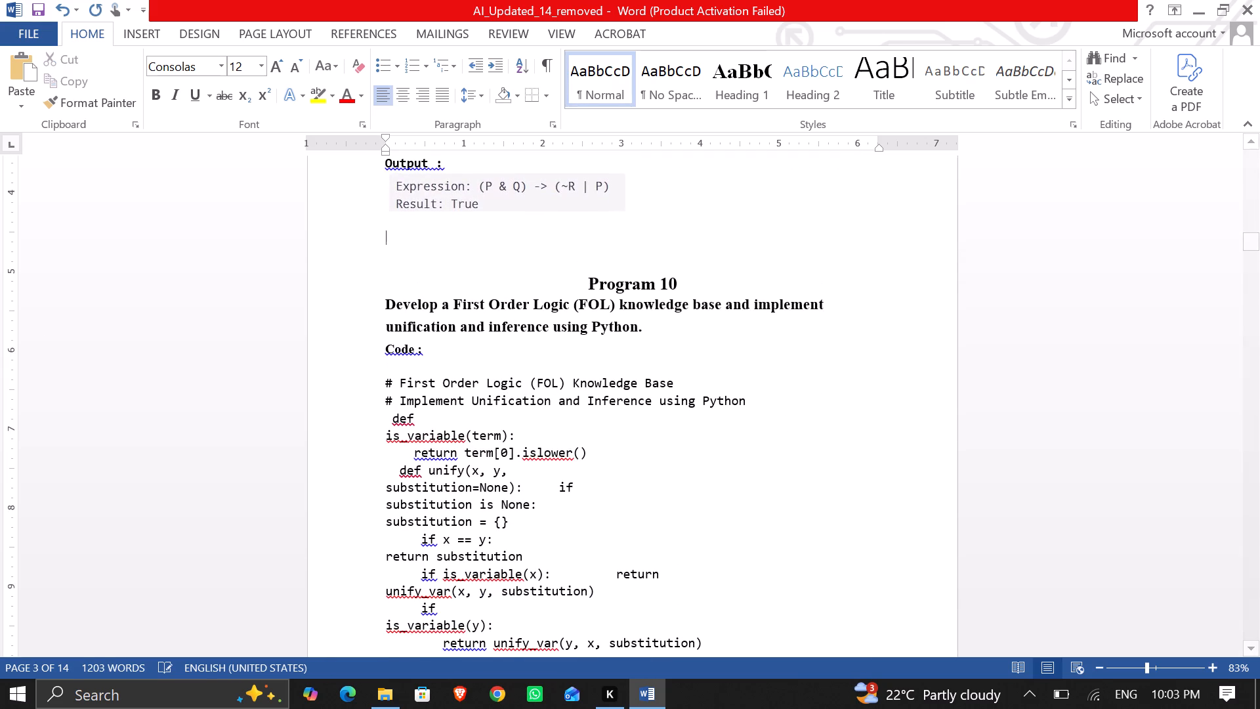
key("Return")
key("Return")
key("Return")
key("Return")
key("Return")
key("Return")
key("Return")
key("Return")
key("Return")
key("Return")
key("Return")
key("Return")
key("Return")
key("Return")
key("Return")
key("Return")
key("Return")
key("Return")
key("Return")
key("Return")
key("Return")
key("Return")
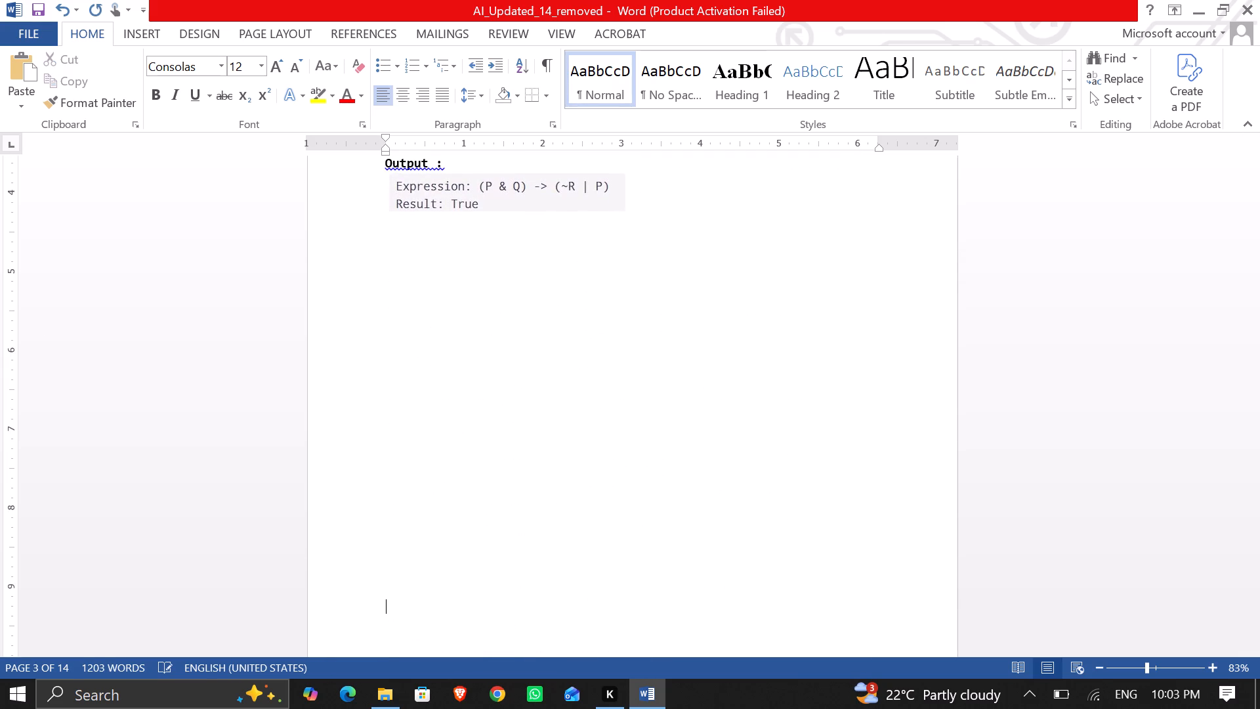
Insert blank lines between the Program 10 output picture and the Program 11 heading to move the heading onto the next page.
scroll(566, 225, "down", 5)
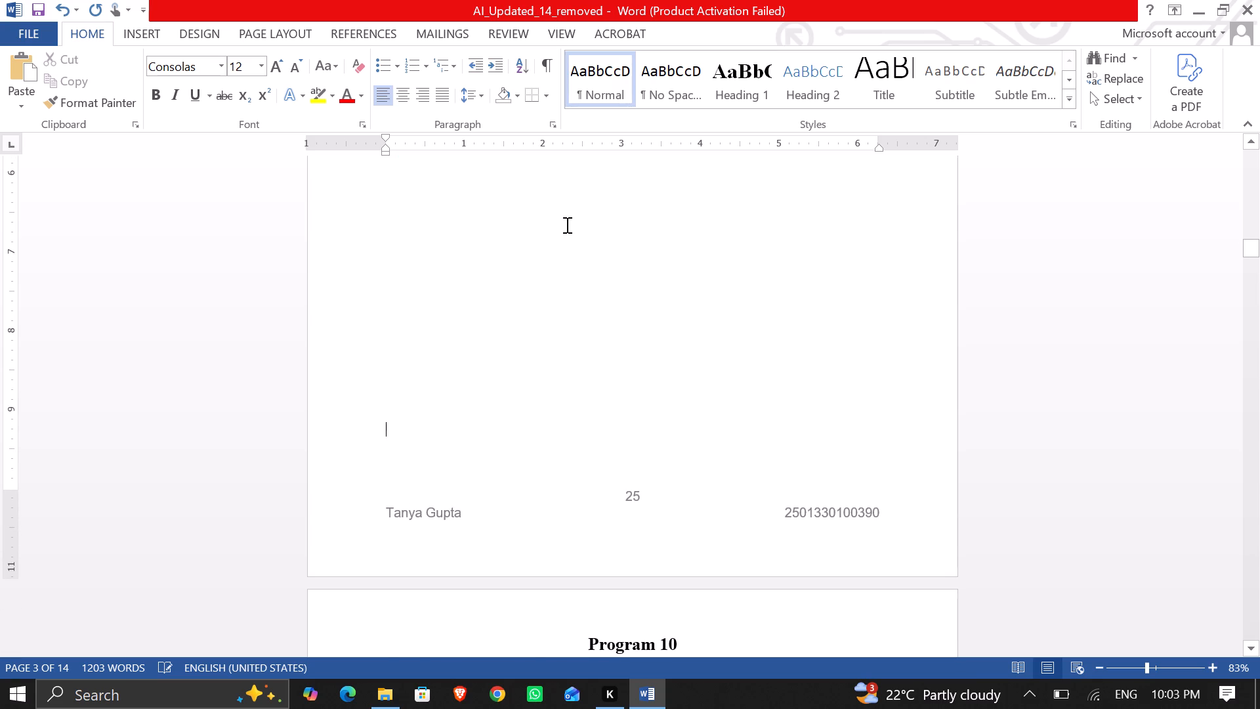
scroll(566, 225, "down", 7)
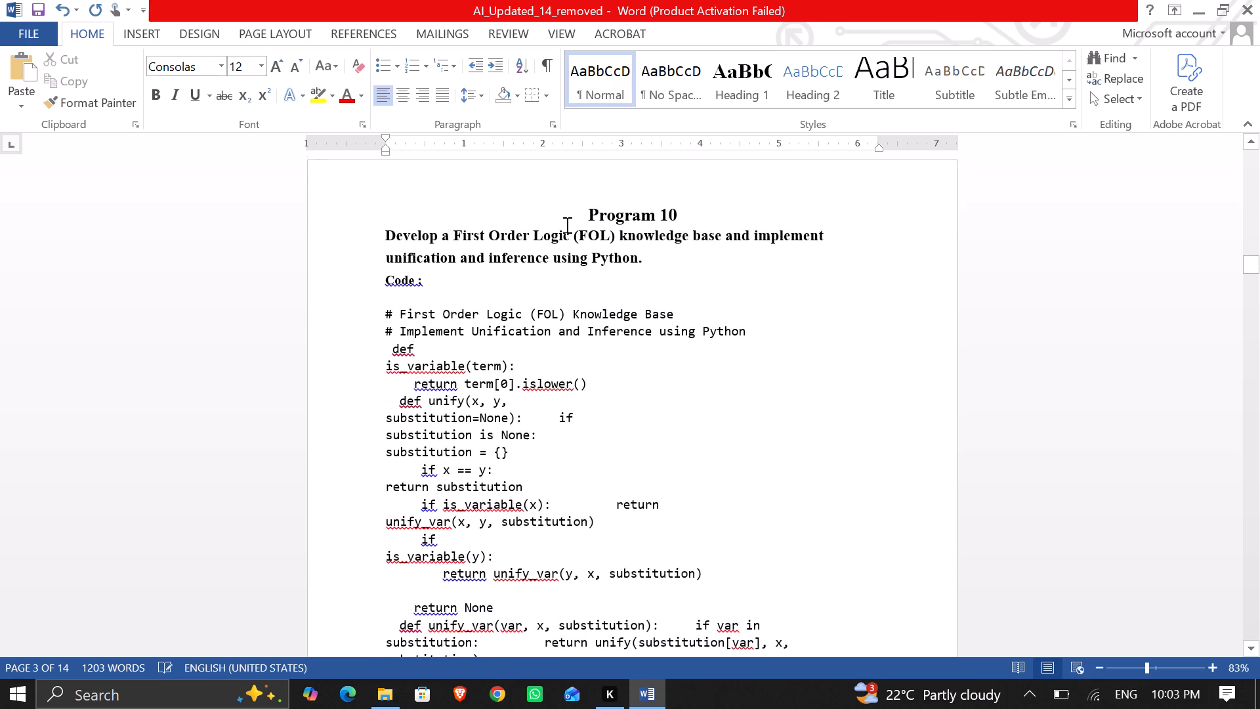
scroll(566, 225, "down", 6)
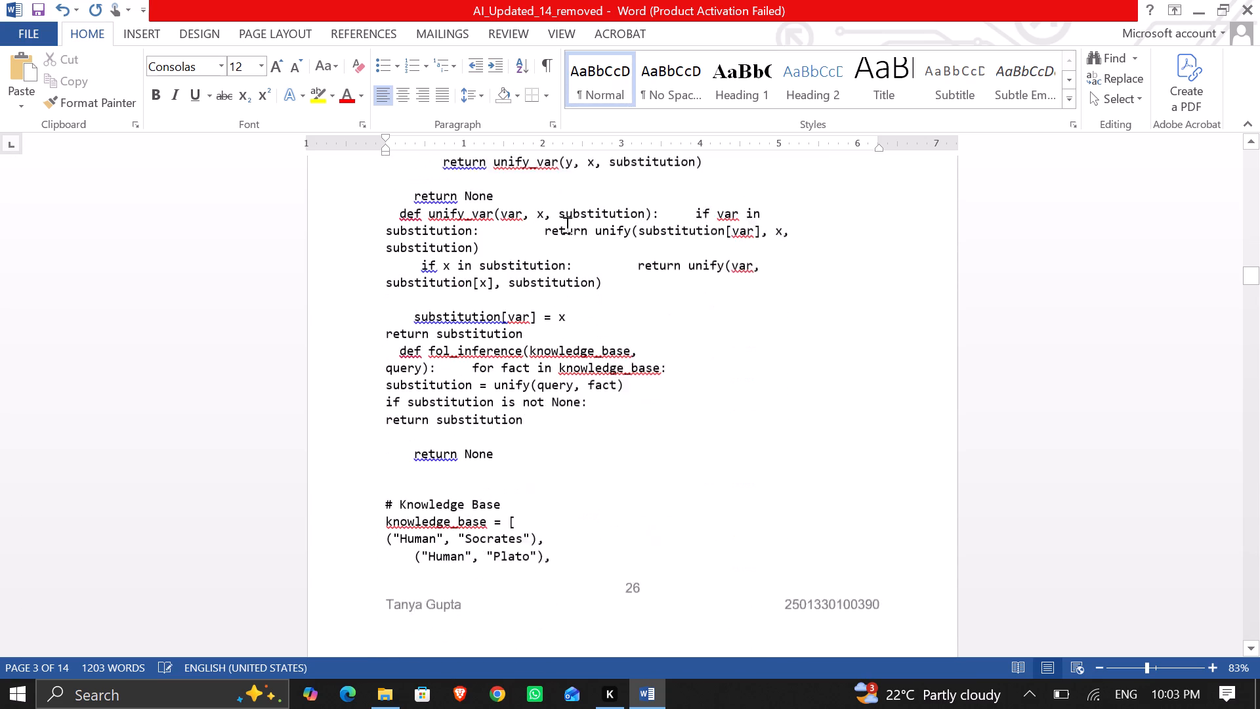
scroll(566, 225, "down", 9)
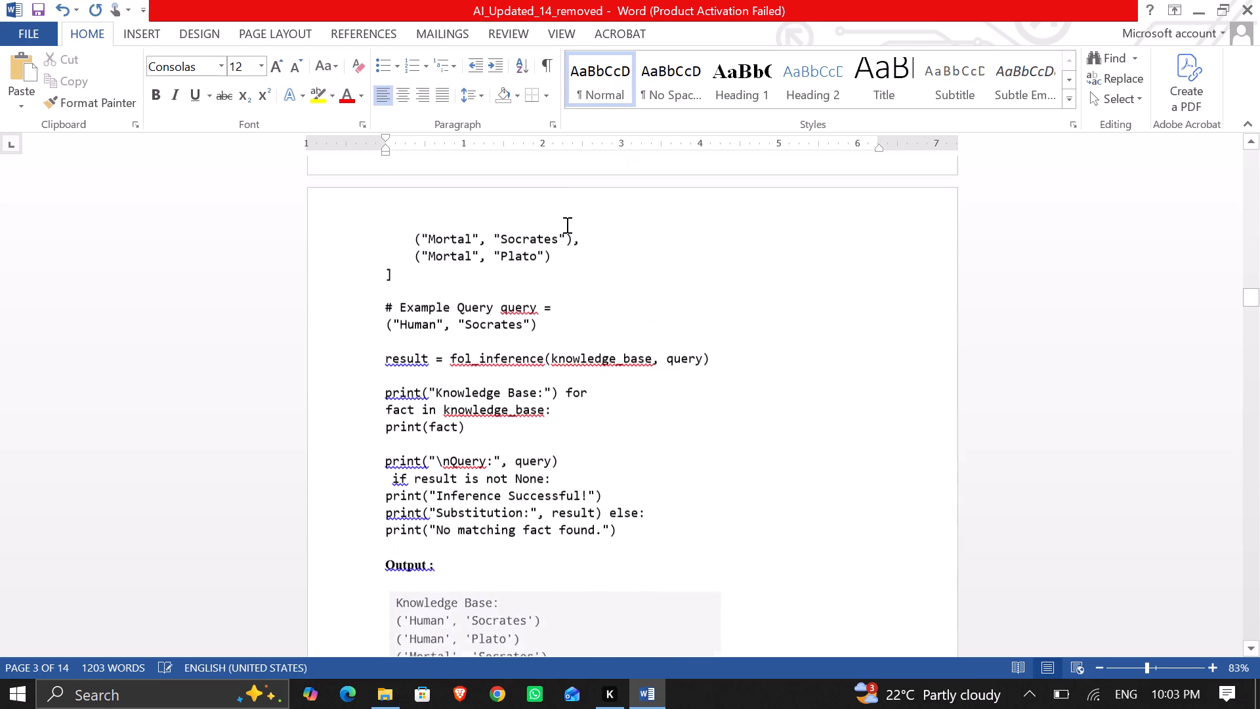
scroll(566, 225, "down", 7)
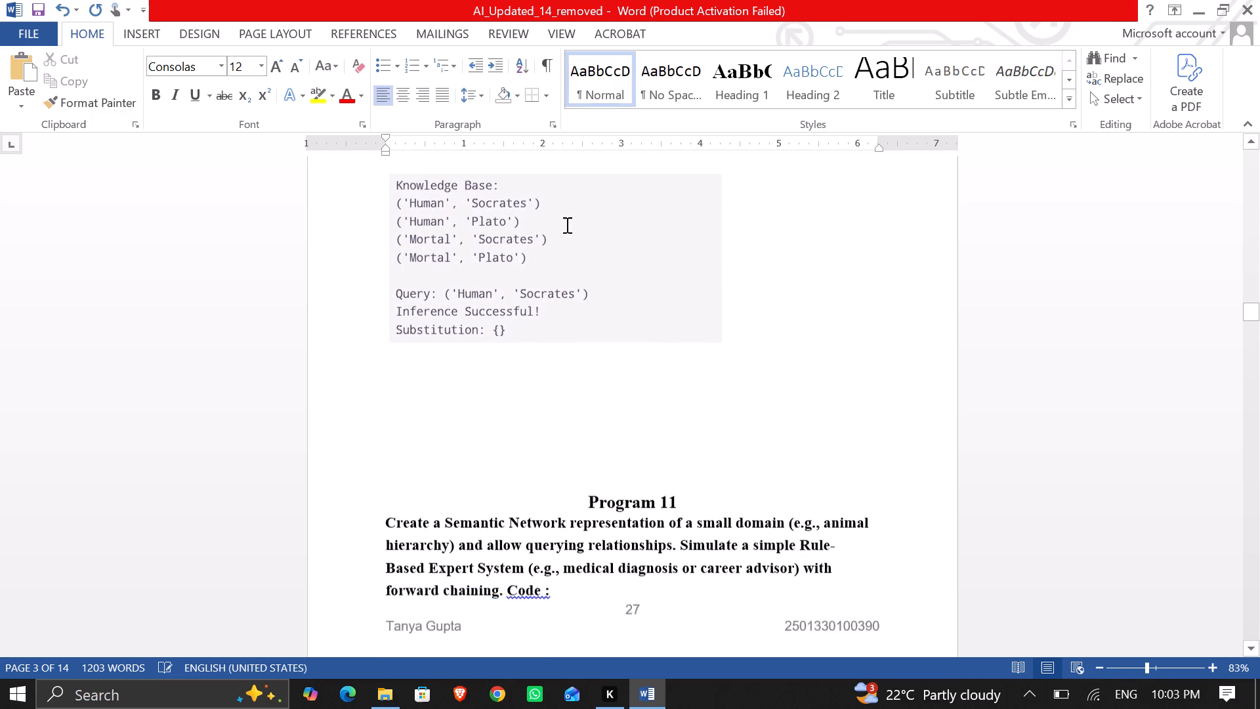
scroll(566, 225, "down", 1)
left_click(574, 293)
key("Return")
key("Return")
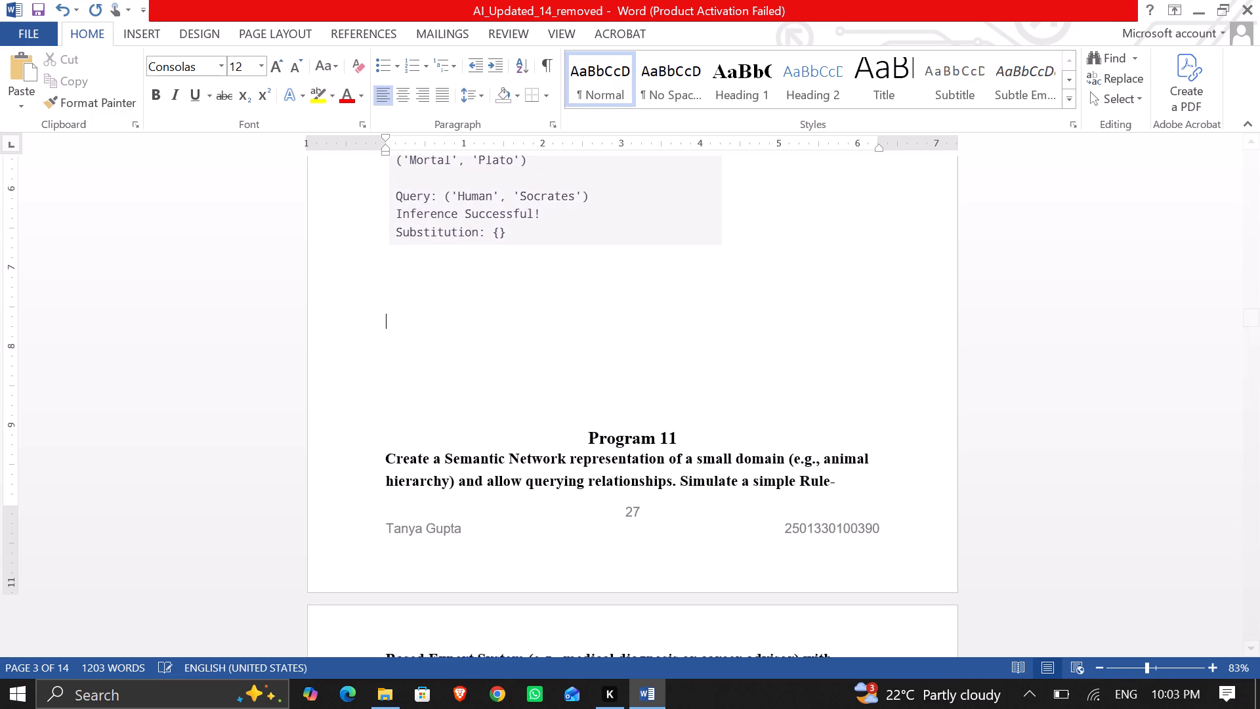
Add two more blank lines above the Program 11 heading to push it onto the next page.
key("Return")
key("Return")
Examine the page layout of Program 11's code and outputs through to the Program 12 heading.
scroll(574, 293, "down", 4)
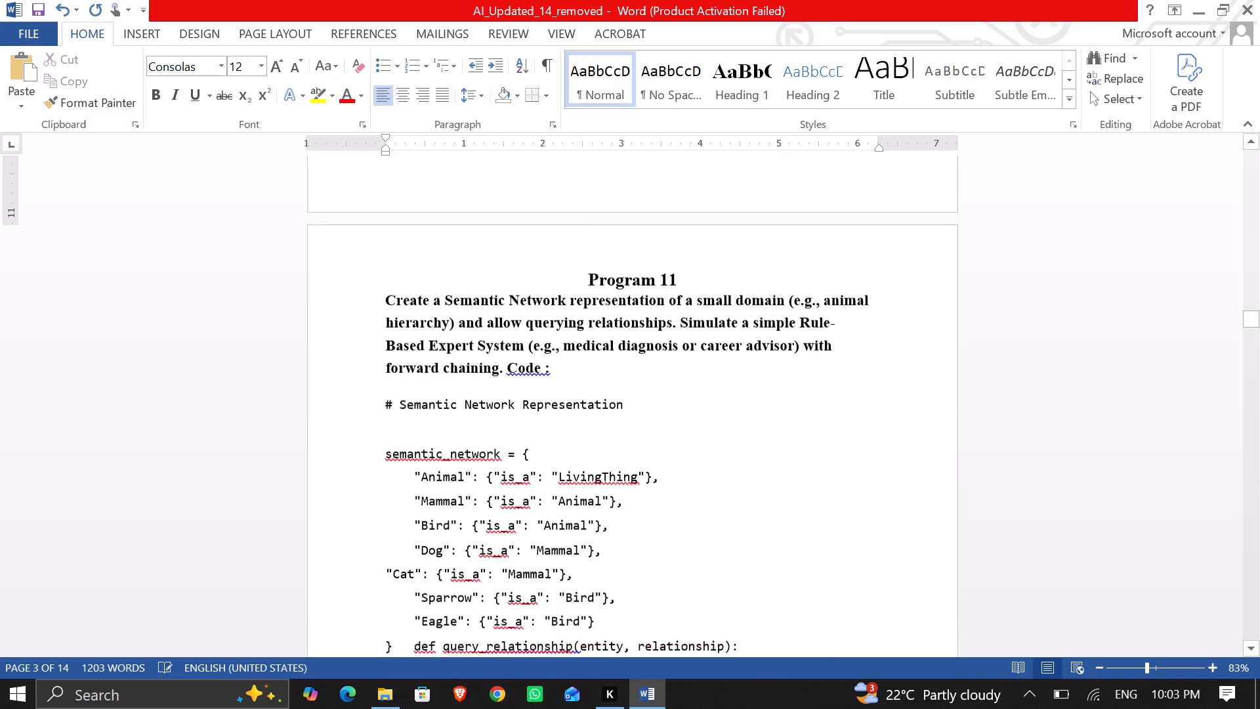
scroll(574, 293, "down", 11)
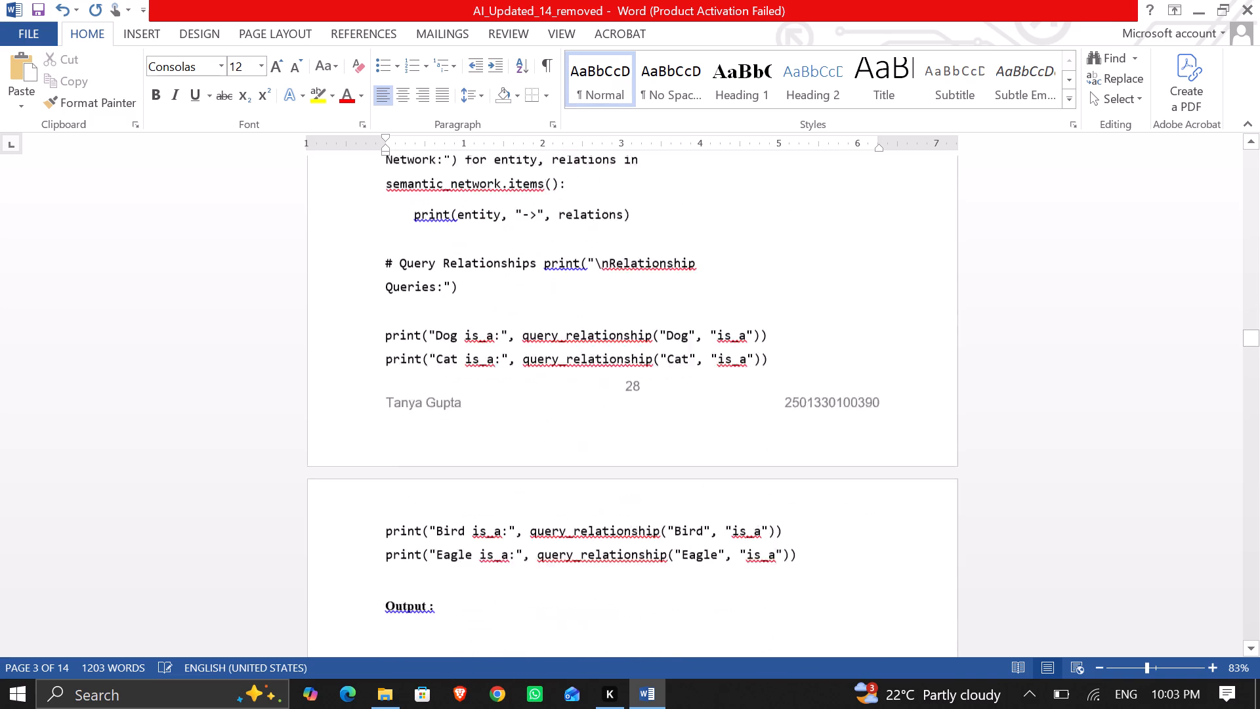
scroll(574, 293, "down", 5)
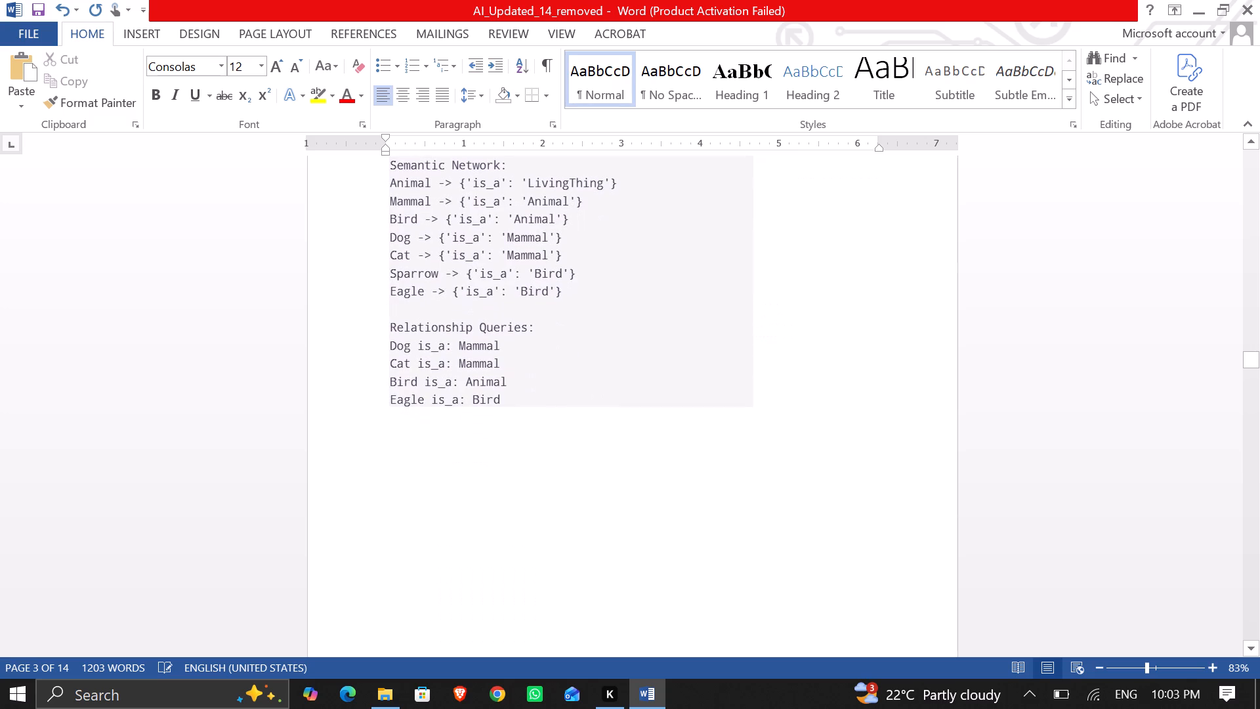
scroll(574, 293, "down", 5)
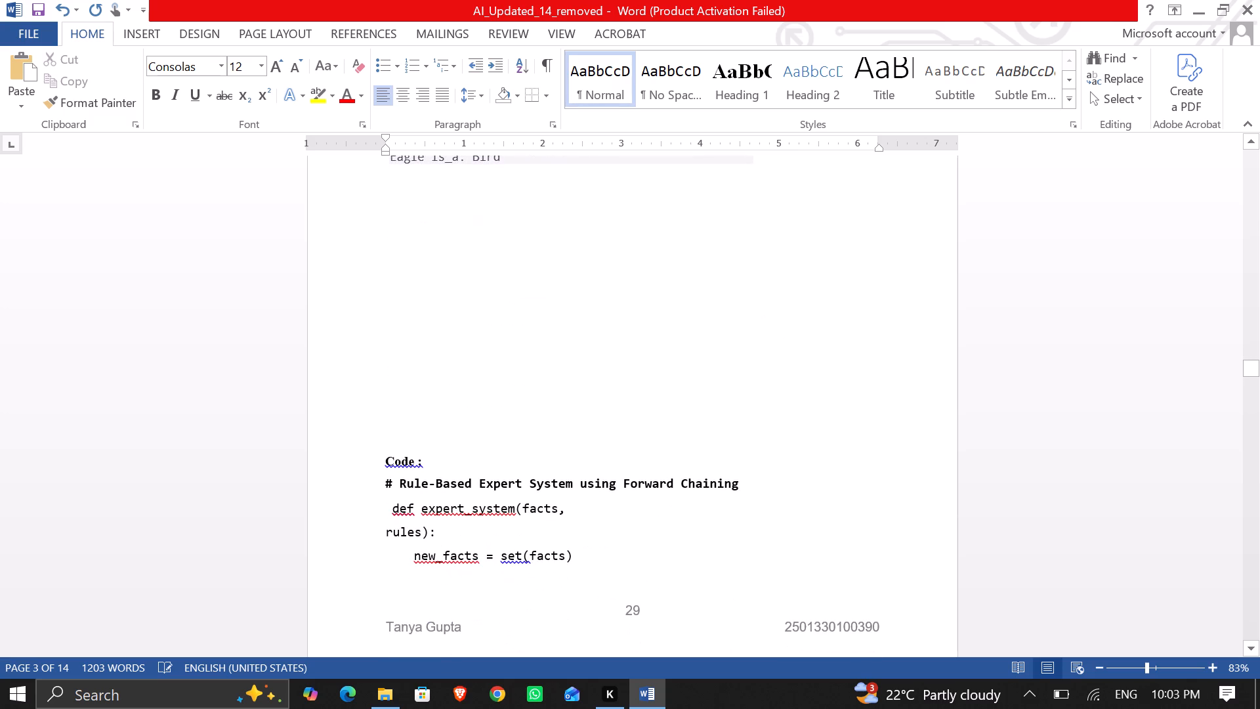
scroll(574, 293, "down", 1)
scroll(534, 244, "up", 7)
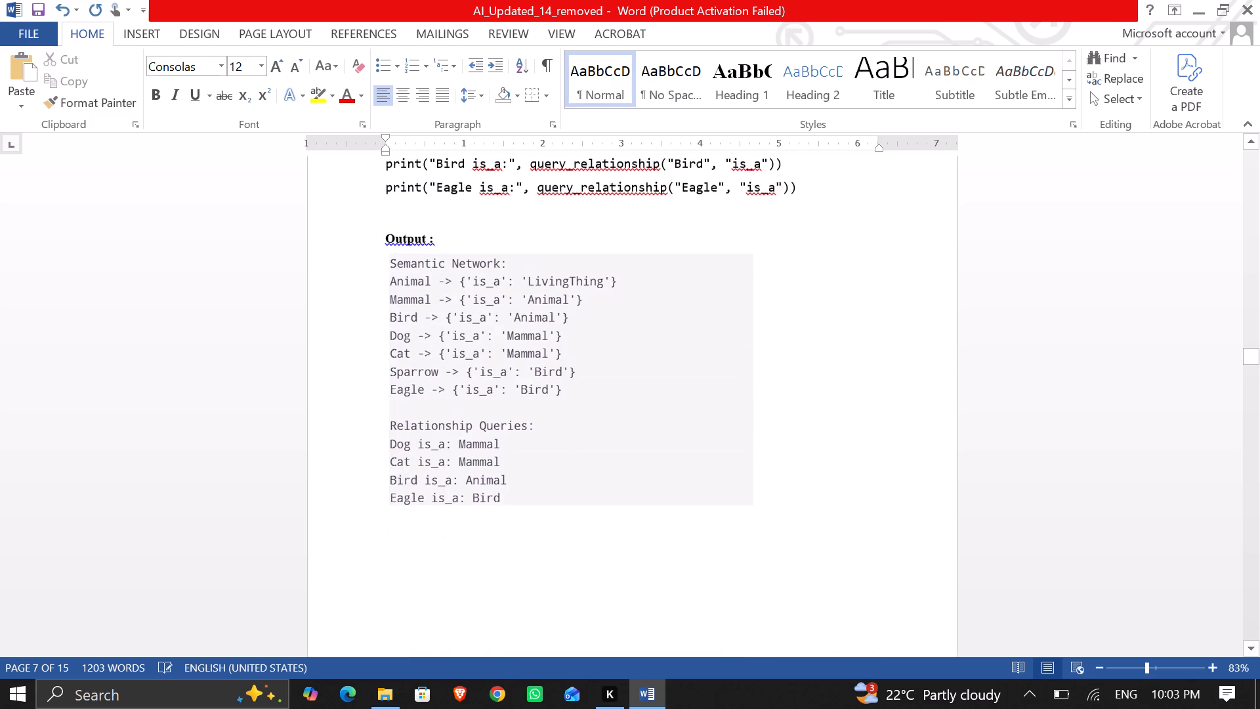
scroll(534, 244, "up", 11)
scroll(534, 244, "down", 1)
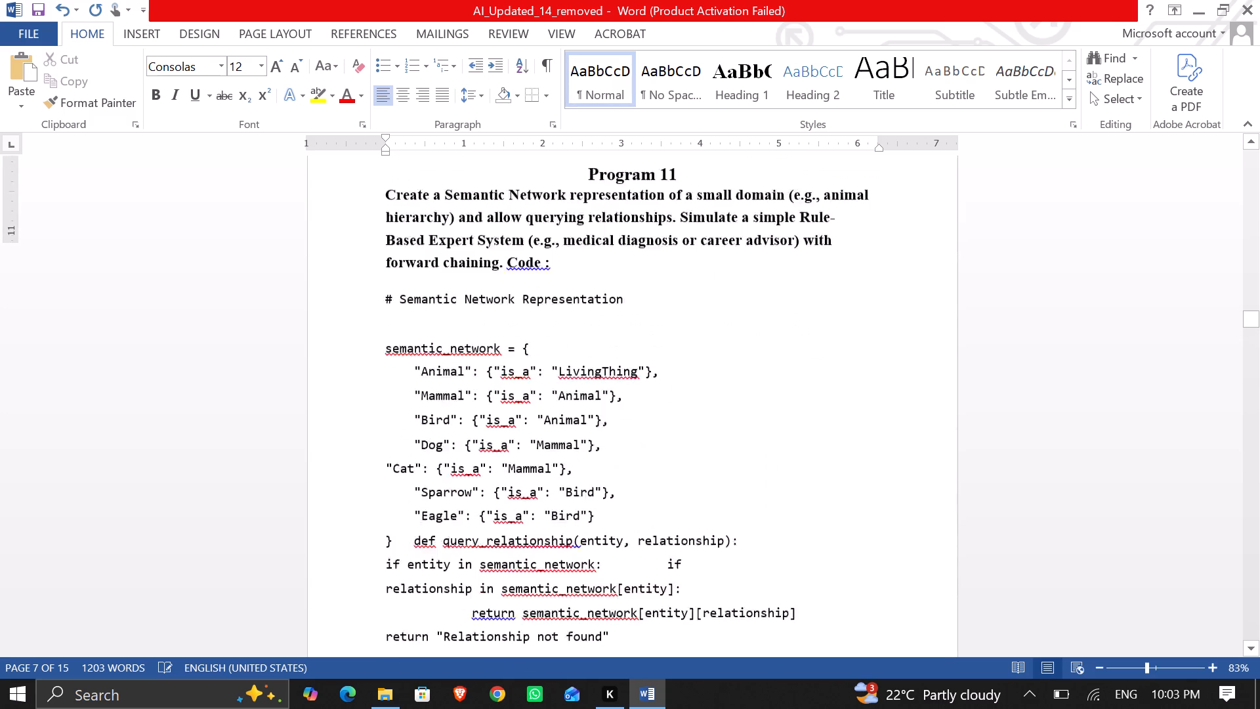
scroll(534, 244, "down", 13)
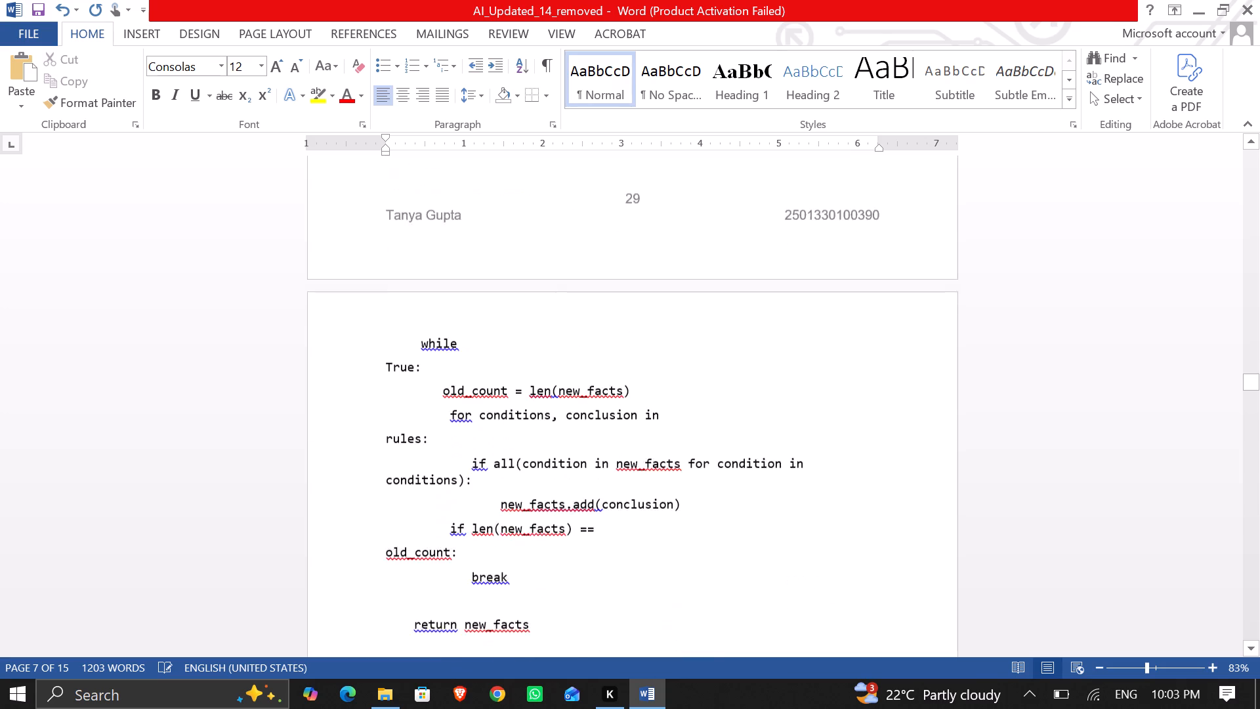
scroll(534, 244, "down", 11)
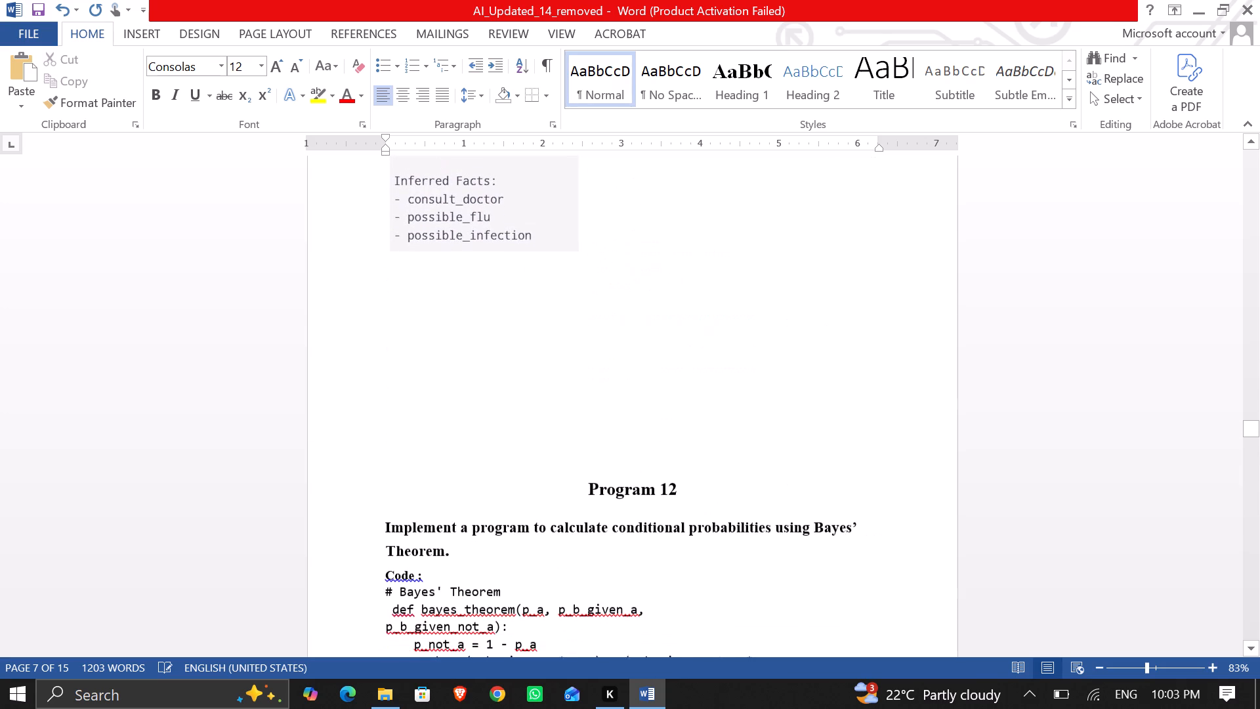
scroll(534, 244, "down", 2)
scroll(534, 244, "up", 12)
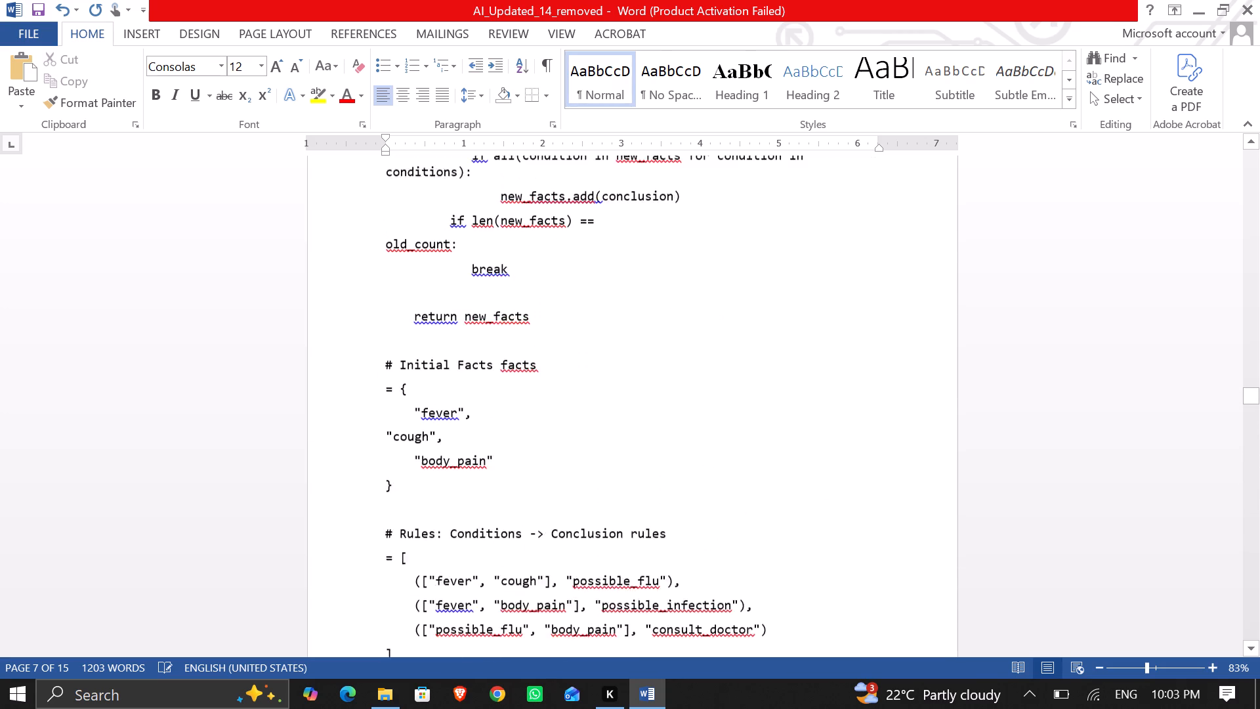
scroll(534, 244, "up", 12)
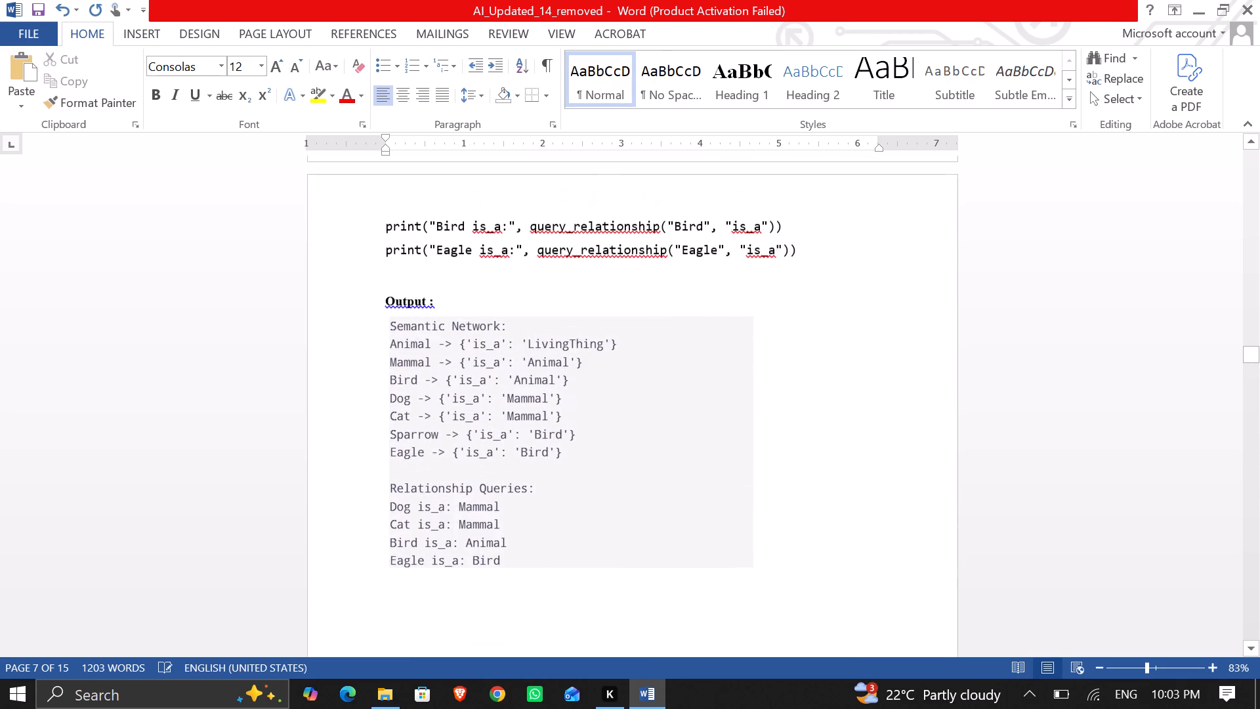
scroll(534, 244, "up", 15)
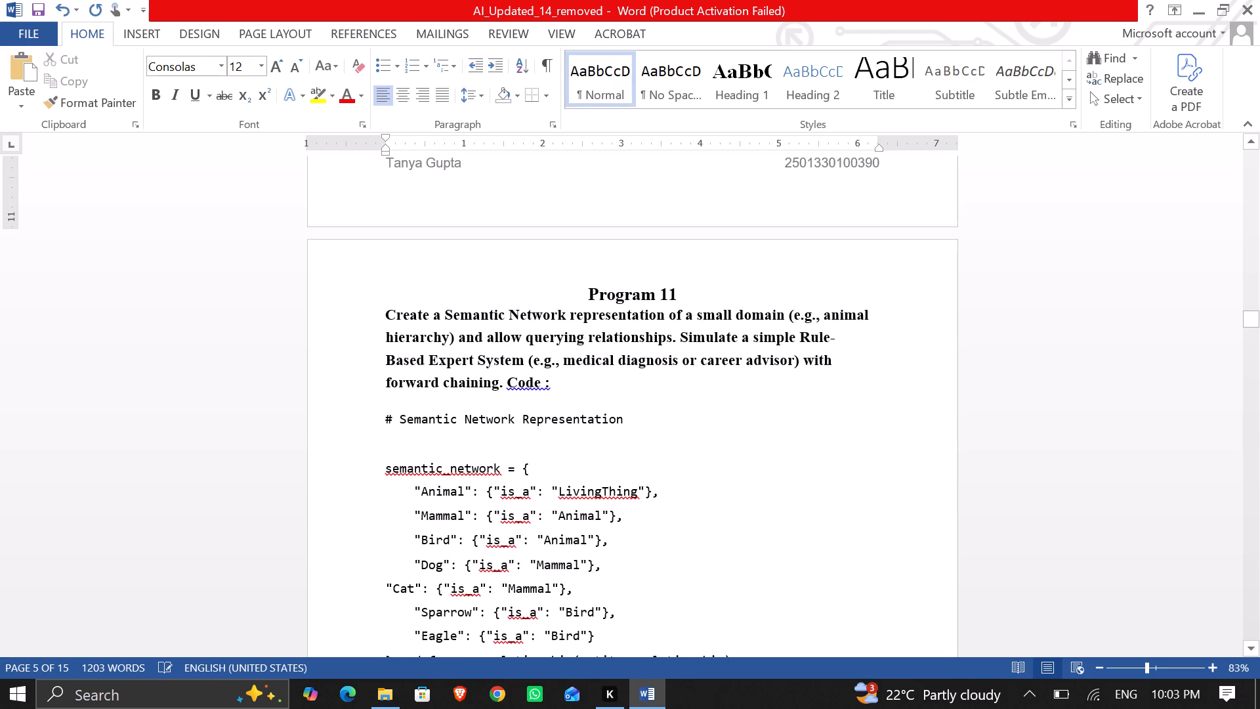
Check how the Program 11 semantic network code is laid out on its first page and continues onto the next.
scroll(534, 244, "down", 2)
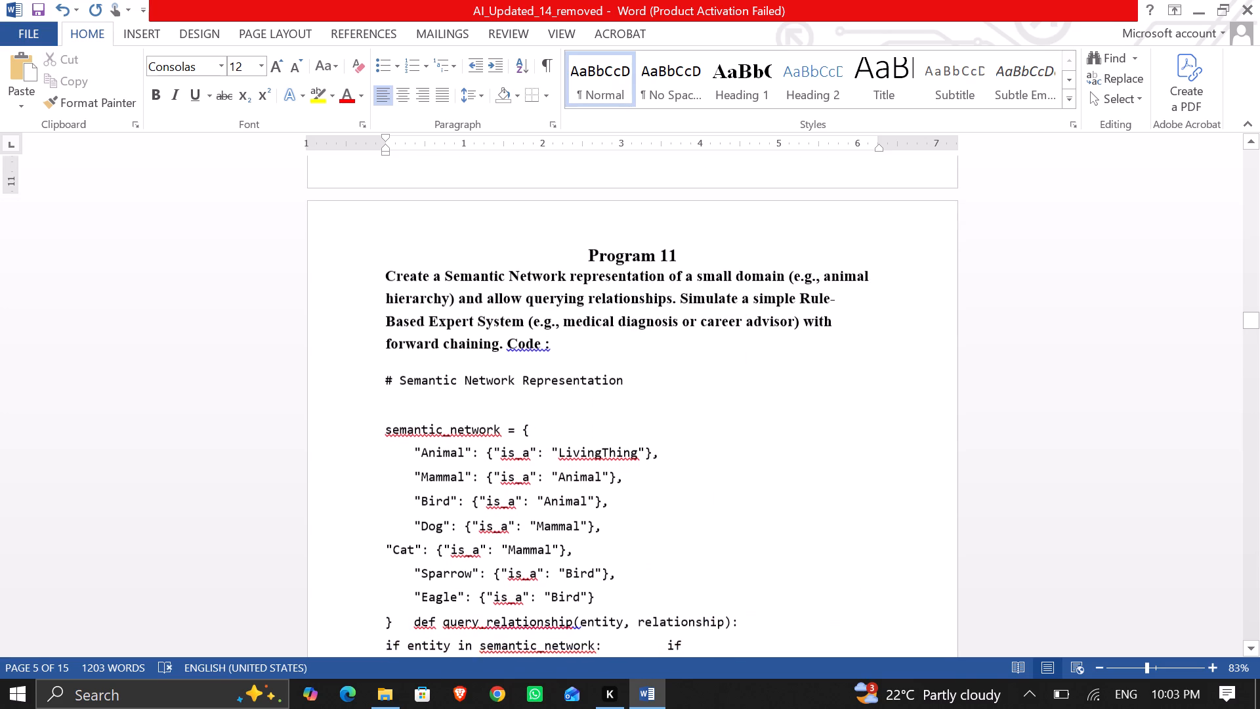
scroll(534, 244, "down", 4)
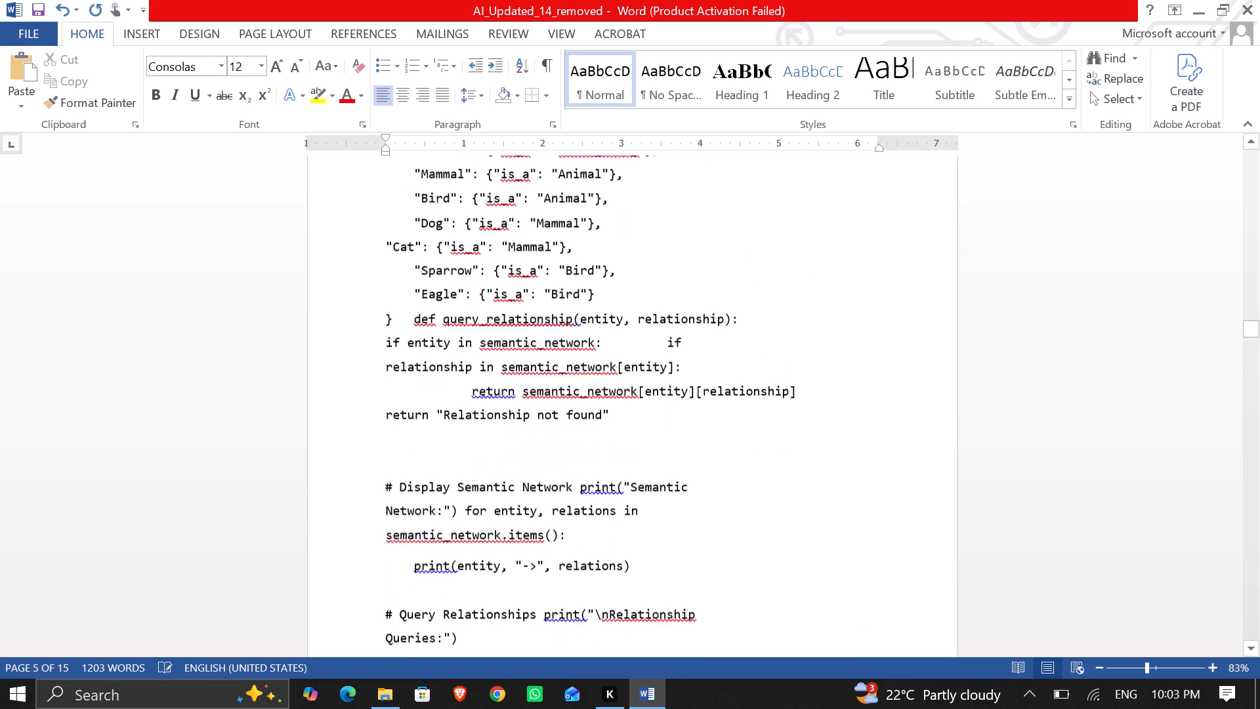
scroll(534, 244, "down", 5)
scroll(534, 244, "up", 7)
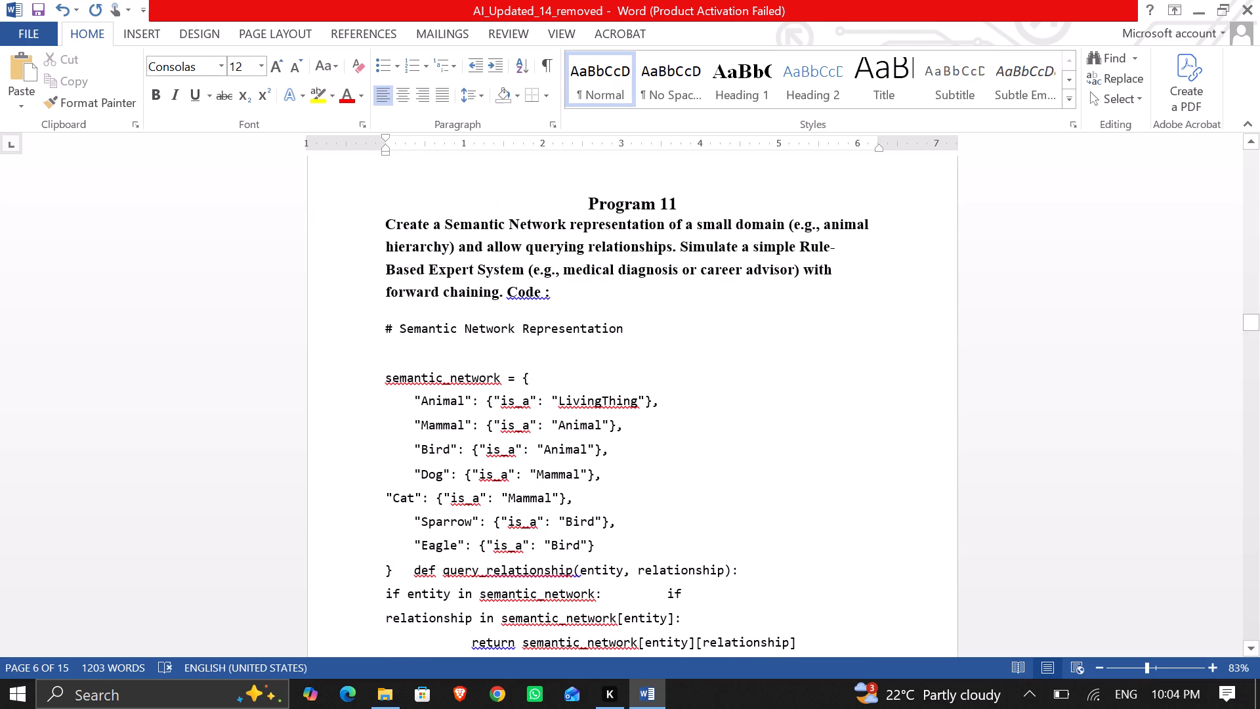
scroll(534, 244, "down", 3)
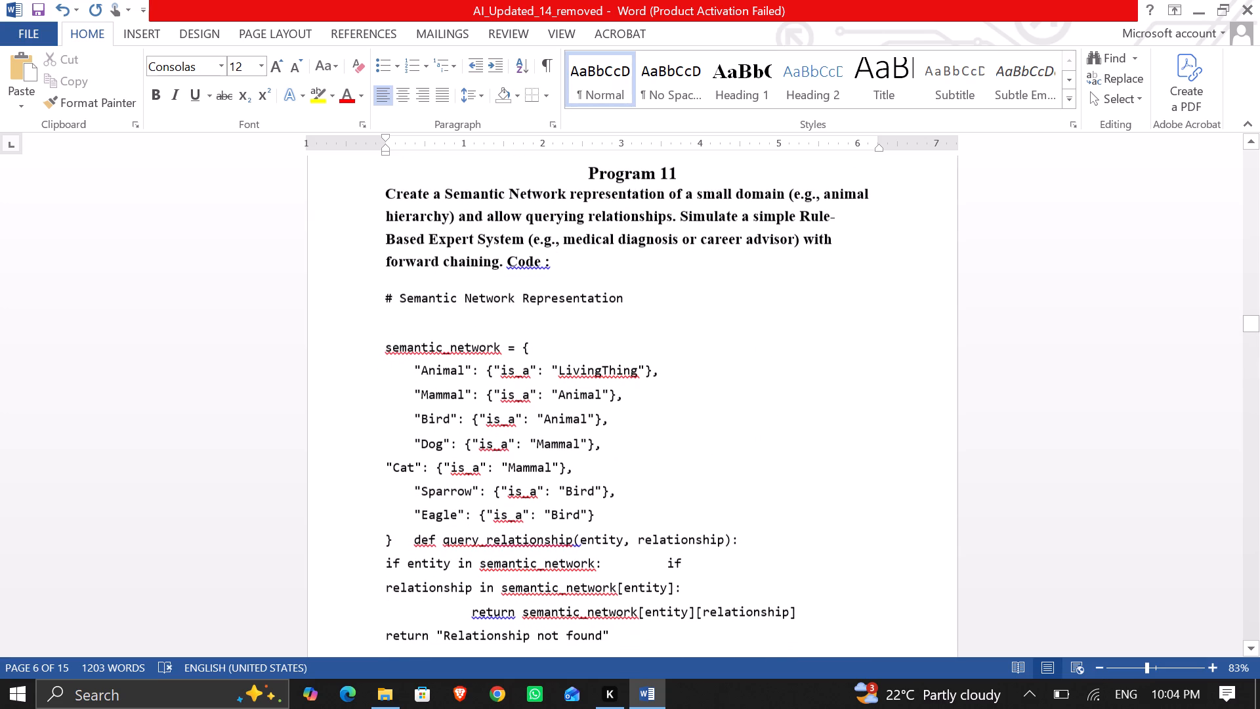
scroll(534, 244, "down", 2)
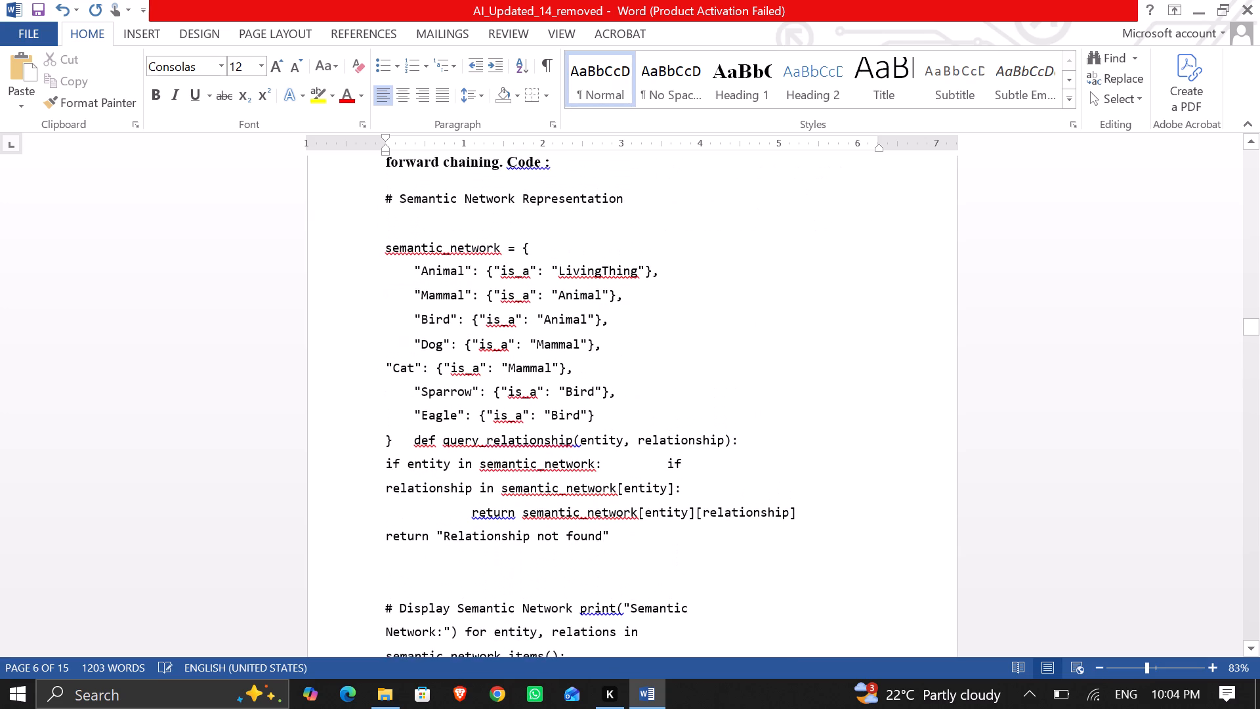
scroll(534, 244, "down", 6)
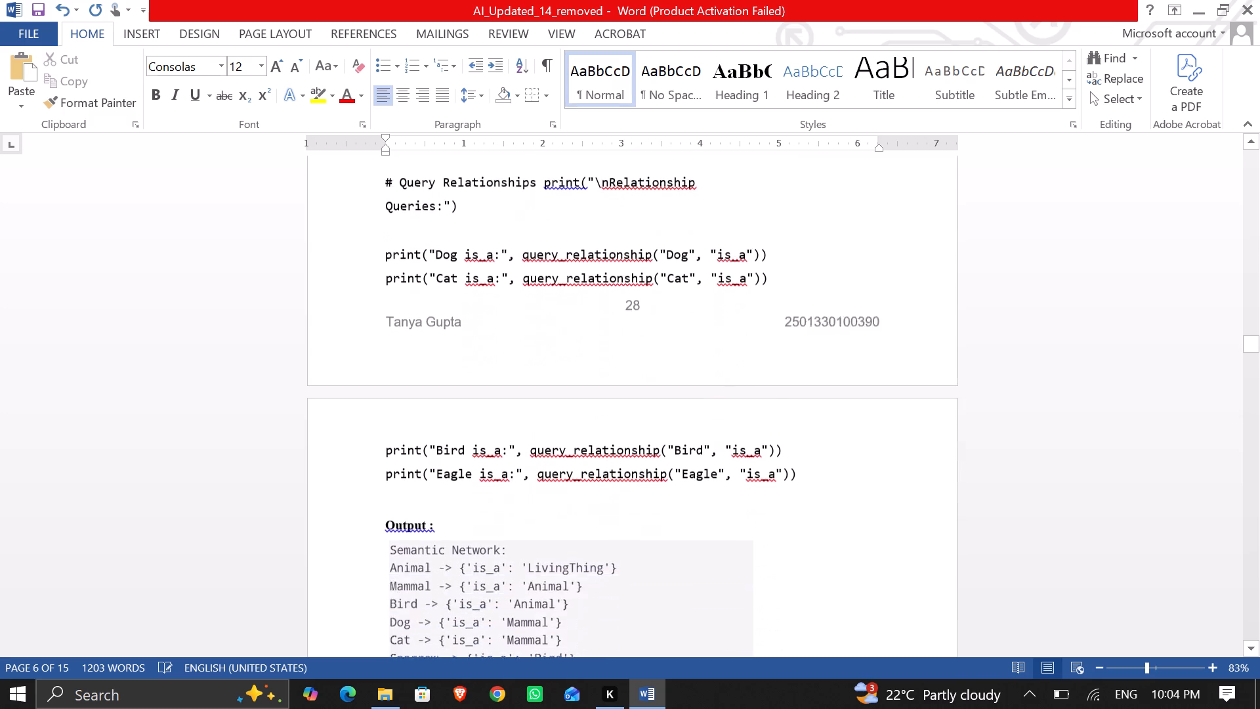
Review the page breaks in Program 11's expert system code and output, and recheck the semantic network code's page break.
scroll(534, 244, "down", 8)
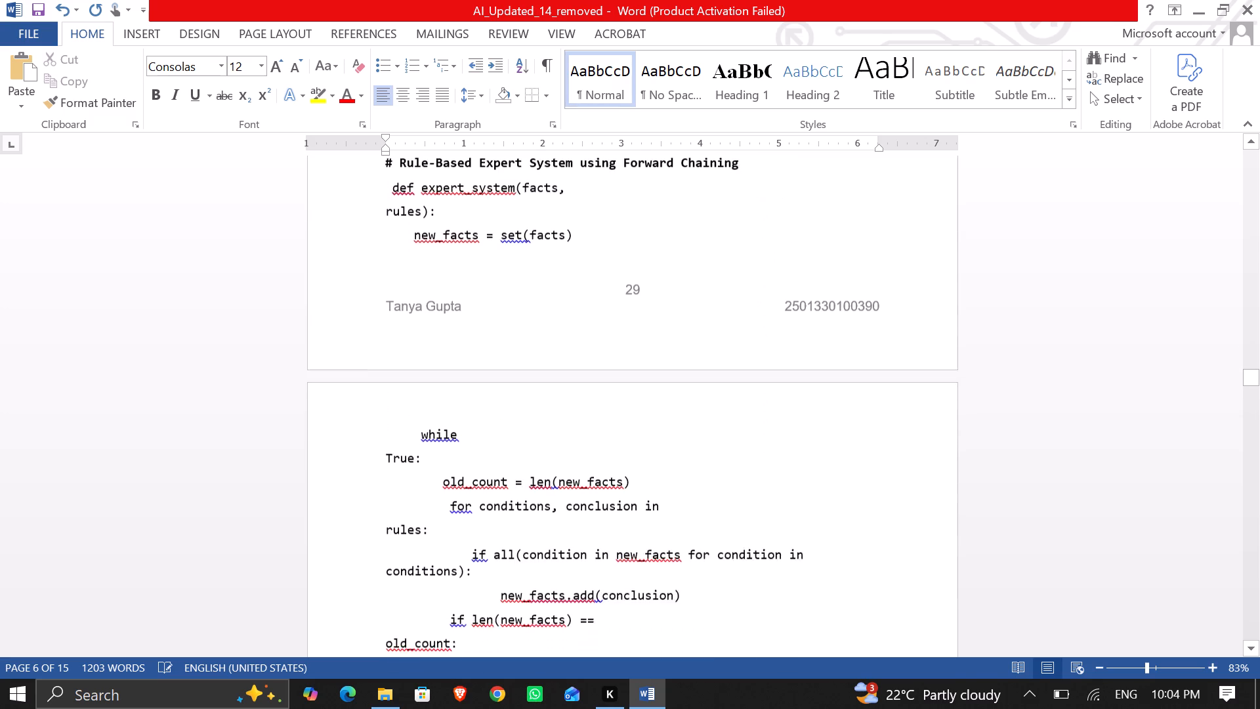
scroll(534, 244, "down", 8)
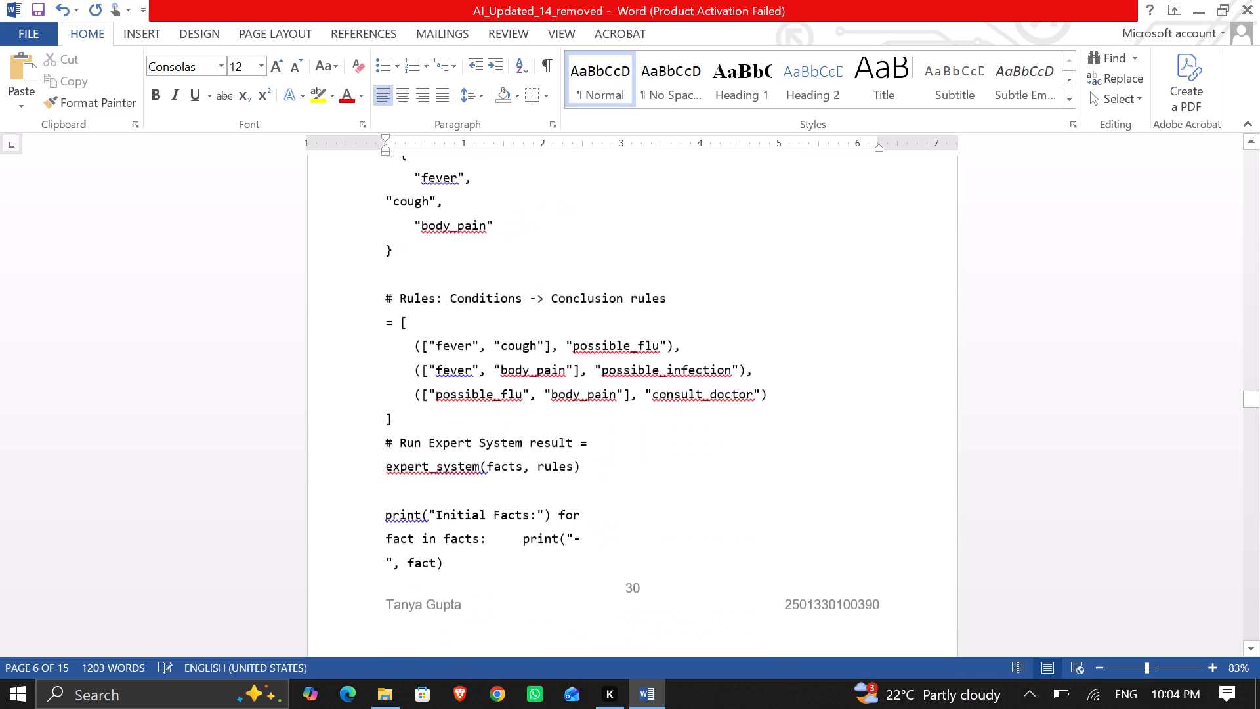
scroll(534, 244, "down", 4)
scroll(534, 244, "up", 2)
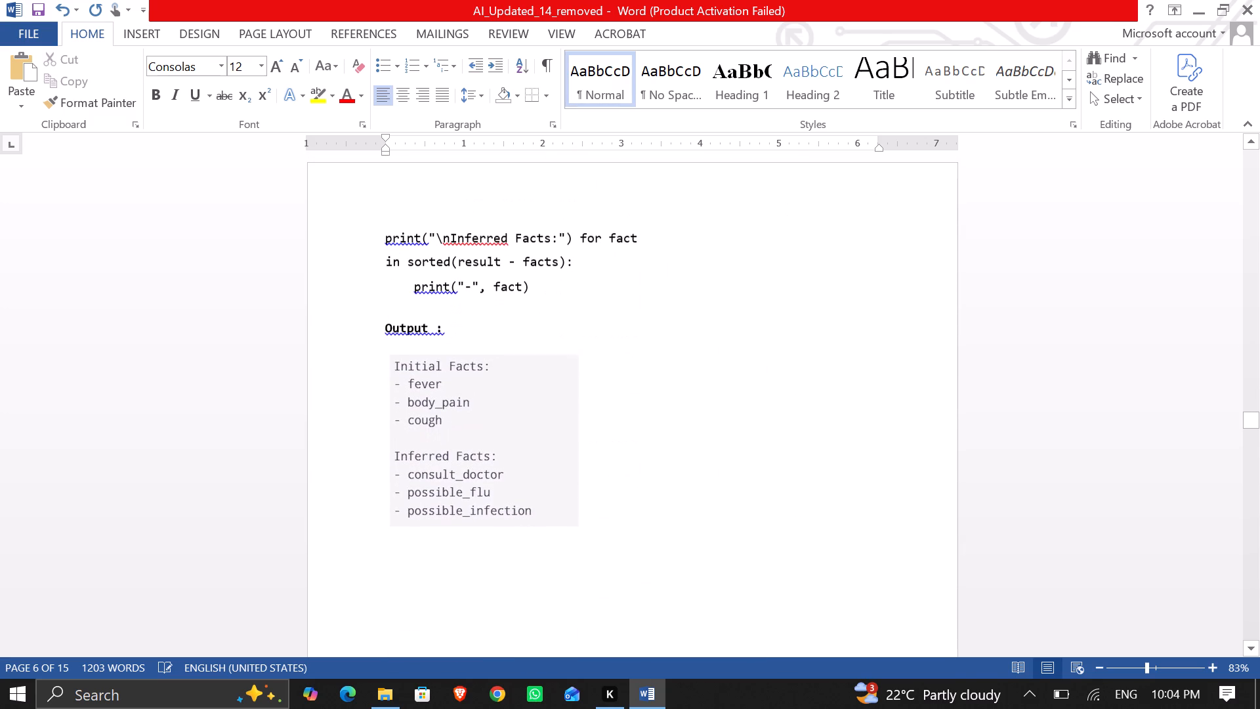
scroll(534, 244, "up", 4)
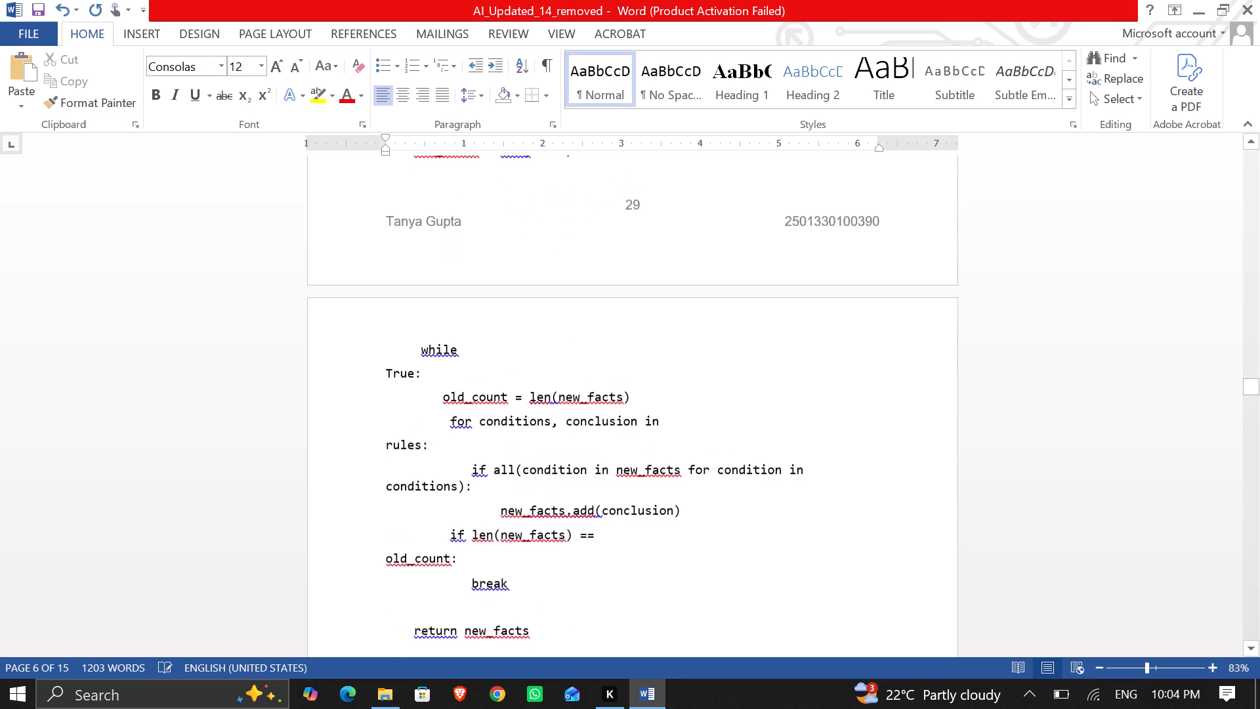
scroll(534, 244, "up", 15)
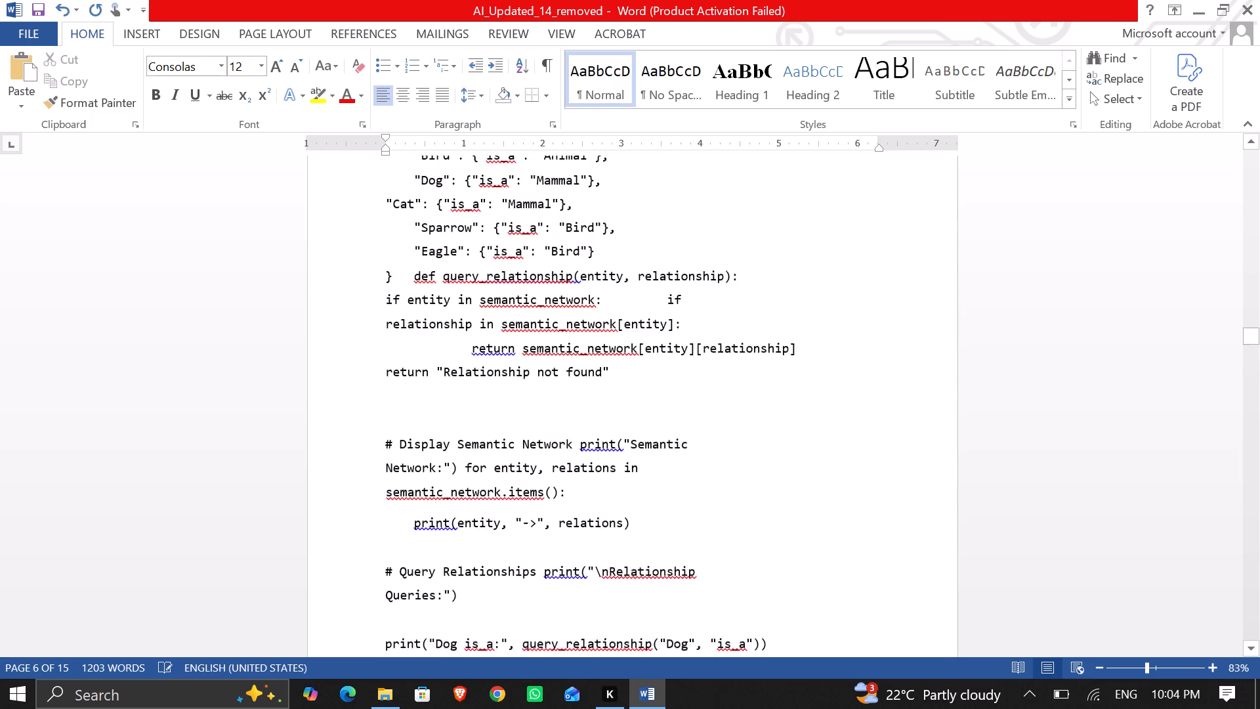
scroll(547, 196, "up", 4)
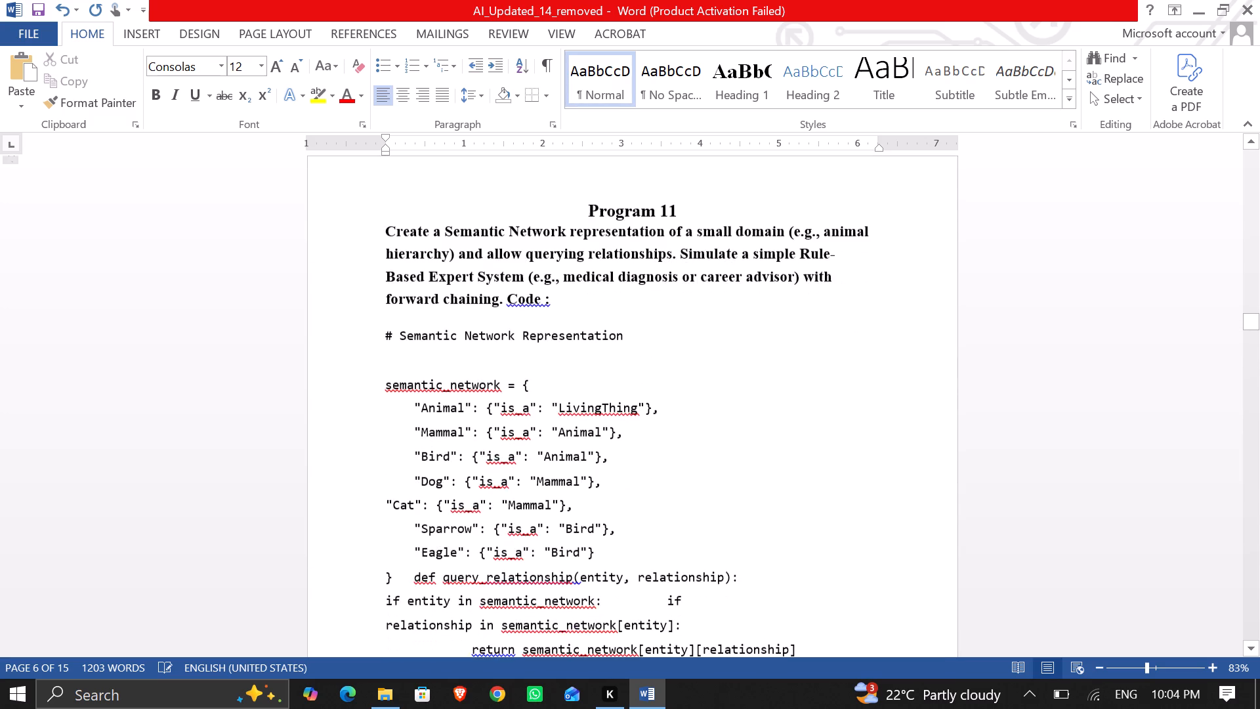
scroll(547, 196, "down", 8)
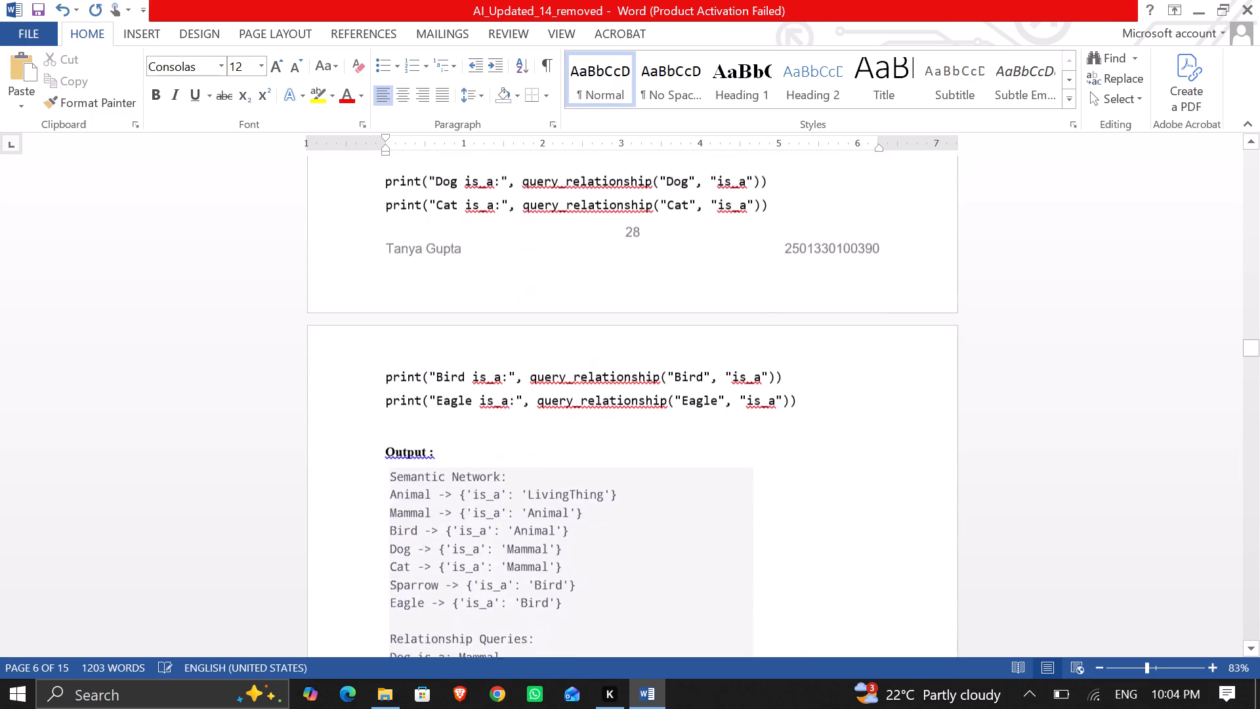
Delete the surplus blank lines between the Semantic Network output picture and the Code heading of the Rule-Based Expert System.
scroll(547, 196, "down", 6)
left_click(532, 252)
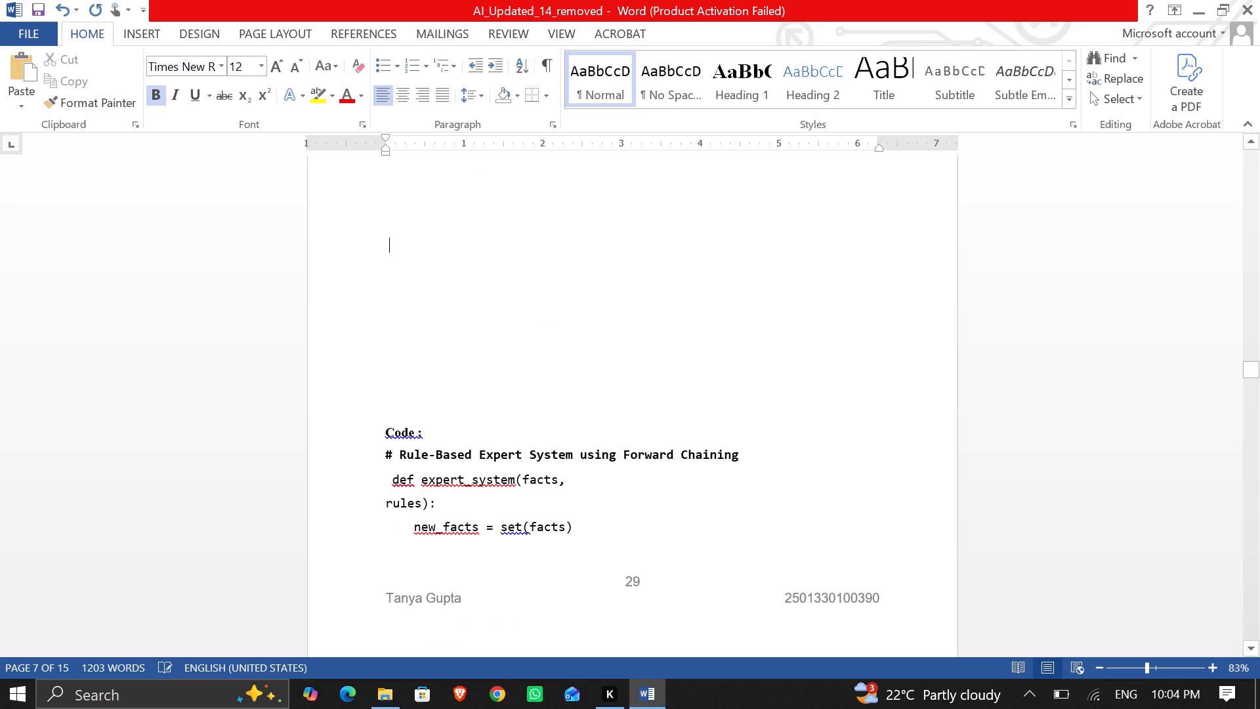
key("BackSpace")
key("BackSpace")
key("BackSpace")
key("BackSpace")
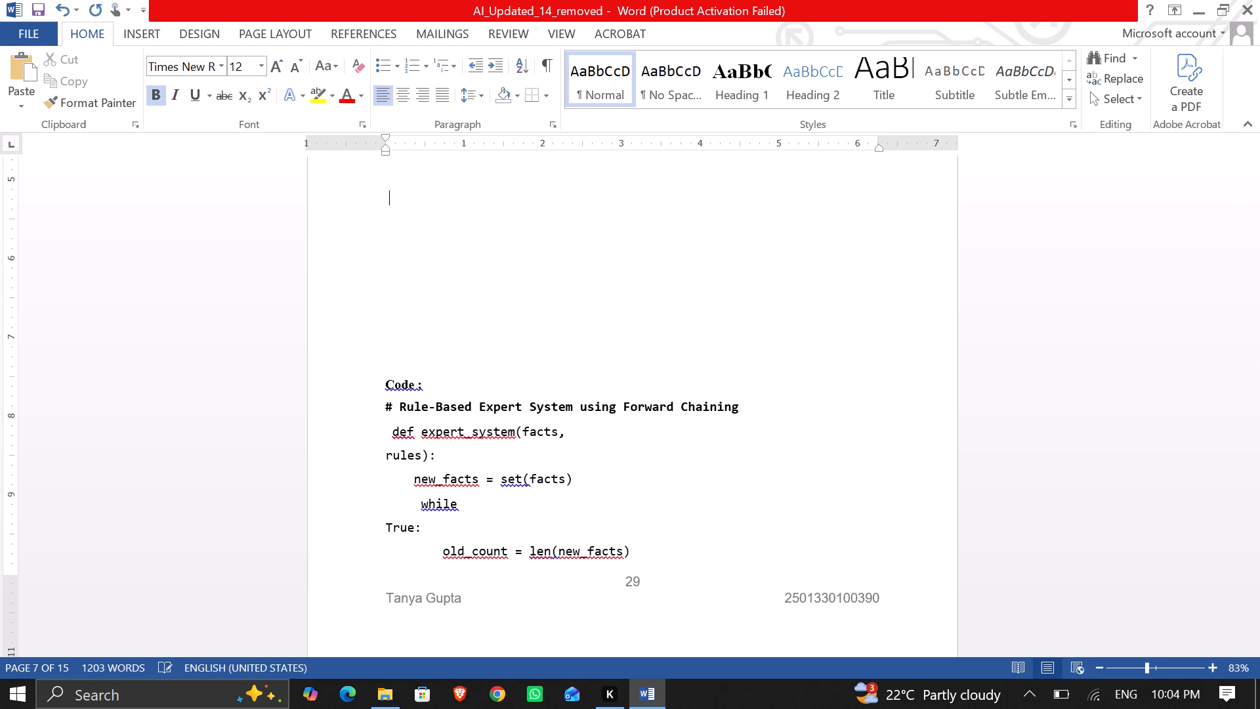
key("BackSpace")
key("BackSpace")
key("BackSpace")
key("BackSpace")
key("BackSpace")
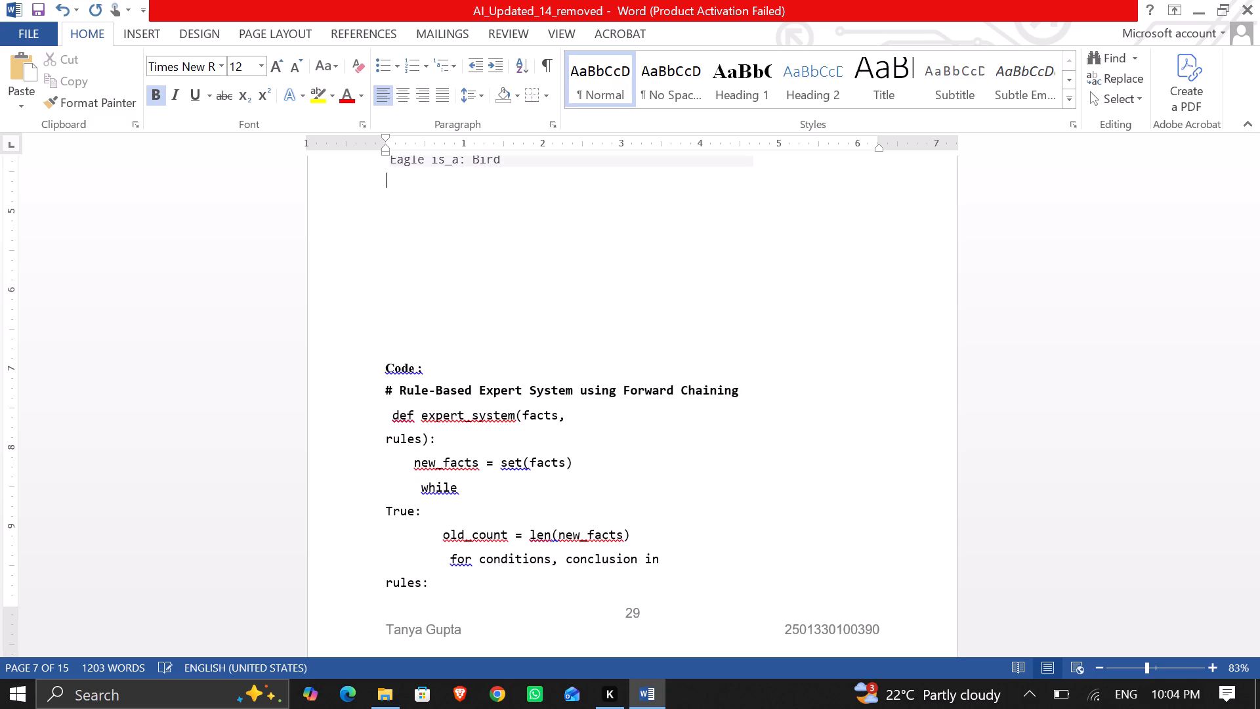
key("Delete")
key("Delete")
key("Delete")
key("Delete")
key("Delete")
key("Delete")
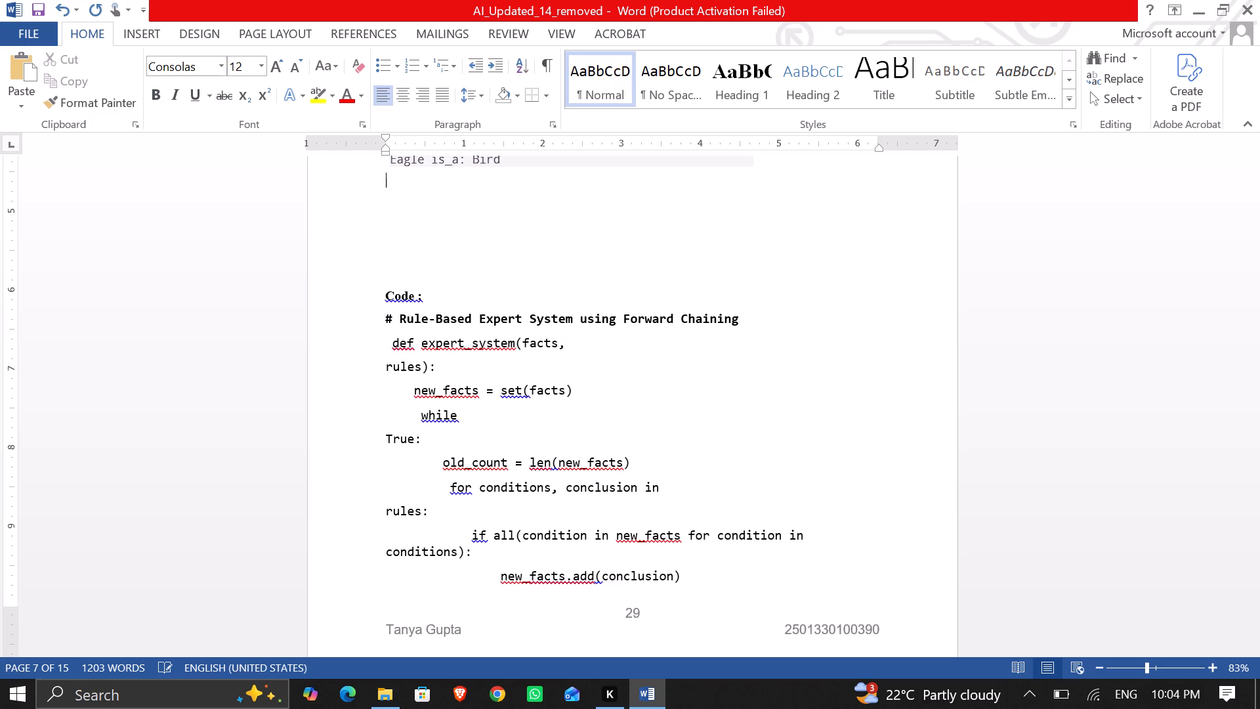
key("Delete")
key("Delete")
key("Delete")
key("Delete")
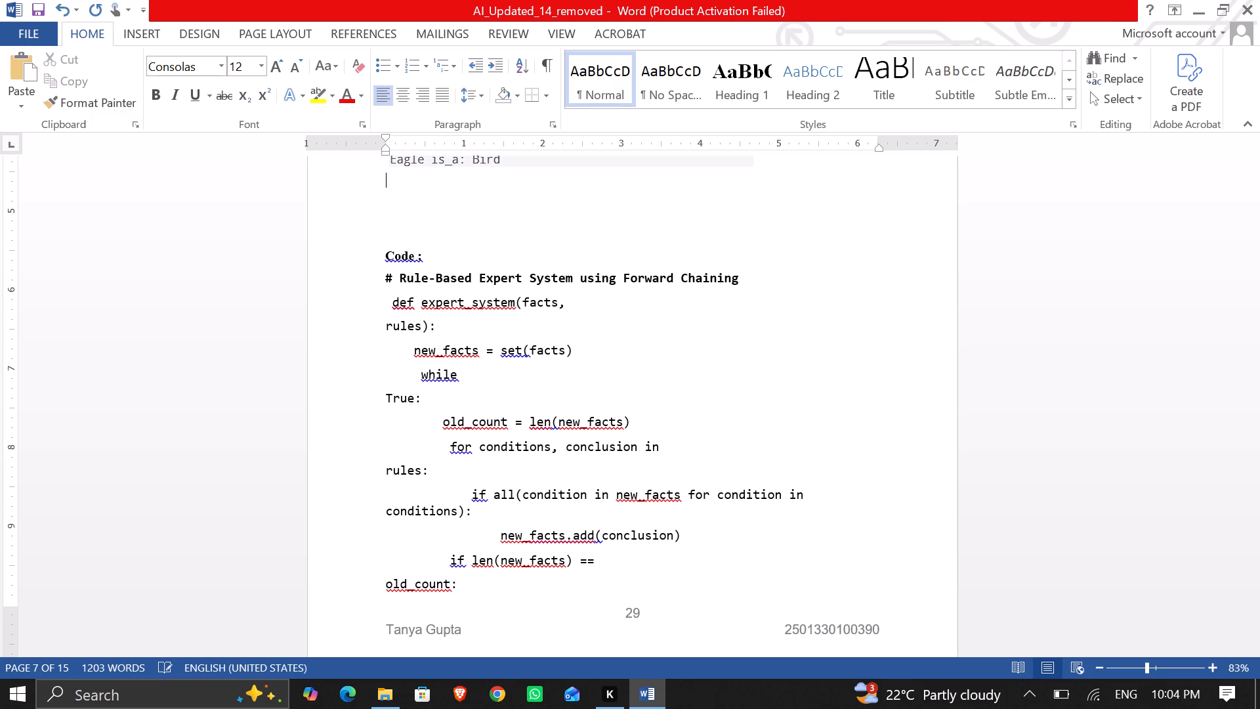
key("Delete")
key("Delete")
key("Delete")
key("Delete")
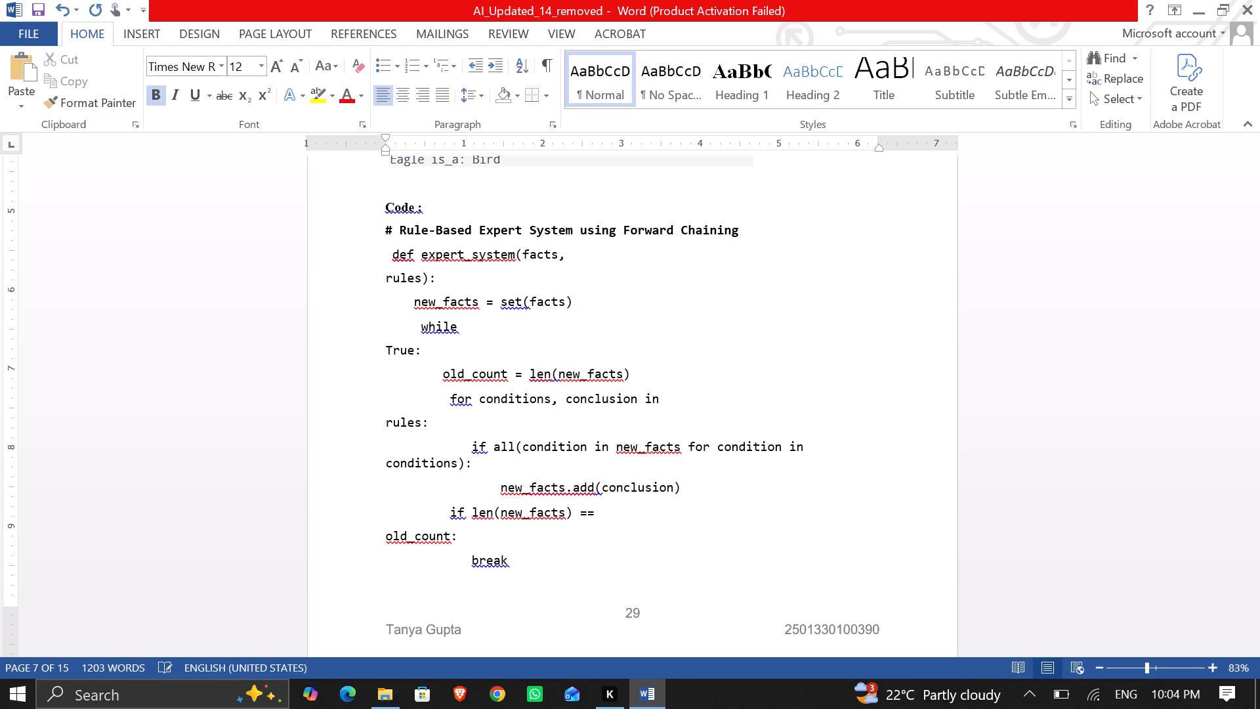
Resize the Initial and Inferred Facts output picture to about 4.9 inches wide and 1.3 inches high to fit below its Output heading.
scroll(532, 252, "down", 1)
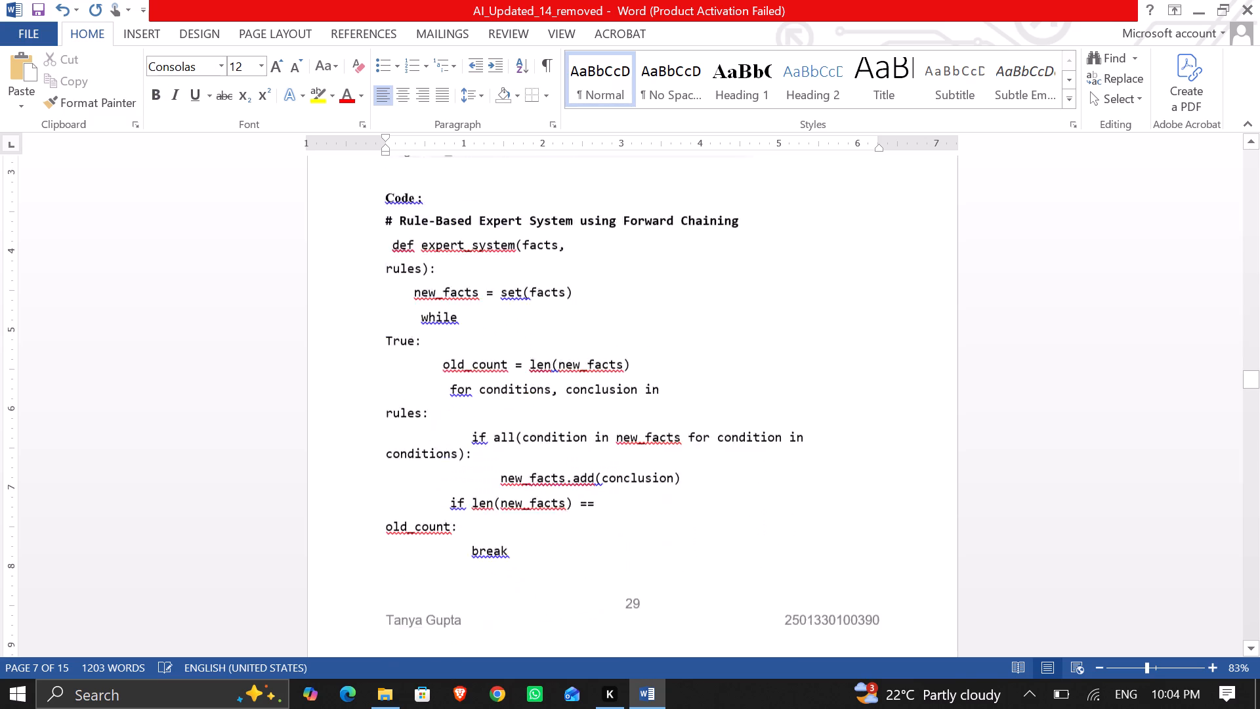
scroll(532, 252, "down", 11)
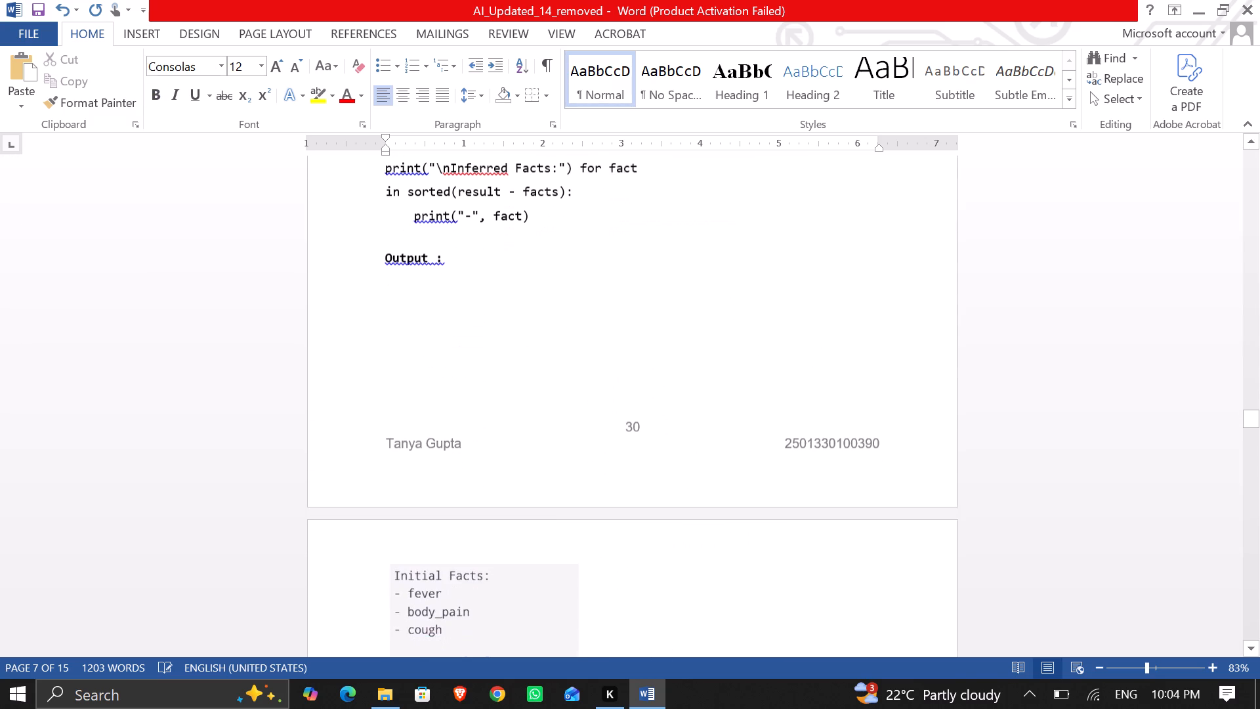
scroll(532, 252, "down", 1)
scroll(495, 355, "down", 1)
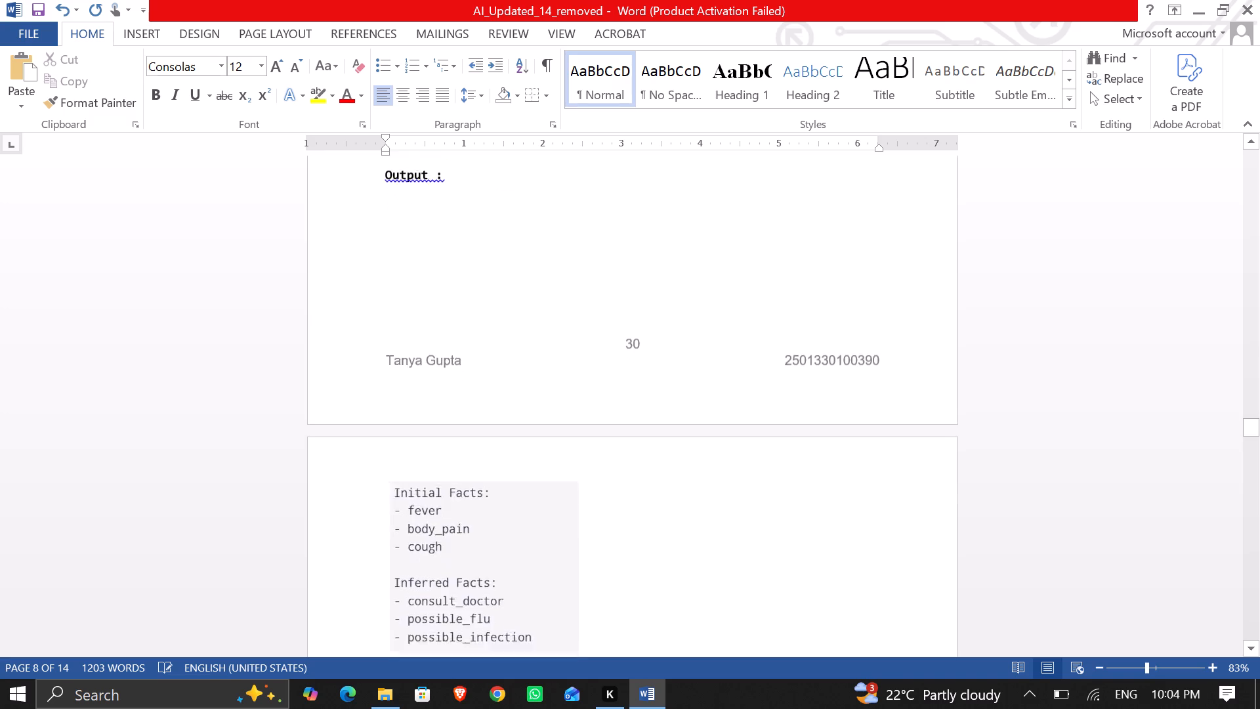
scroll(495, 355, "down", 1)
scroll(492, 199, "up", 1)
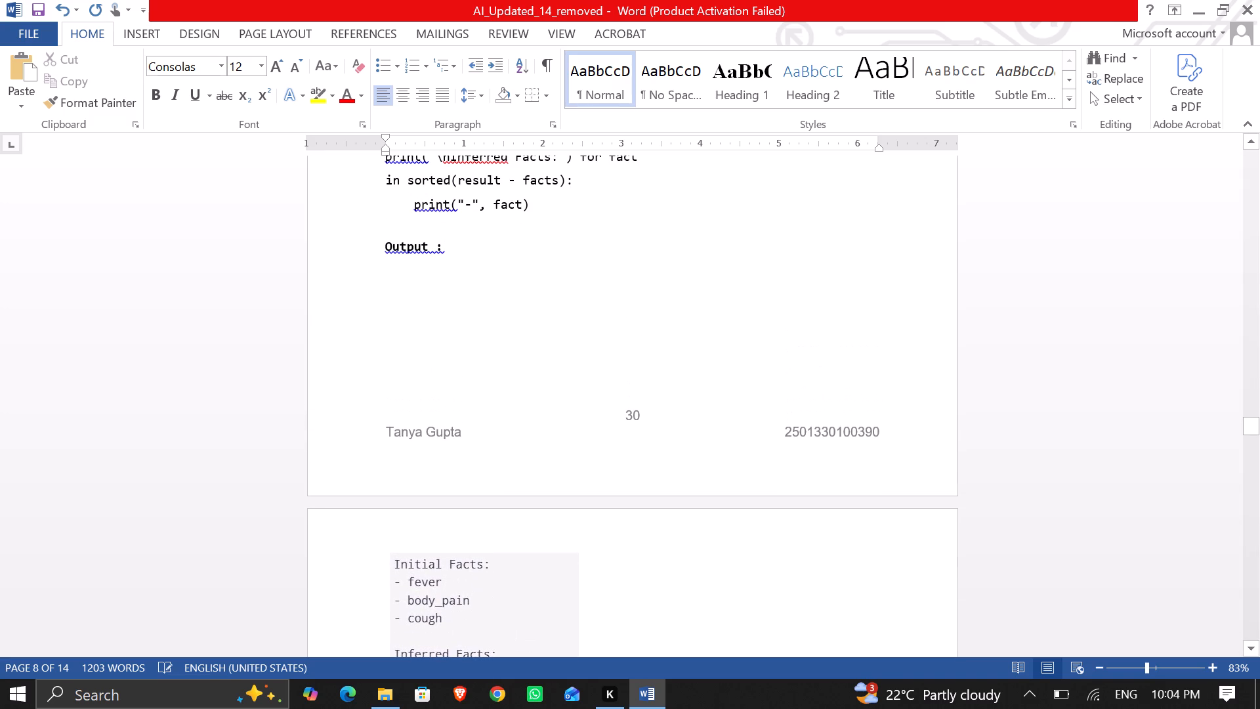
left_click(474, 263)
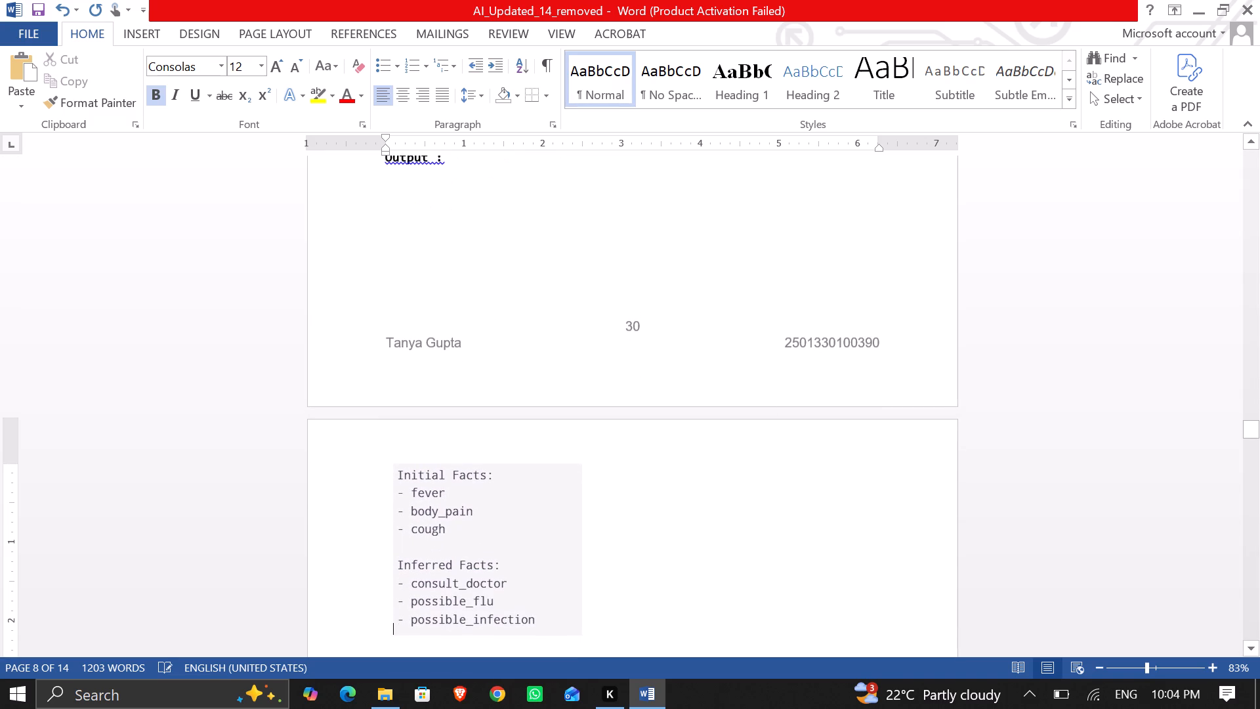
left_click(478, 485)
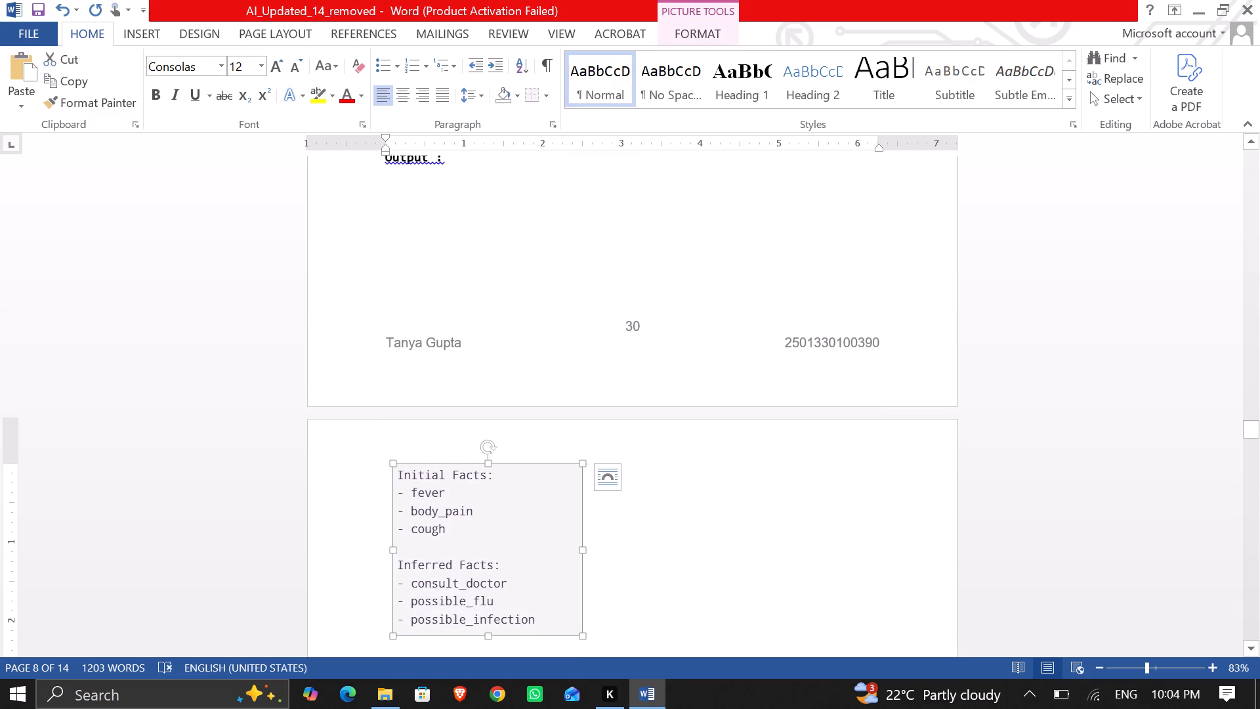
left_click(452, 194)
left_click(459, 275)
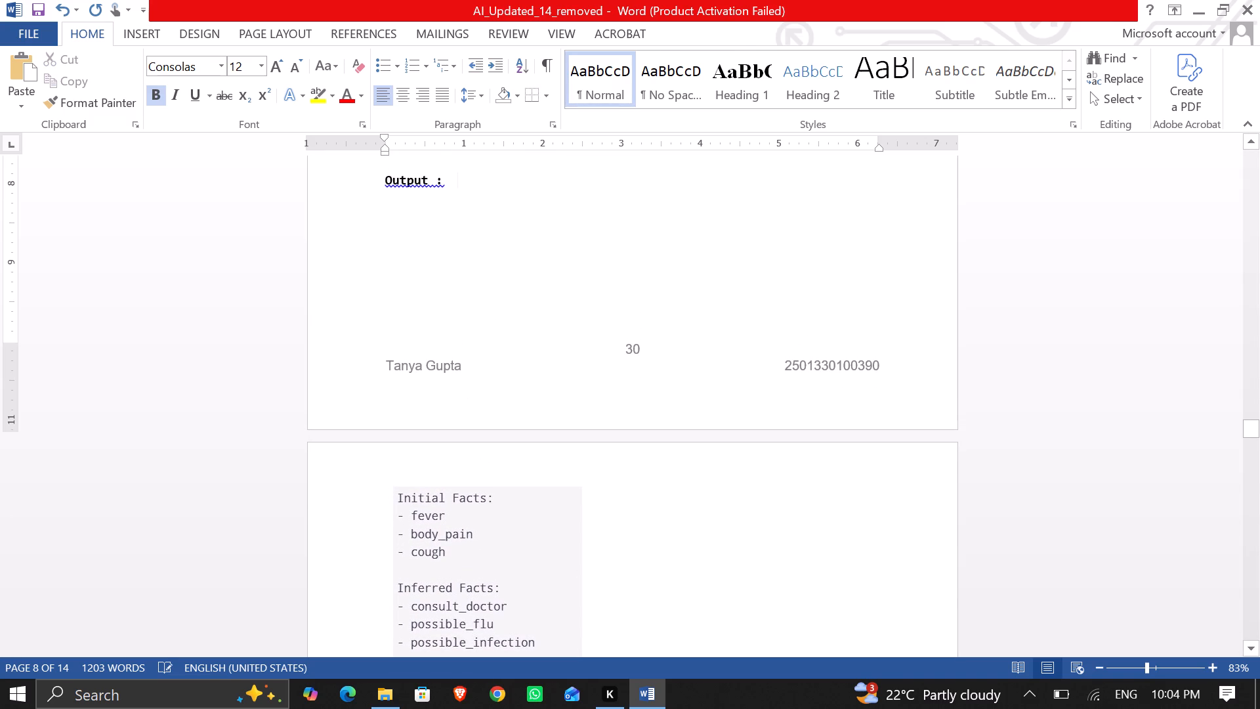
left_click(494, 517)
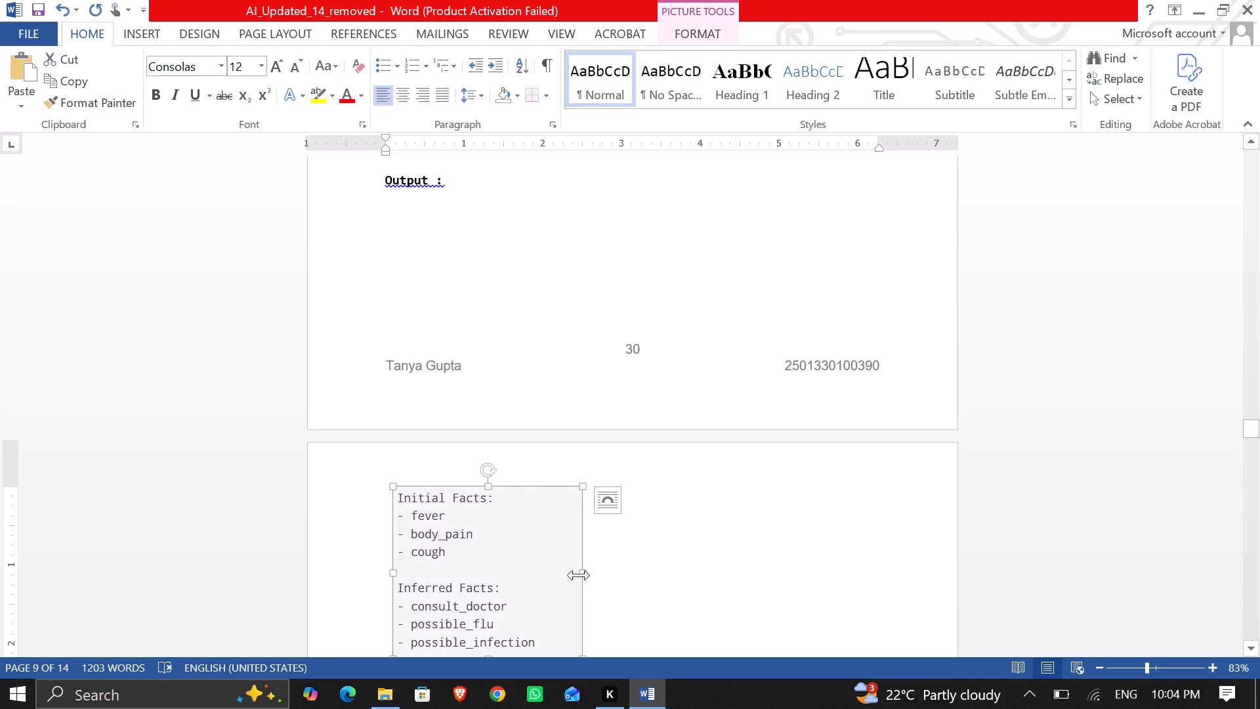
left_click_drag(579, 574, 782, 557)
scroll(782, 557, "down", 1)
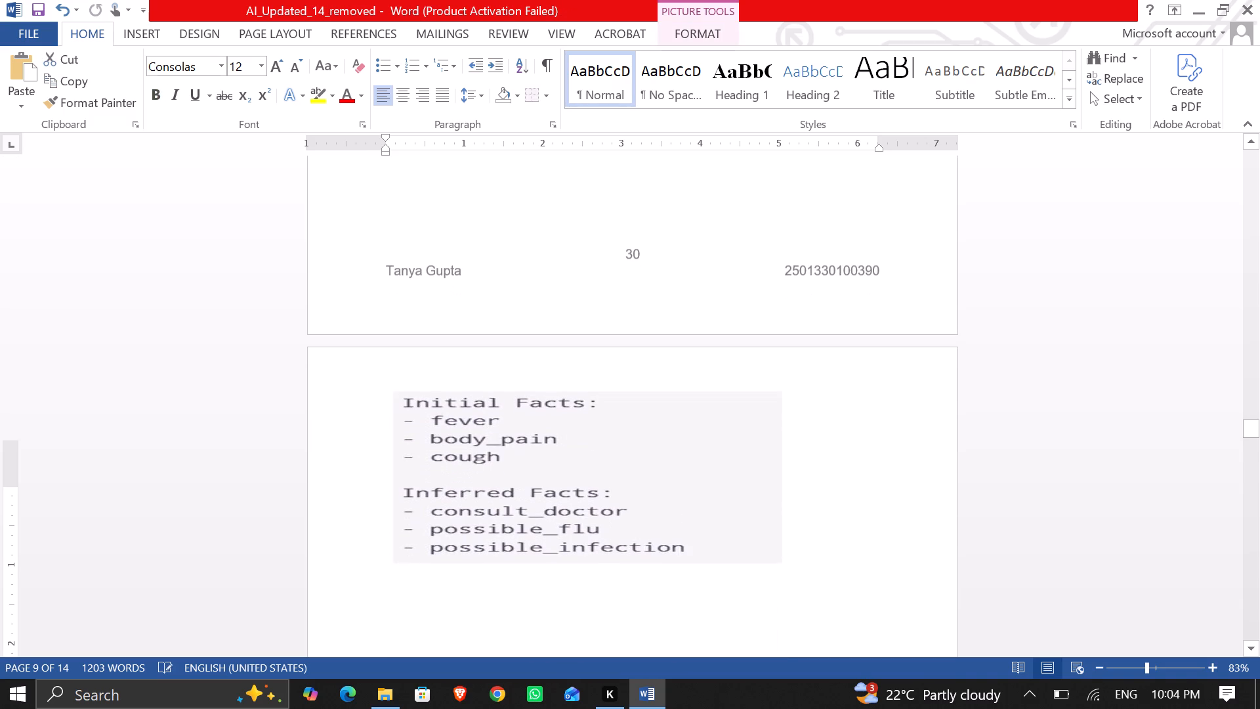
scroll(782, 557, "down", 1)
left_click_drag(587, 559, 585, 507)
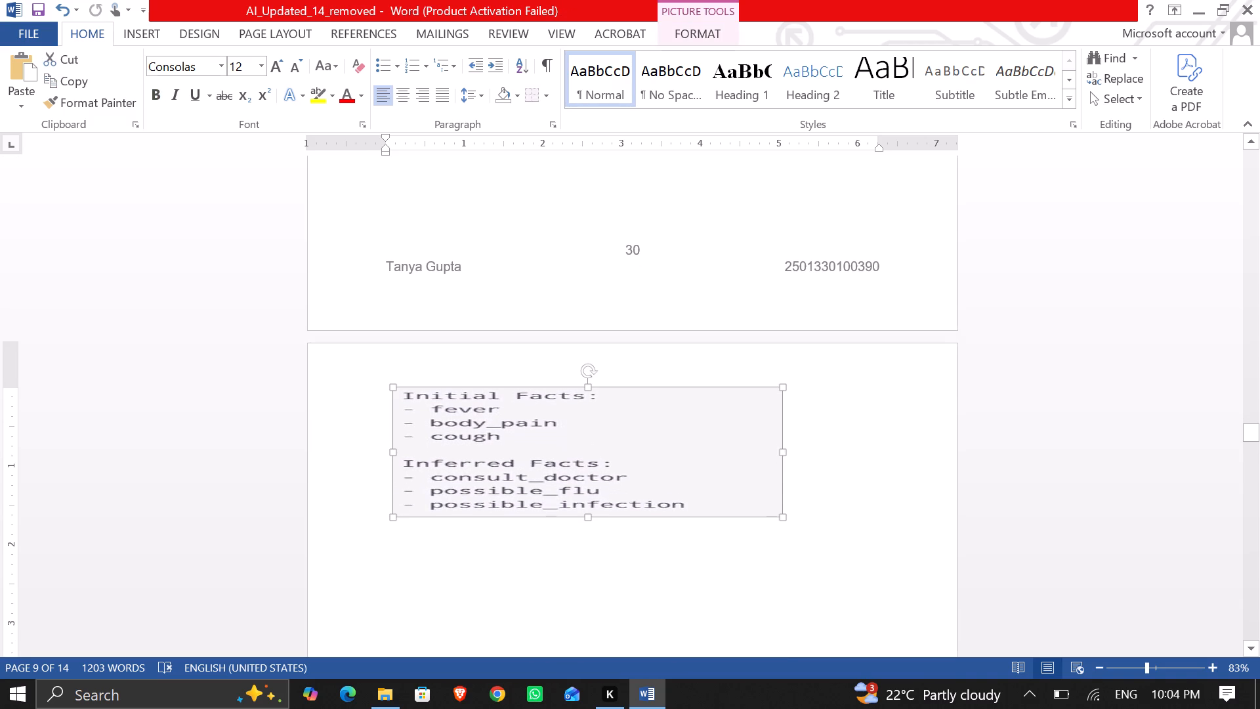
left_click_drag(585, 507, 581, 491)
scroll(581, 491, "up", 3)
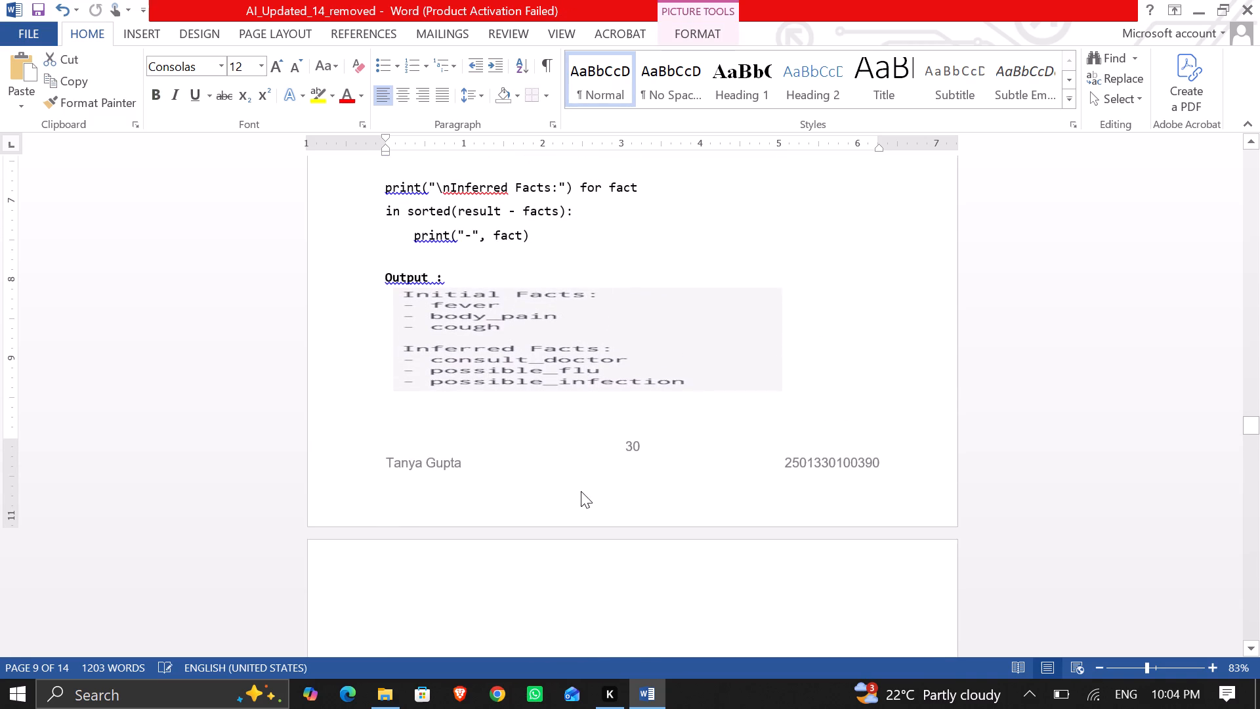
Delete the blank lines above the expert system's Output heading and above the print statement for Inferred Facts.
left_click(493, 257)
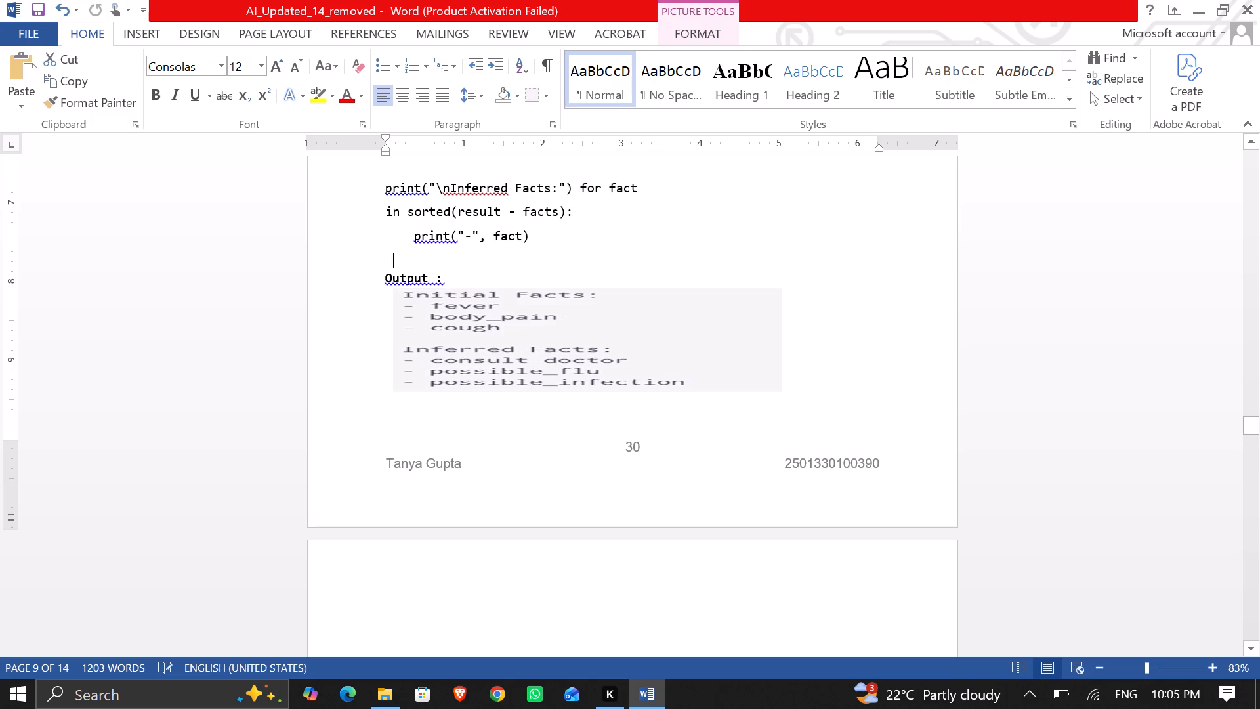
key("BackSpace")
key("BackSpace")
scroll(493, 257, "up", 1)
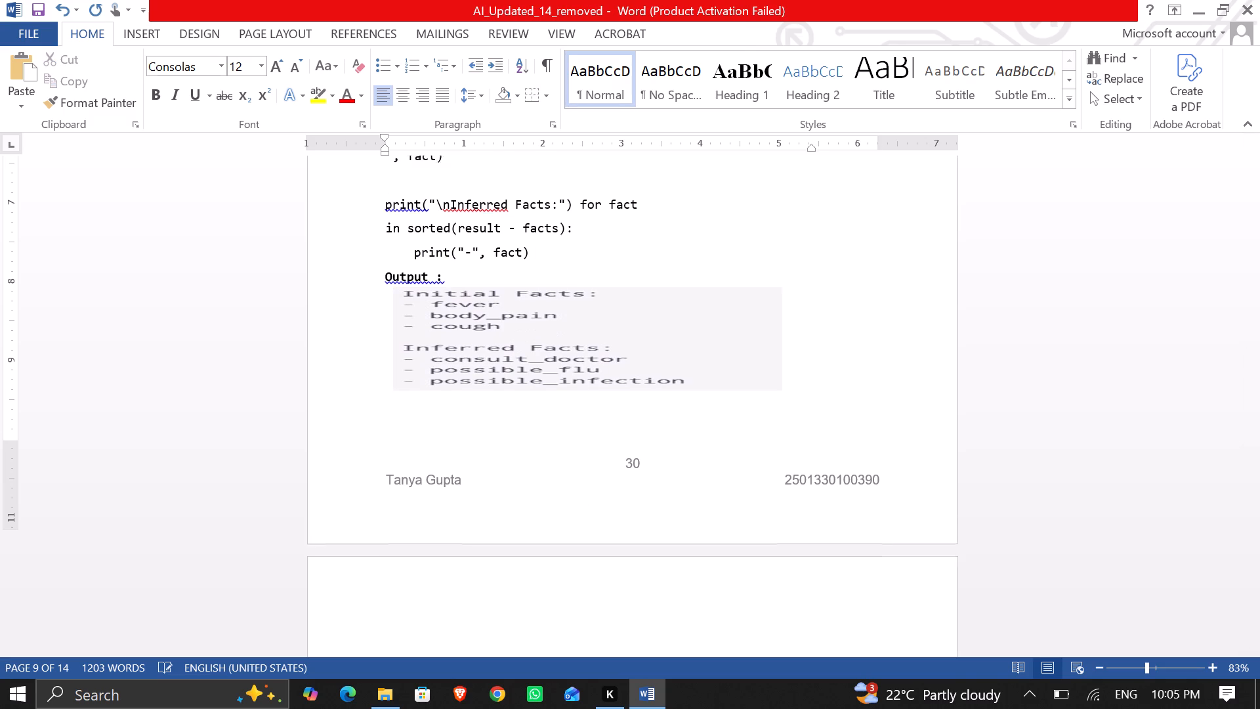
scroll(493, 257, "up", 1)
left_click(416, 314)
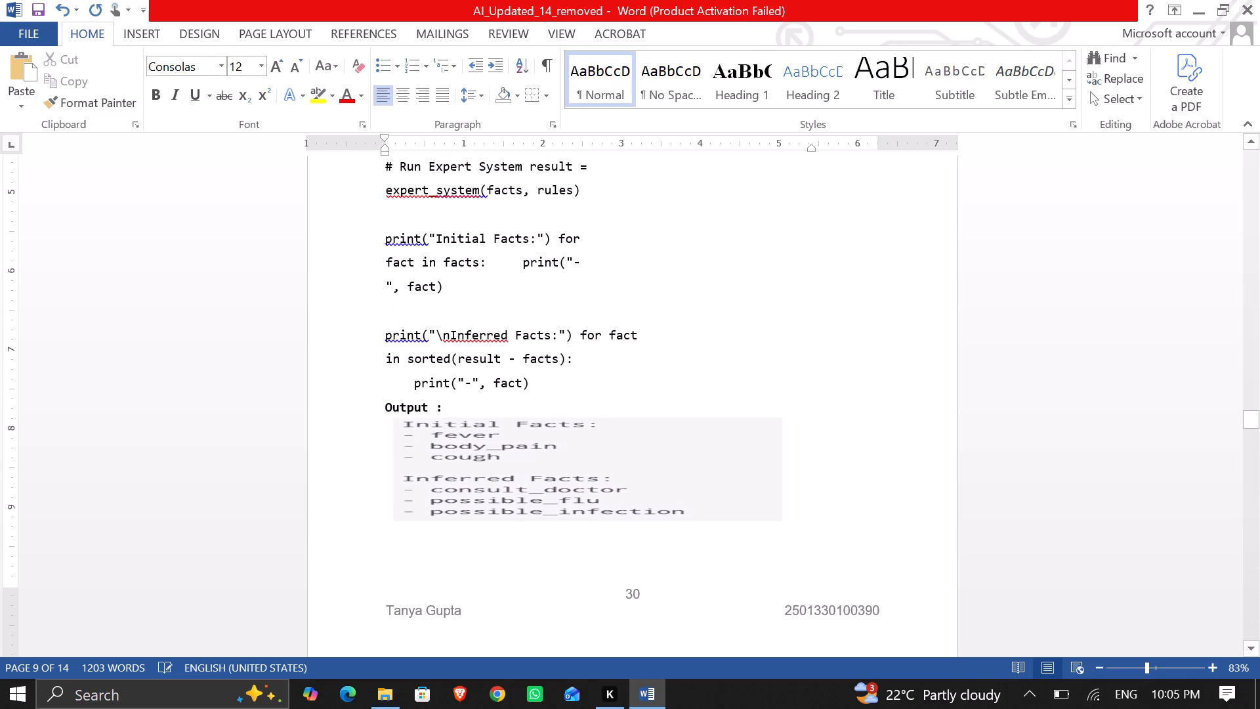
key("BackSpace")
key("BackSpace")
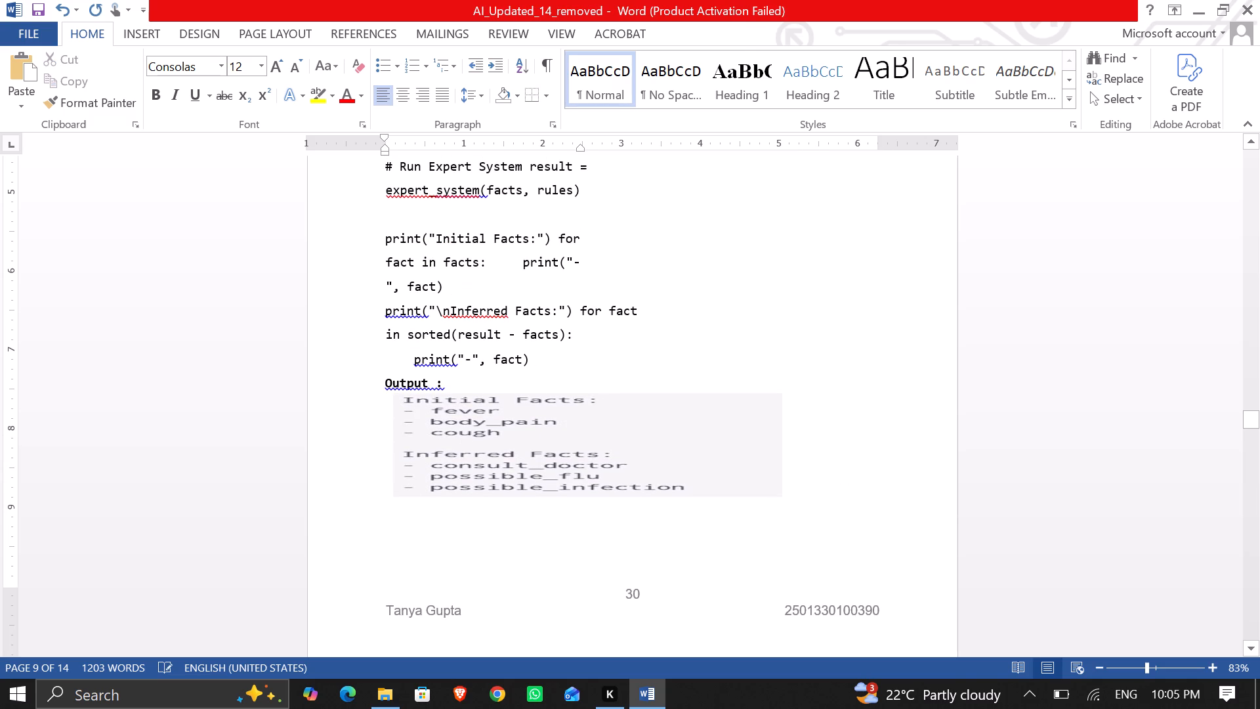
left_click(383, 379)
Insert a blank line above the expert system's Output heading.
key("Return")
Resize the Initial and Inferred Facts output picture to about 3.4 inches wide and 1.9 inches high.
scroll(383, 379, "up", 2)
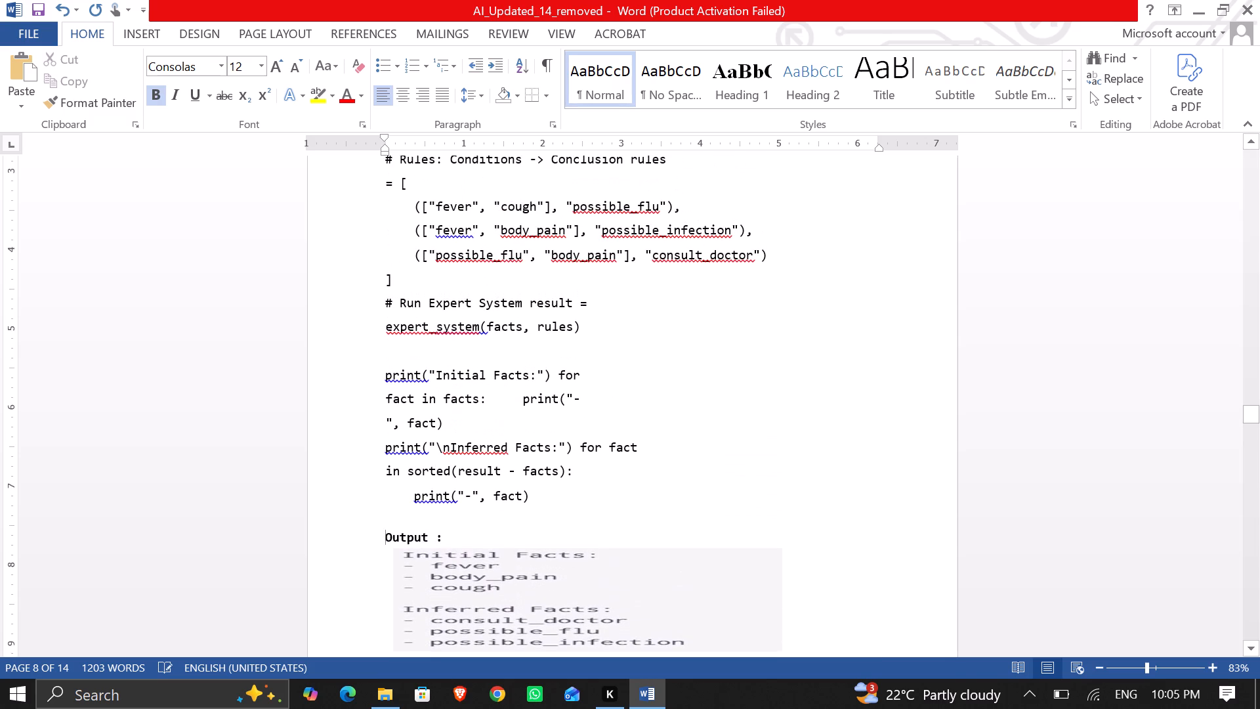
scroll(413, 253, "down", 2)
left_click(615, 427)
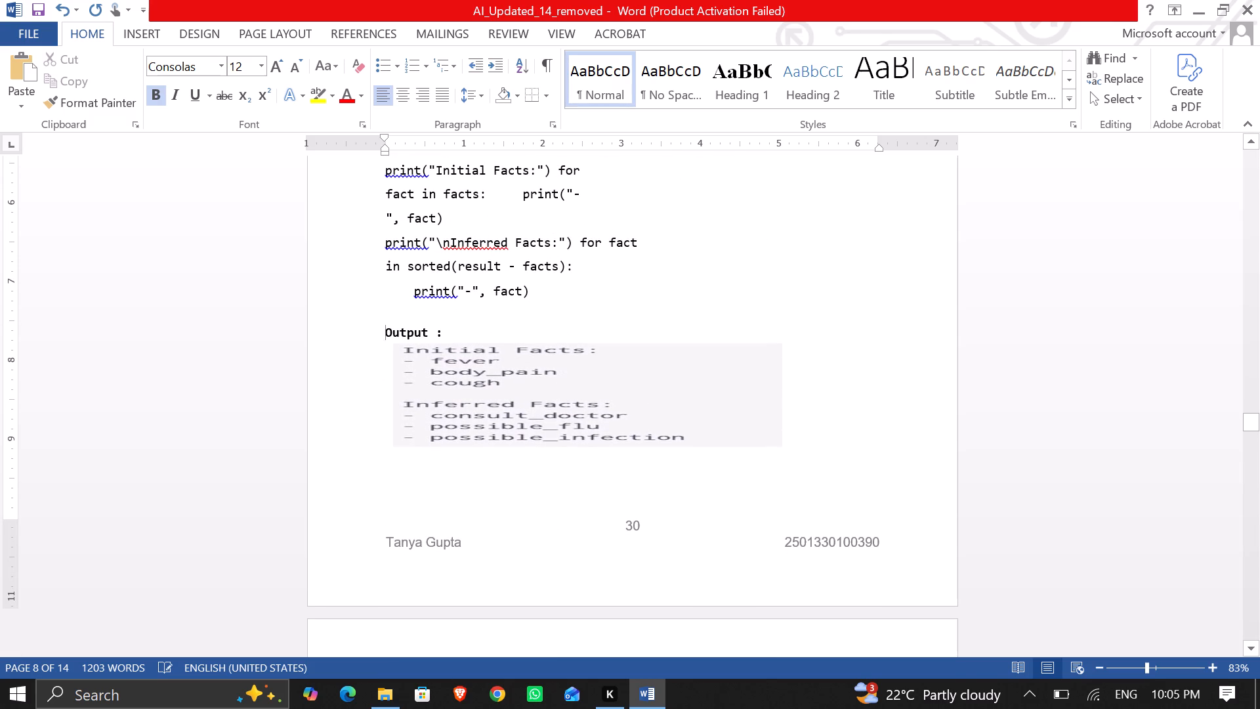
left_click_drag(585, 445, 585, 448)
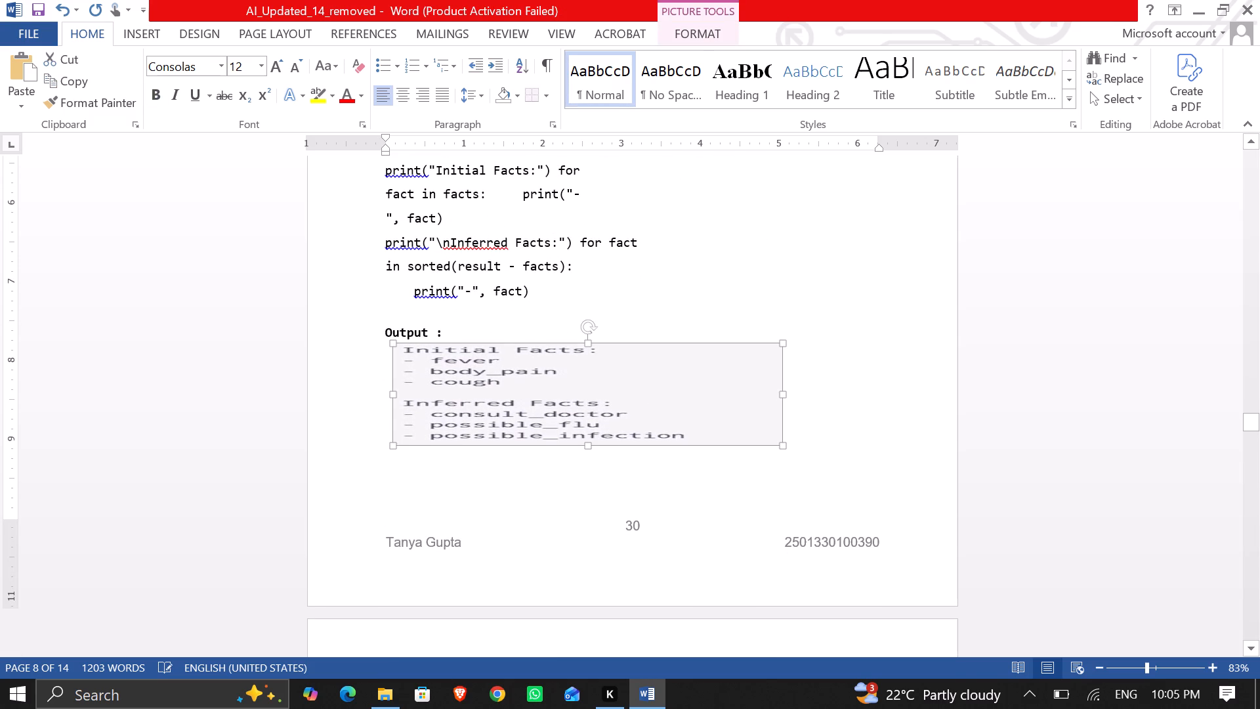
left_click_drag(585, 448, 585, 496)
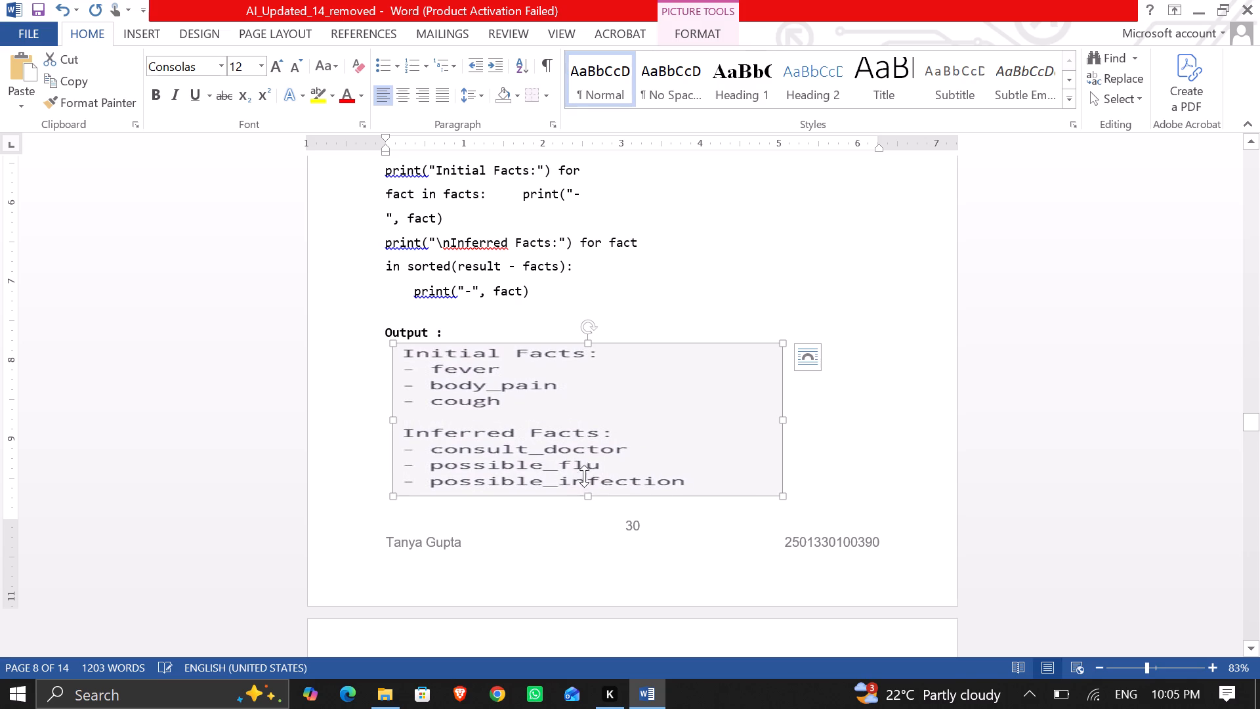
left_click(587, 343)
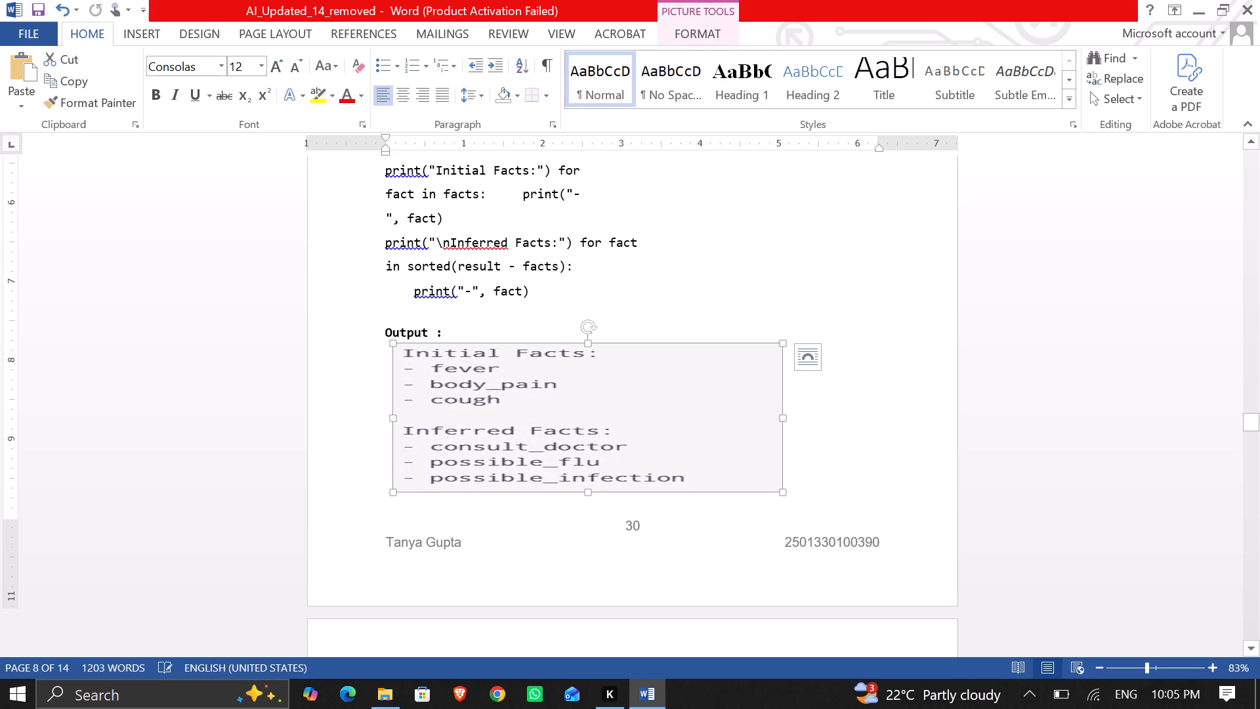
left_click_drag(783, 419, 686, 430)
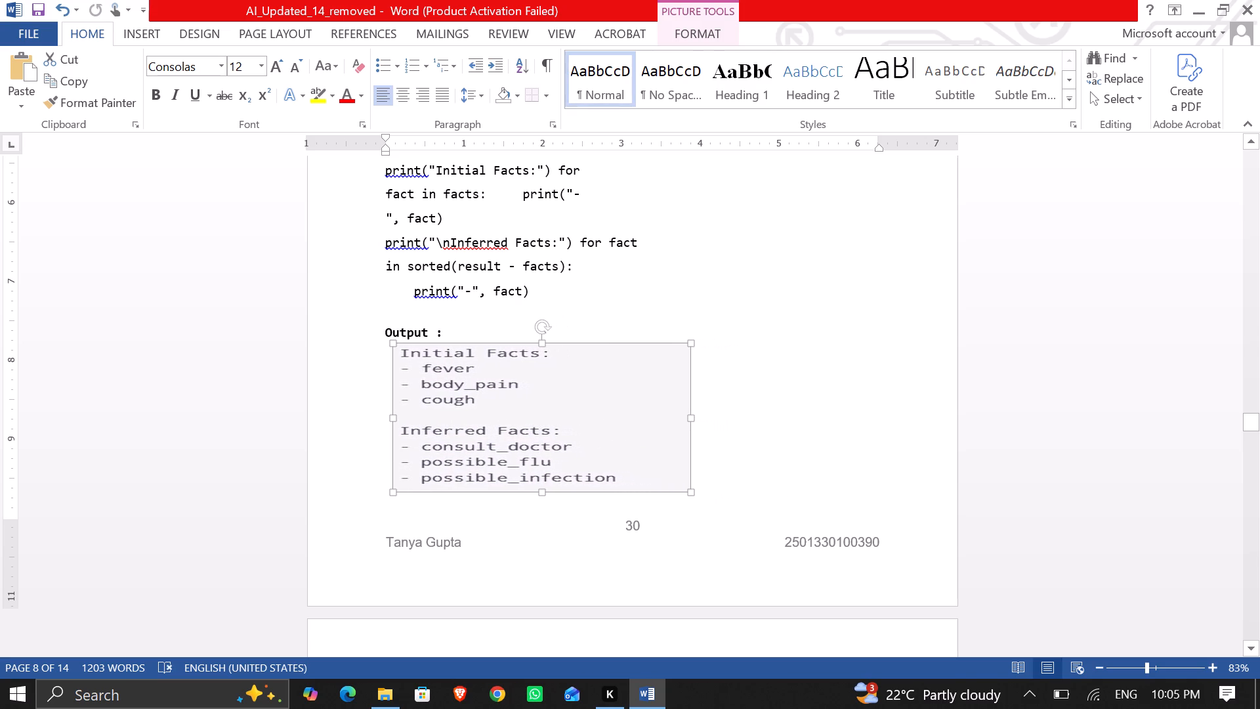
left_click_drag(686, 430, 658, 424)
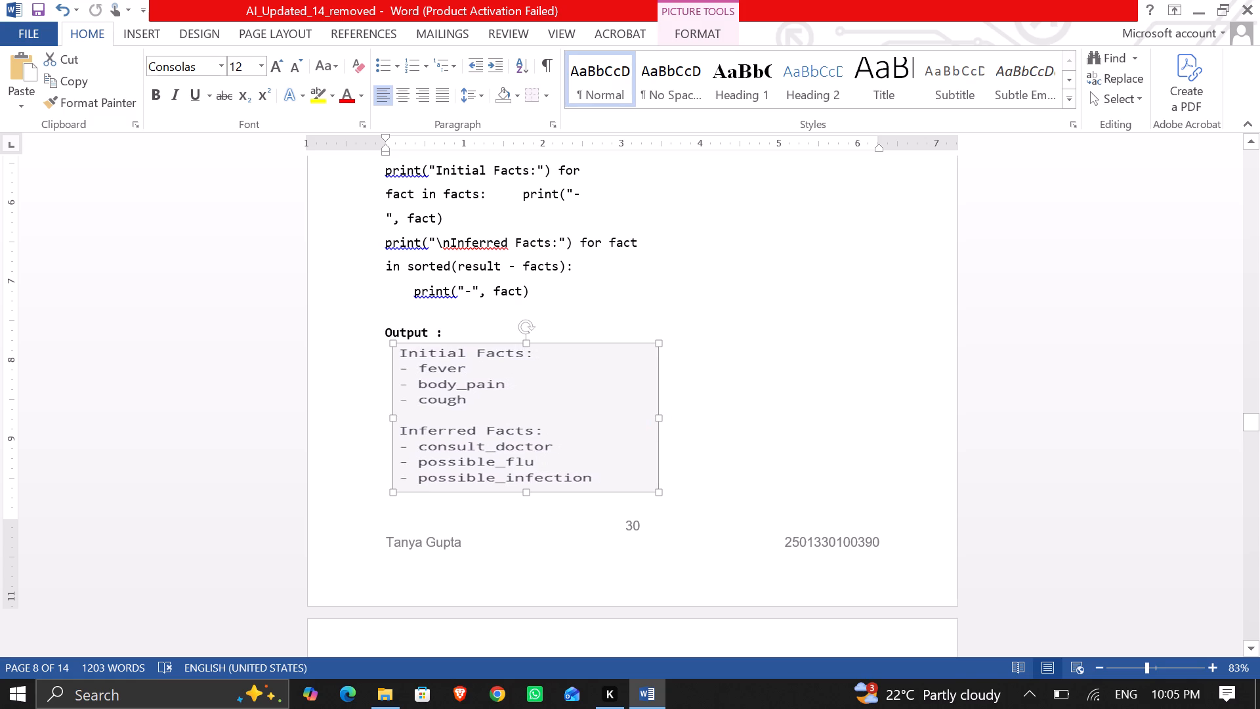
Pull the closing bracket of the rules list and the closing brace of the facts set up onto their preceding code lines.
scroll(677, 318, "up", 3)
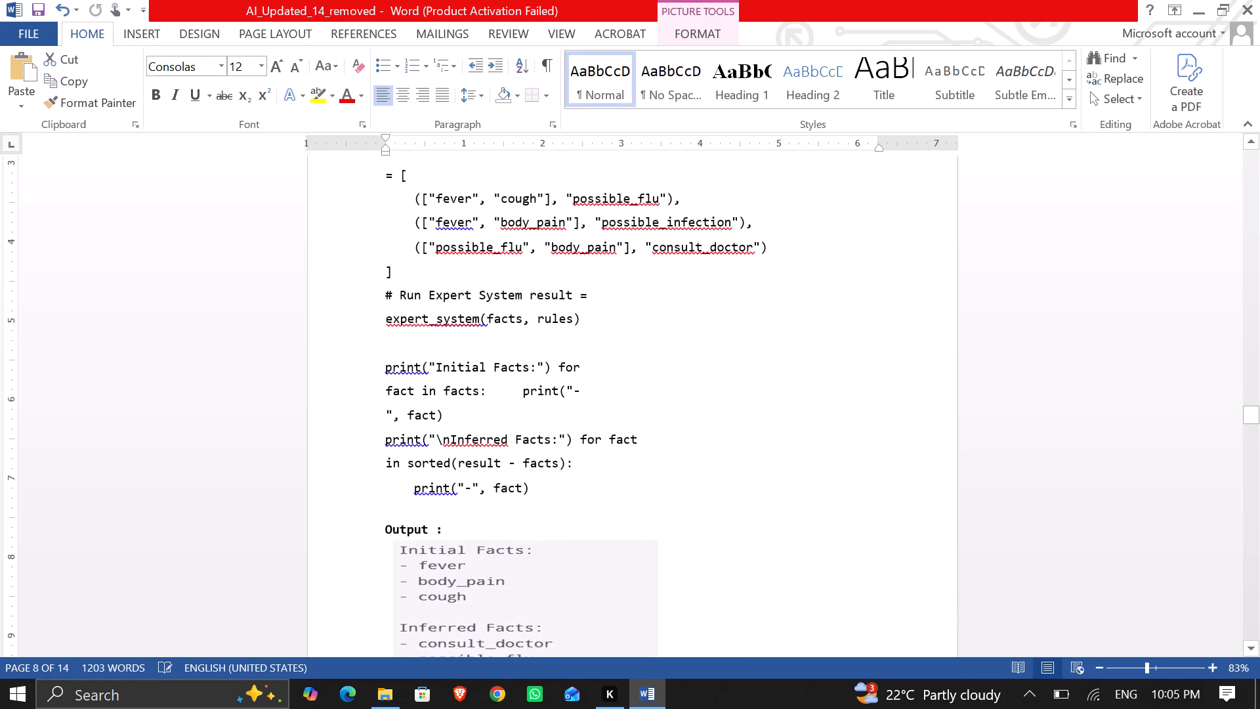
scroll(677, 318, "up", 1)
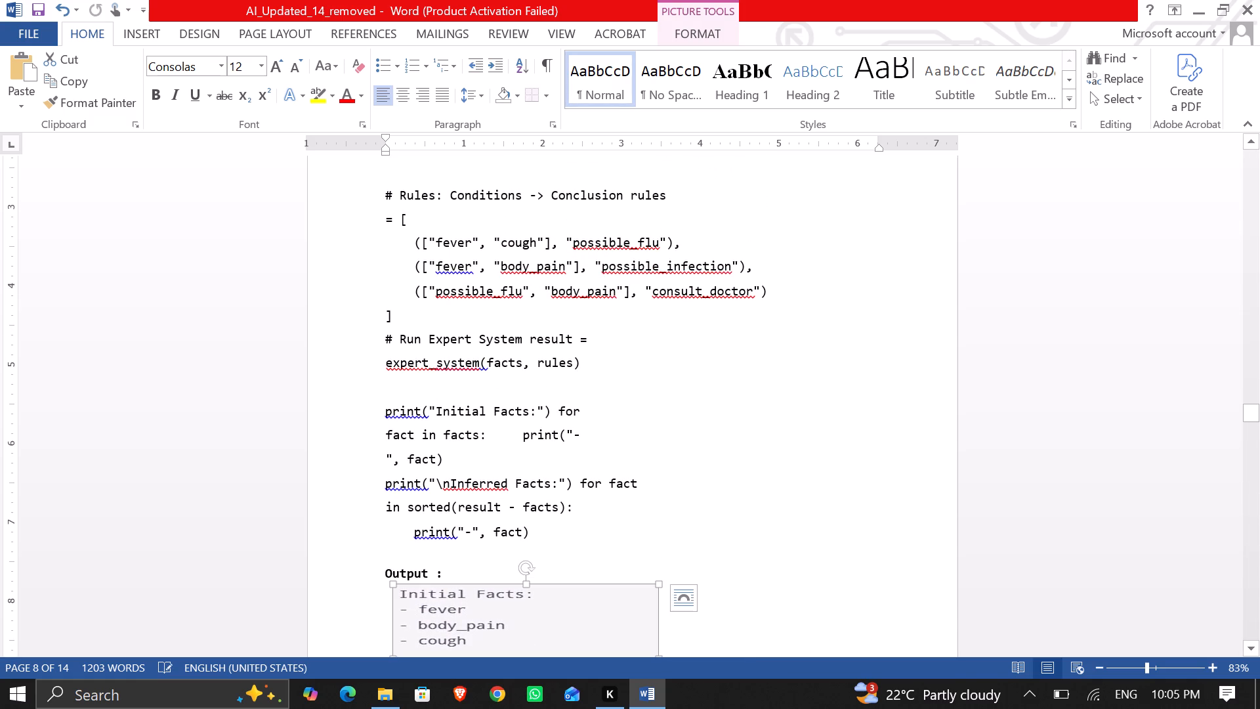
left_click(385, 319)
key("BackSpace")
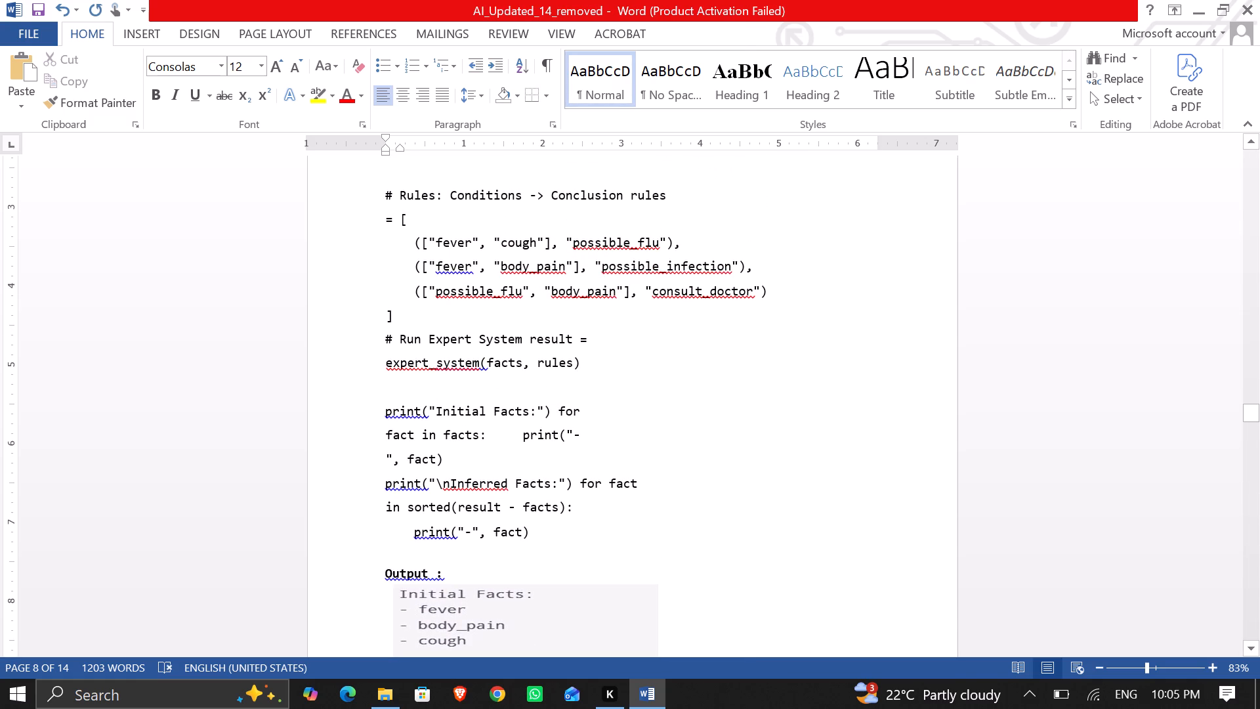
key("BackSpace")
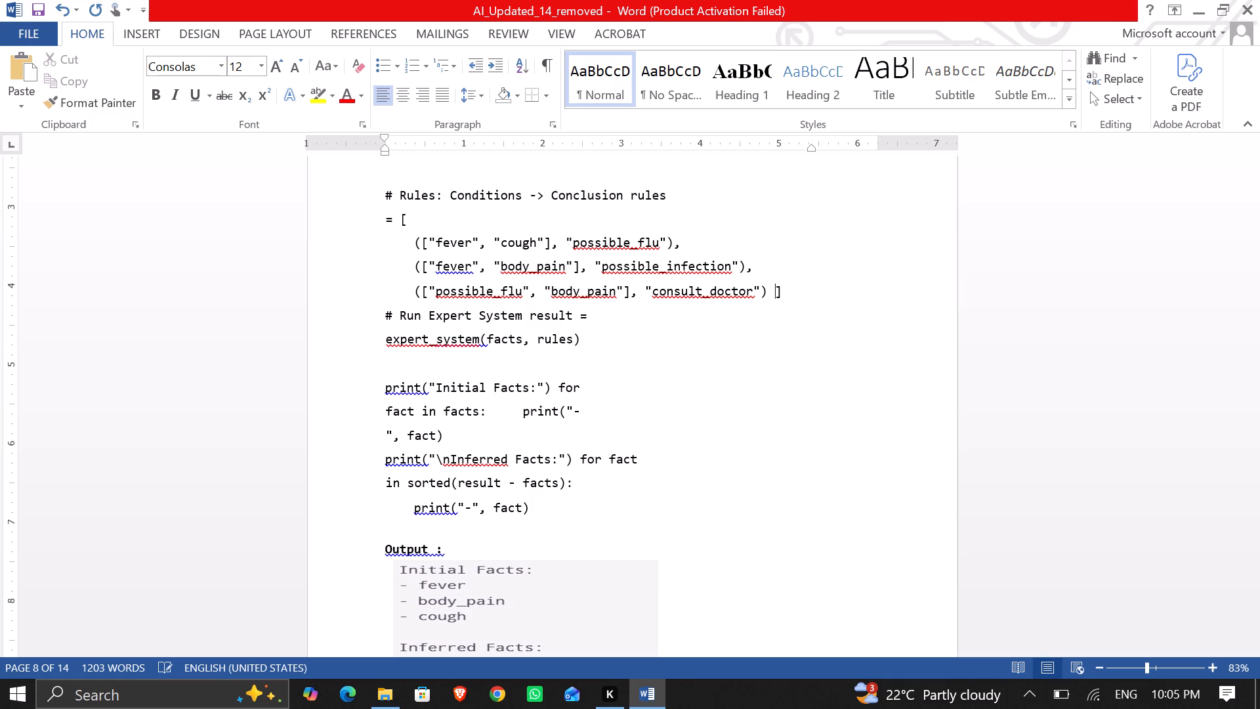
scroll(385, 319, "up", 3)
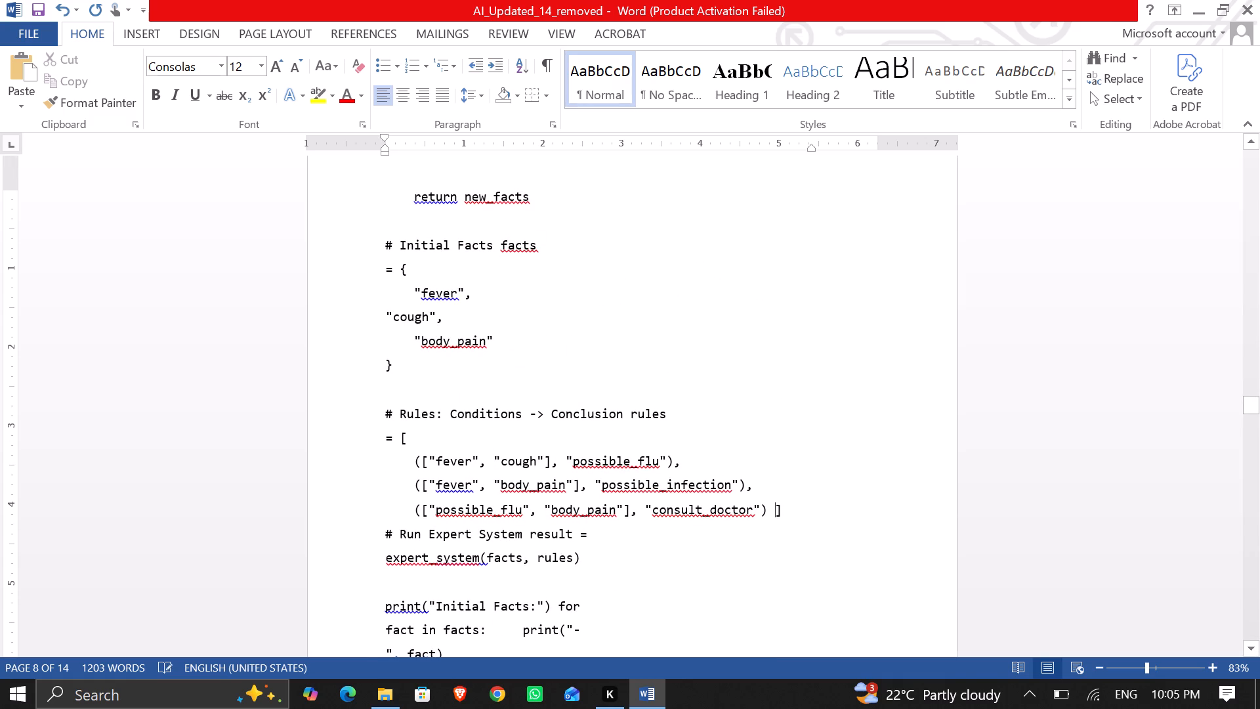
left_click(386, 367)
key("BackSpace")
key("BackSpace")
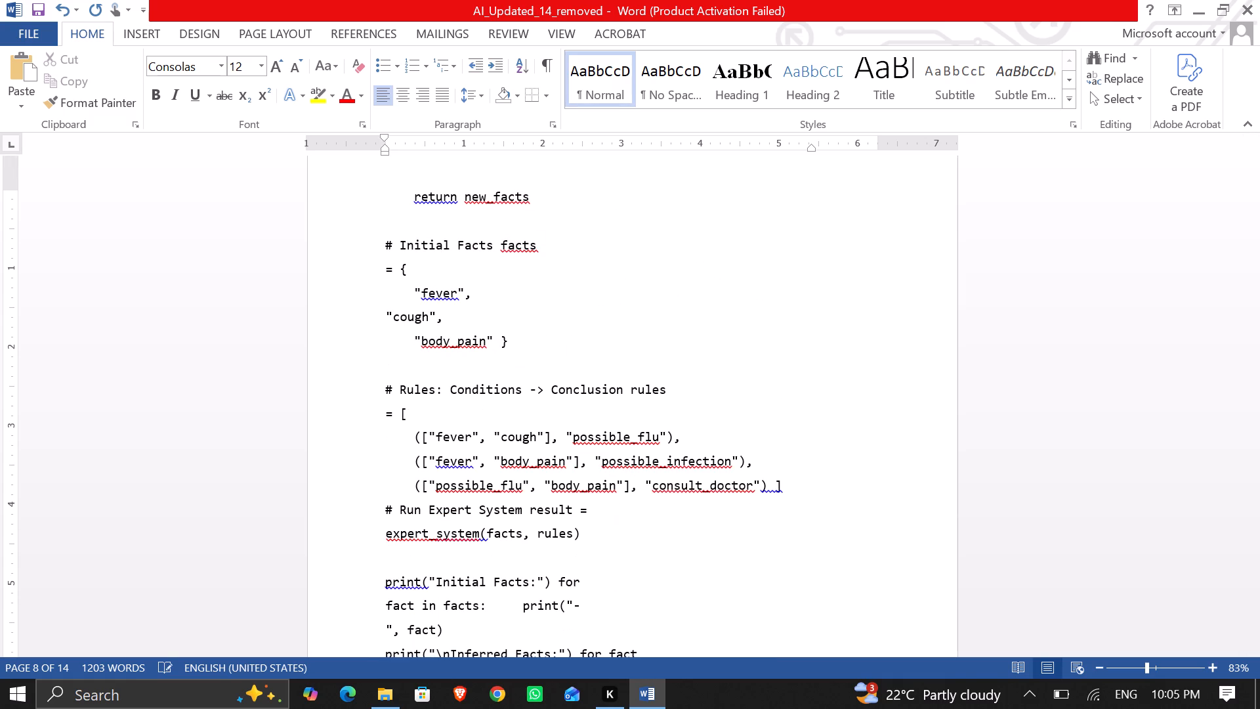
Join the first fever-and-cough rule directly to the rules list's opening bracket and remove the space before its closing bracket.
left_click(414, 438)
key("BackSpace")
key("BackSpace")
key("BackSpace")
key("BackSpace")
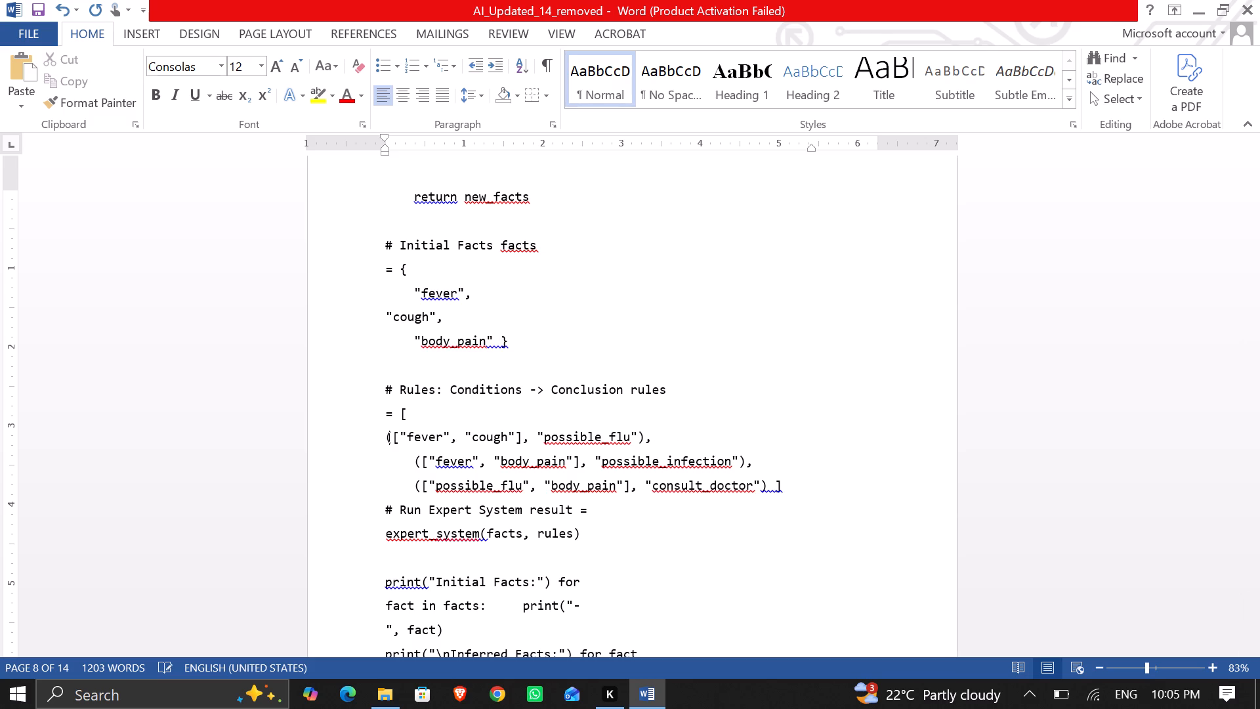
key("BackSpace")
key("BackSpace")
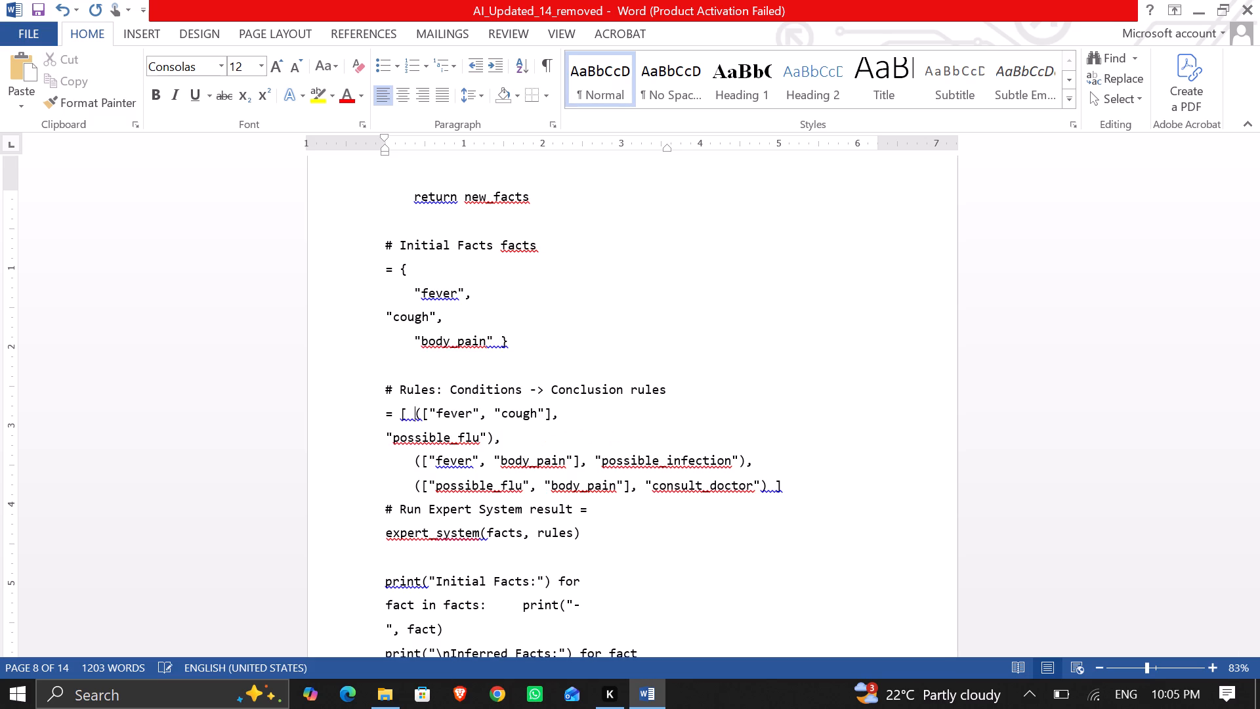
key("BackSpace")
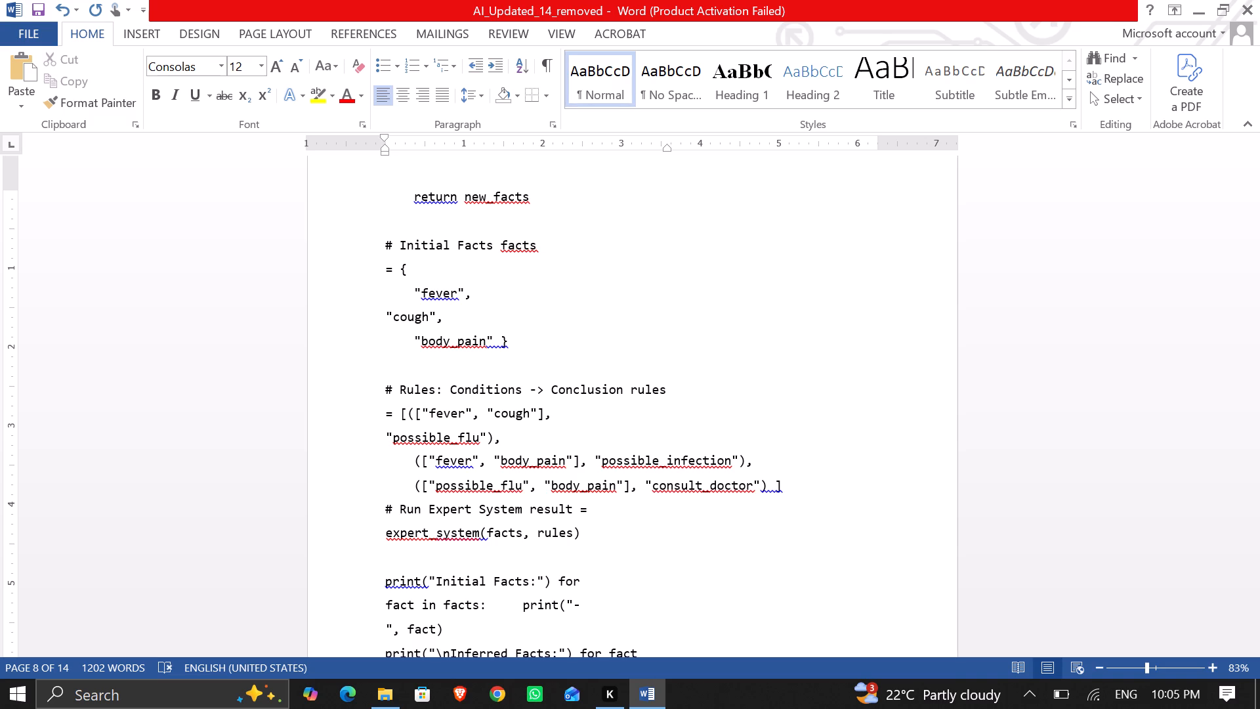
left_click(775, 492)
key("BackSpace")
Delete the blank line between return new_facts and the # Initial Facts comment.
scroll(775, 492, "up", 5)
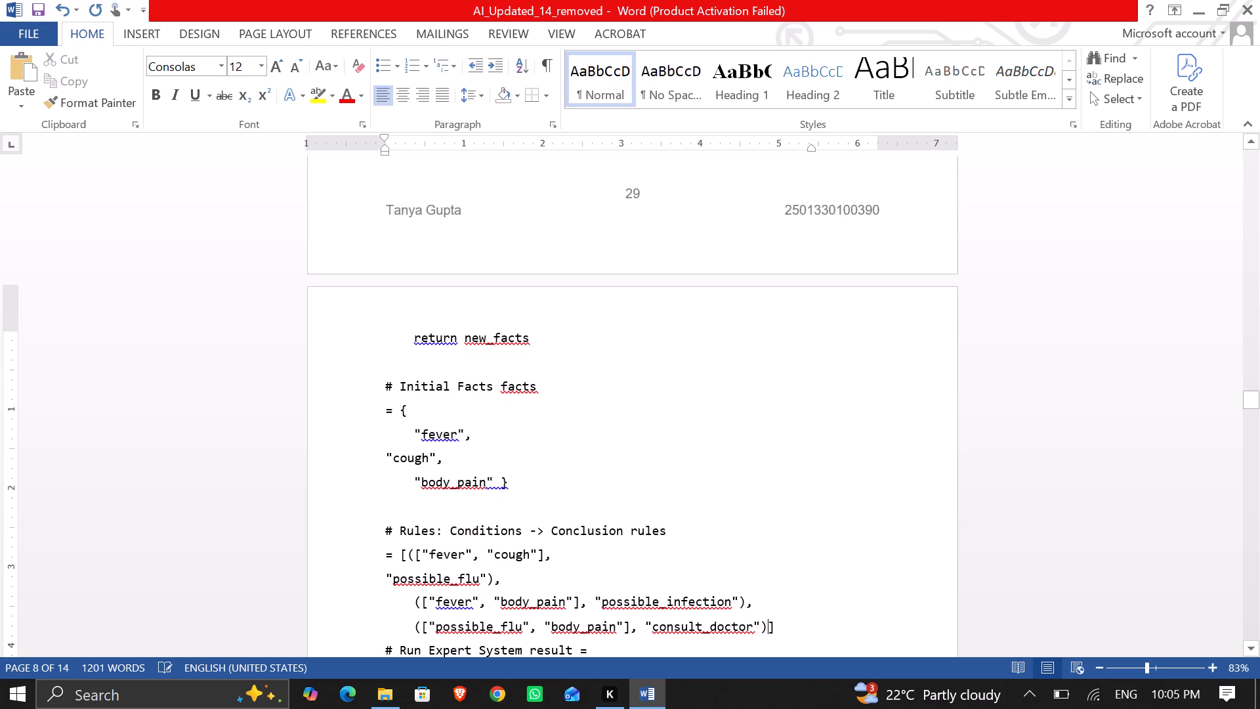
left_click(520, 364)
key("BackSpace")
key("BackSpace")
key("BackSpace")
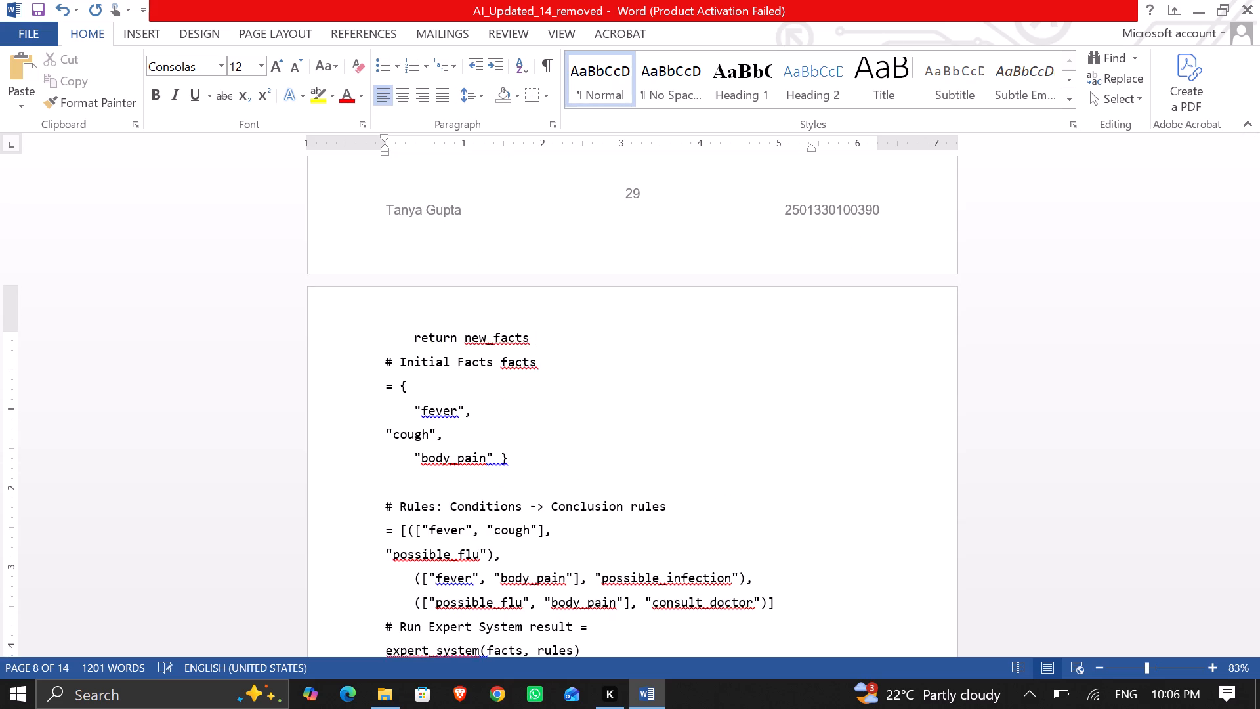
Insert a line break after the expert system's Output heading, above the Initial and Inferred Facts picture.
scroll(520, 364, "up", 3)
scroll(520, 364, "down", 6)
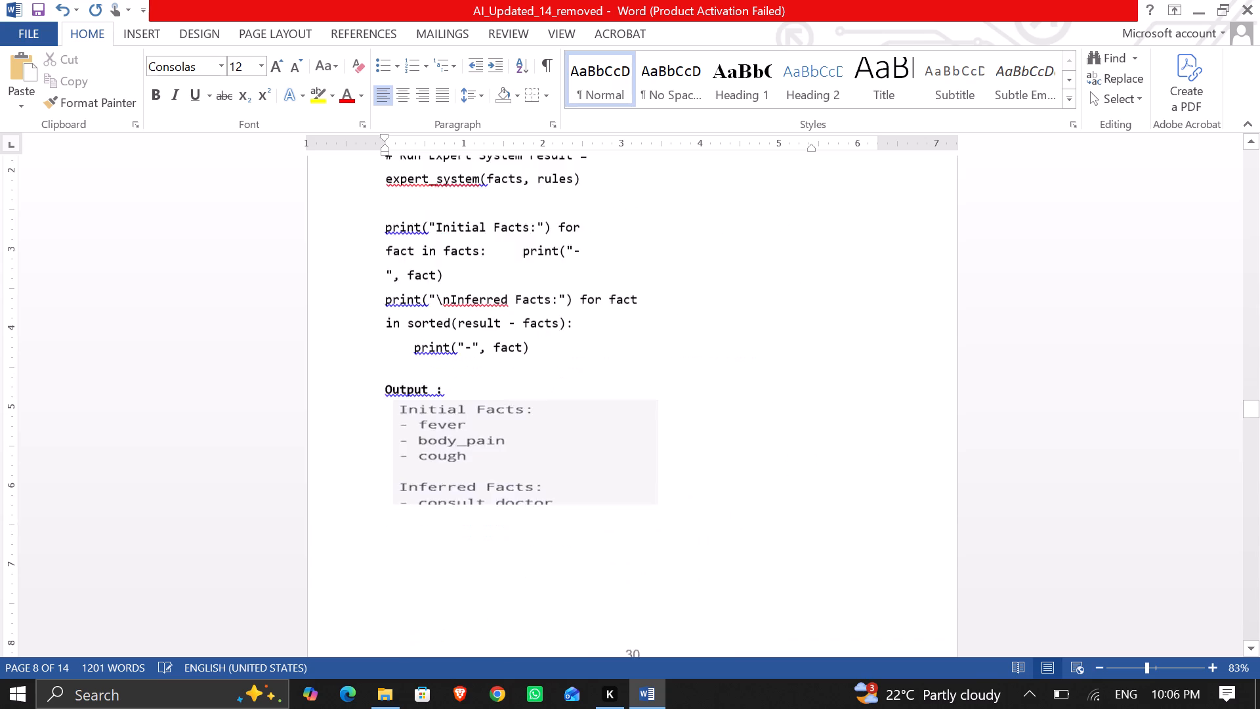
scroll(520, 364, "down", 4)
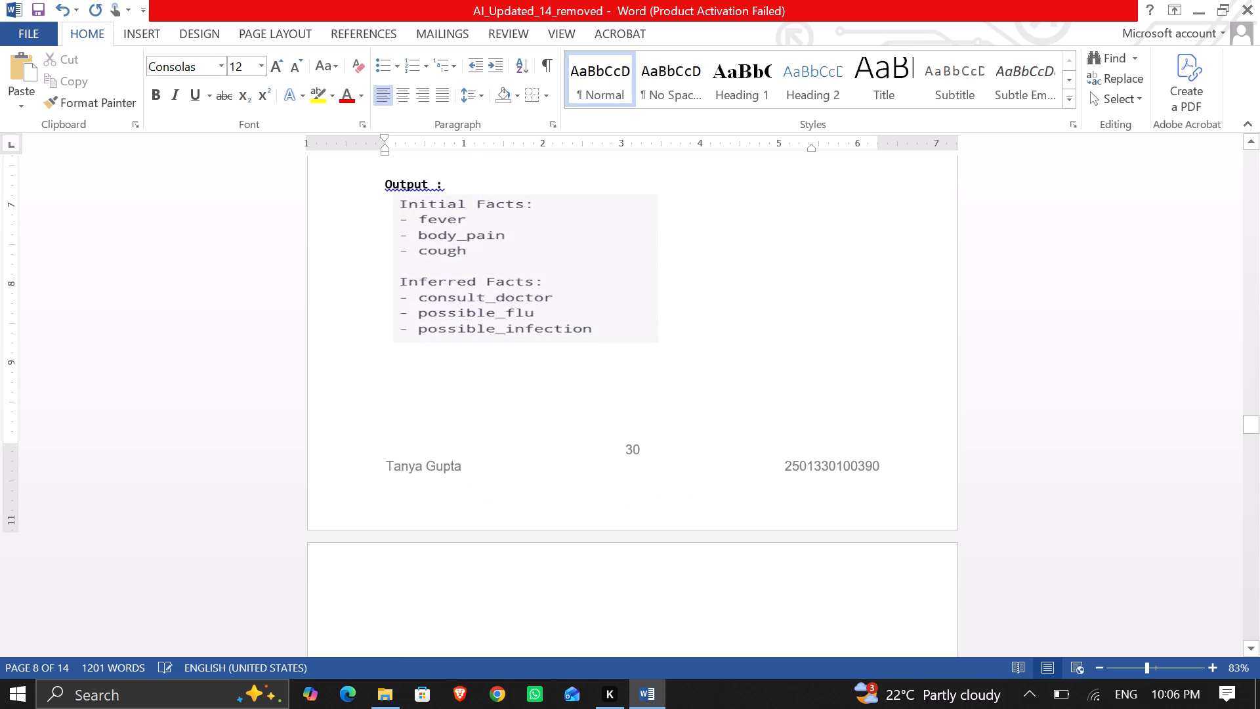
left_click(472, 179)
key("Return")
scroll(502, 326, "down", 1)
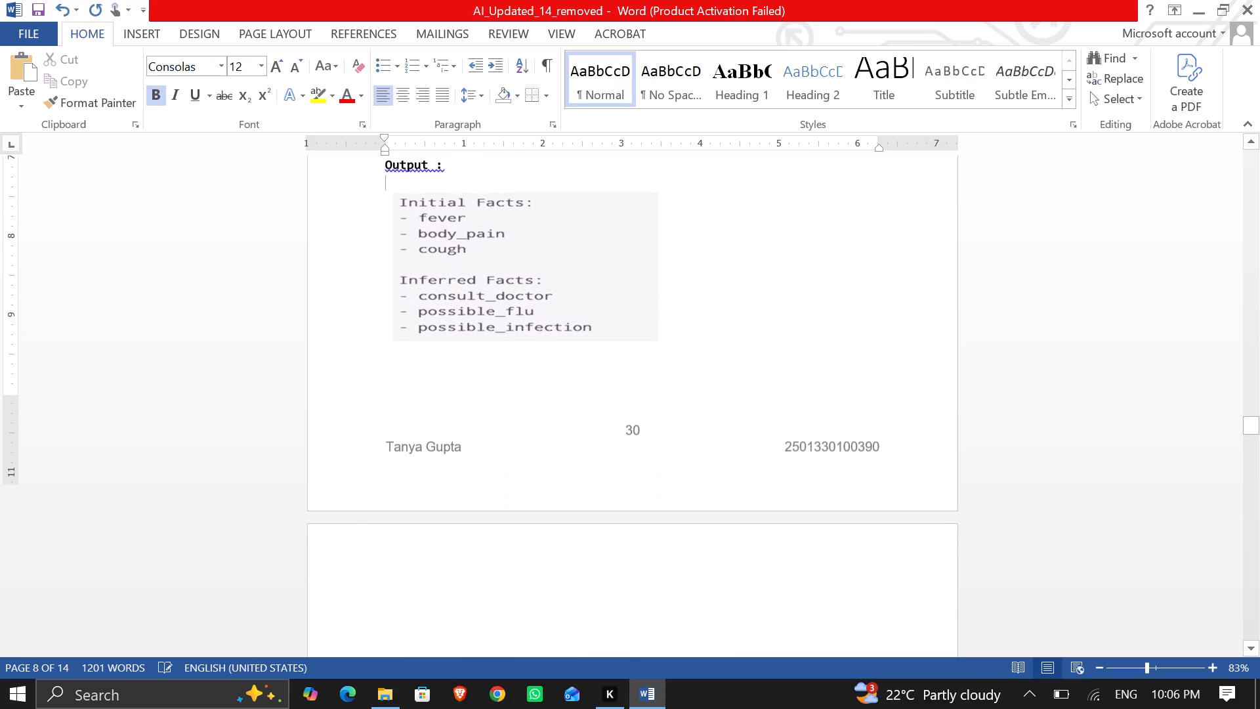
Delete the surplus blank lines above the Program 12 heading so it starts at the top of its page.
scroll(502, 326, "down", 2)
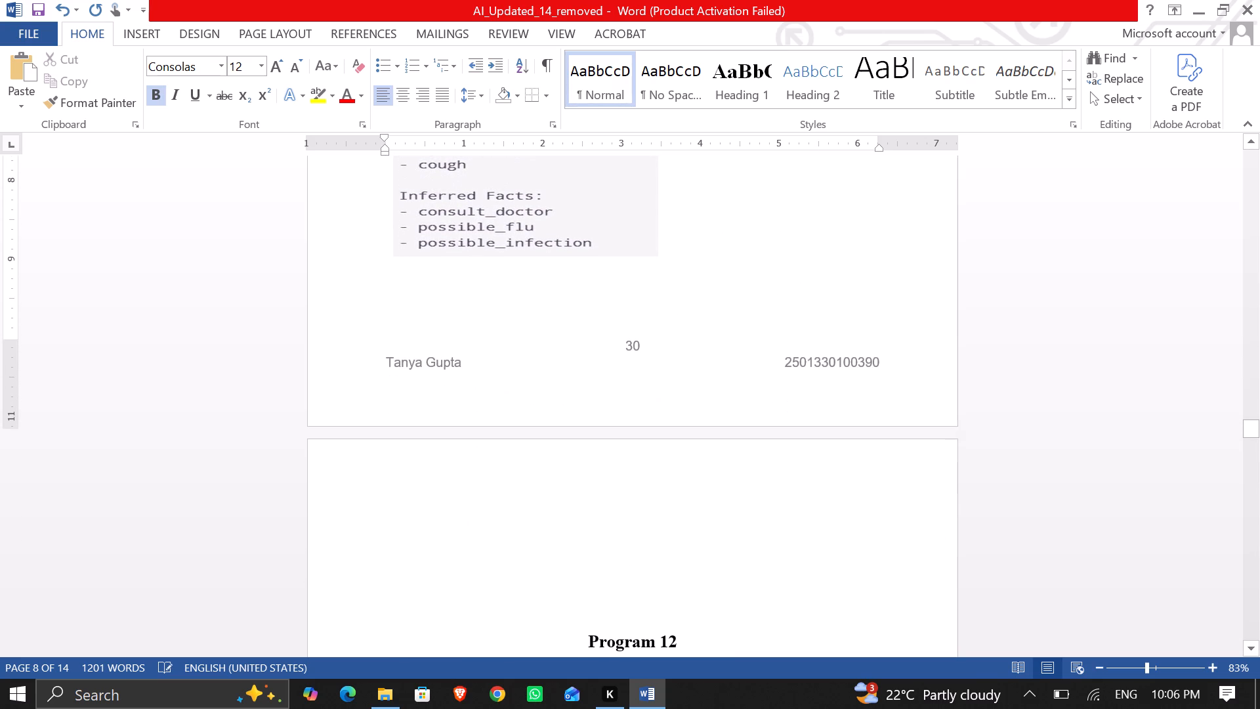
scroll(502, 326, "down", 3)
scroll(527, 268, "up", 2)
left_click(527, 268)
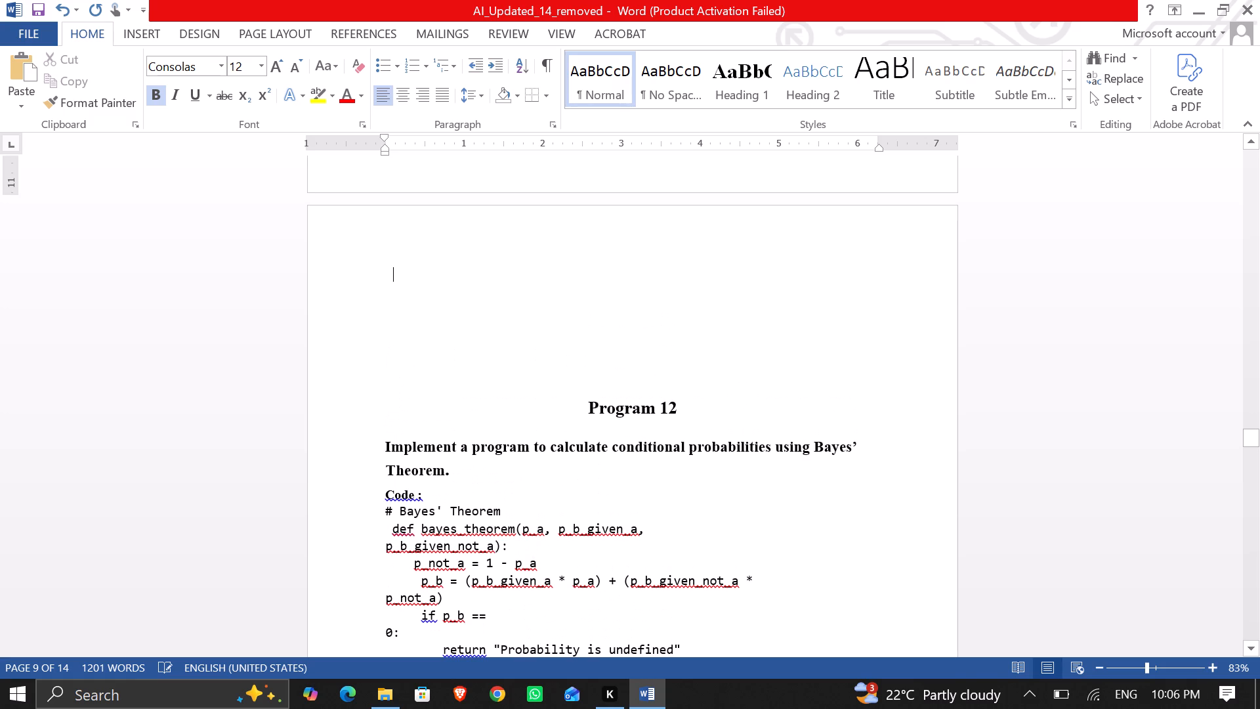
key("Delete")
key("Delete")
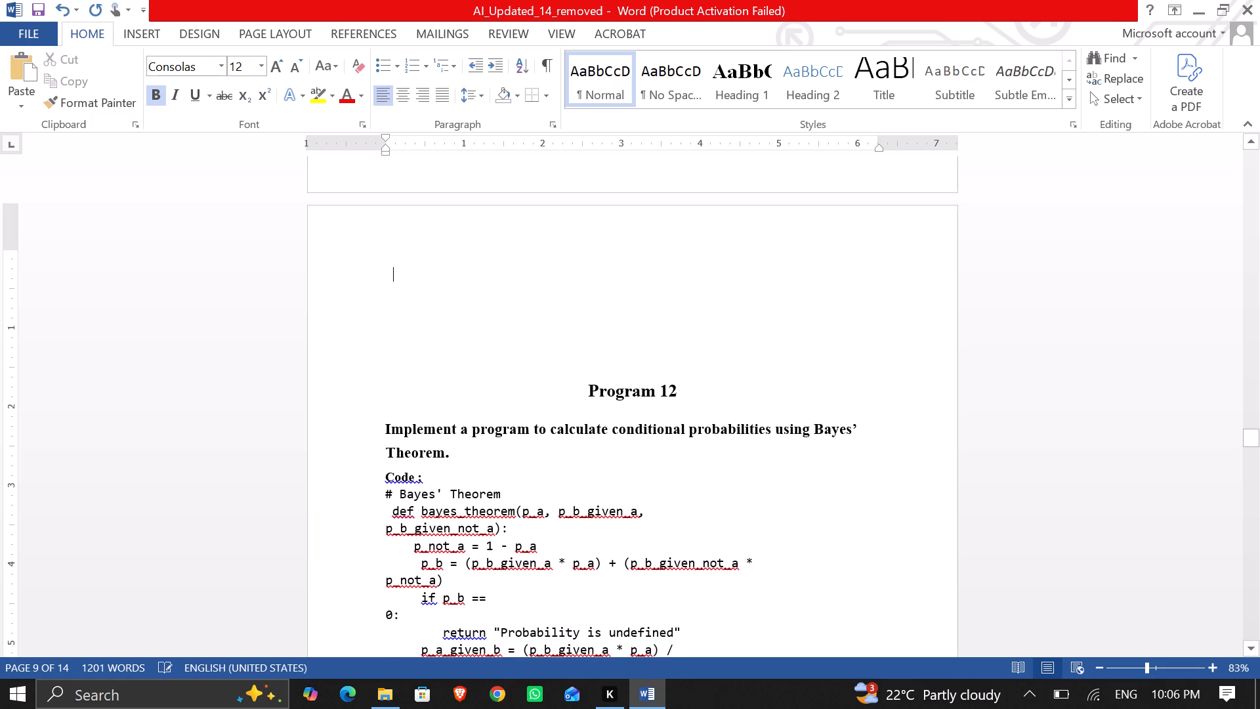
key("Delete")
key("Delete")
key("Delete")
key("Delete")
key("Delete")
key("Delete")
key("Delete")
key("Delete")
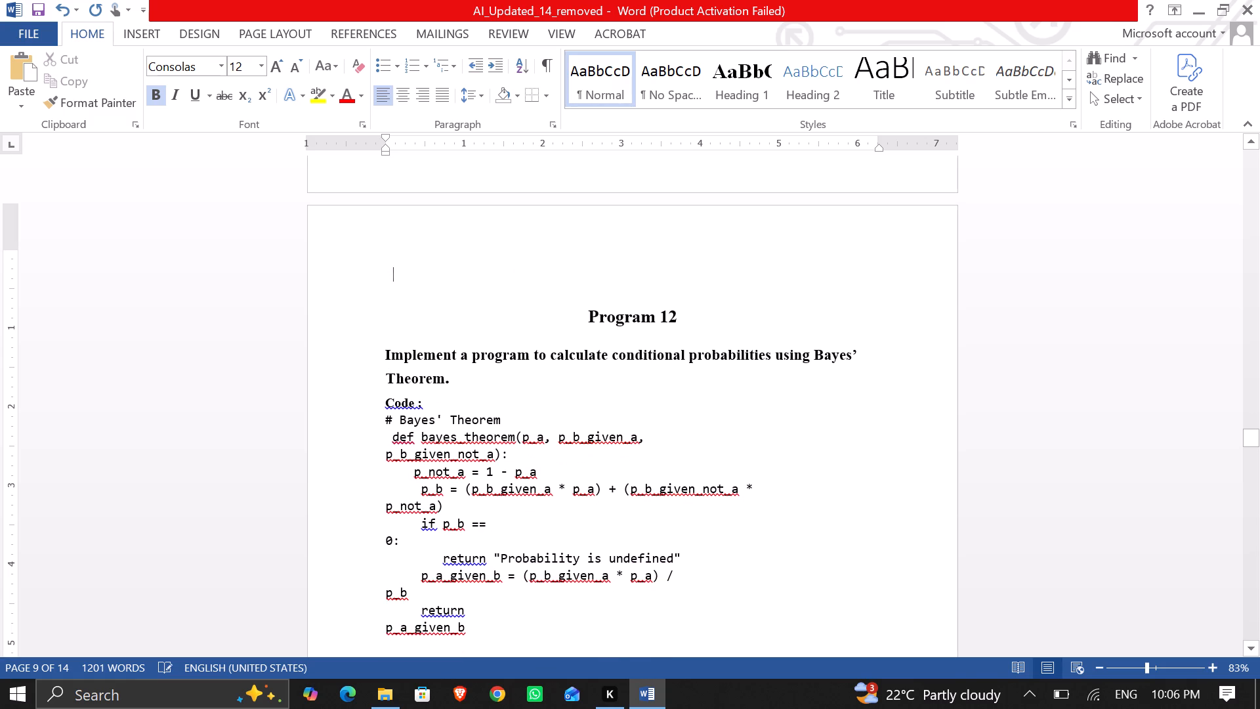
key("Delete")
key("BackSpace")
key("BackSpace")
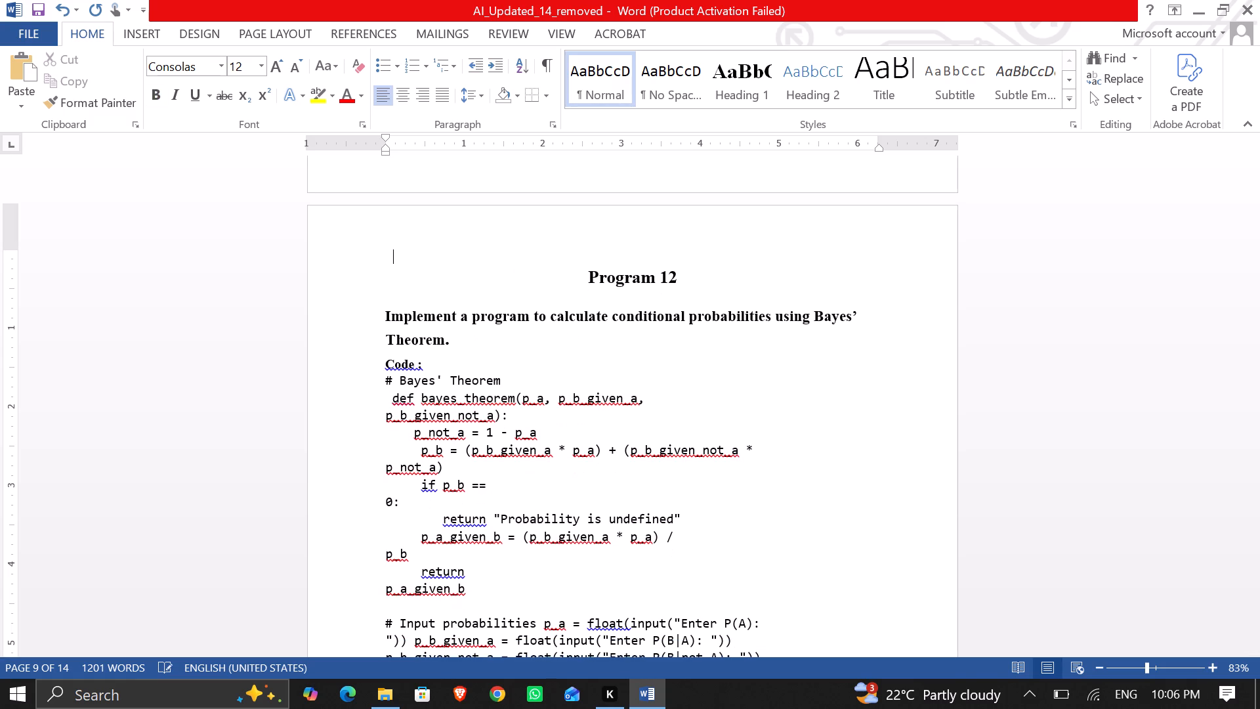
key("BackSpace")
key("BackSpace")
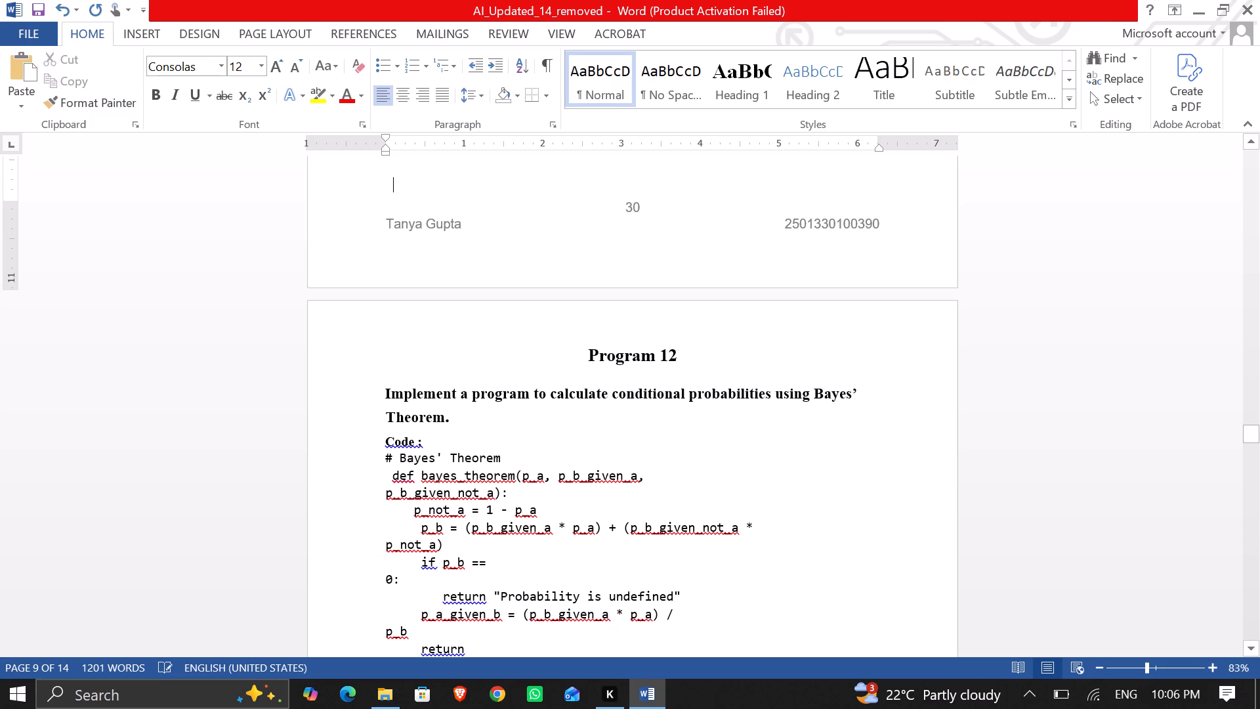
Insert blank lines between the Program 12 output picture and the Program 13 heading to move the heading onto the next page.
scroll(725, 500, "down", 6)
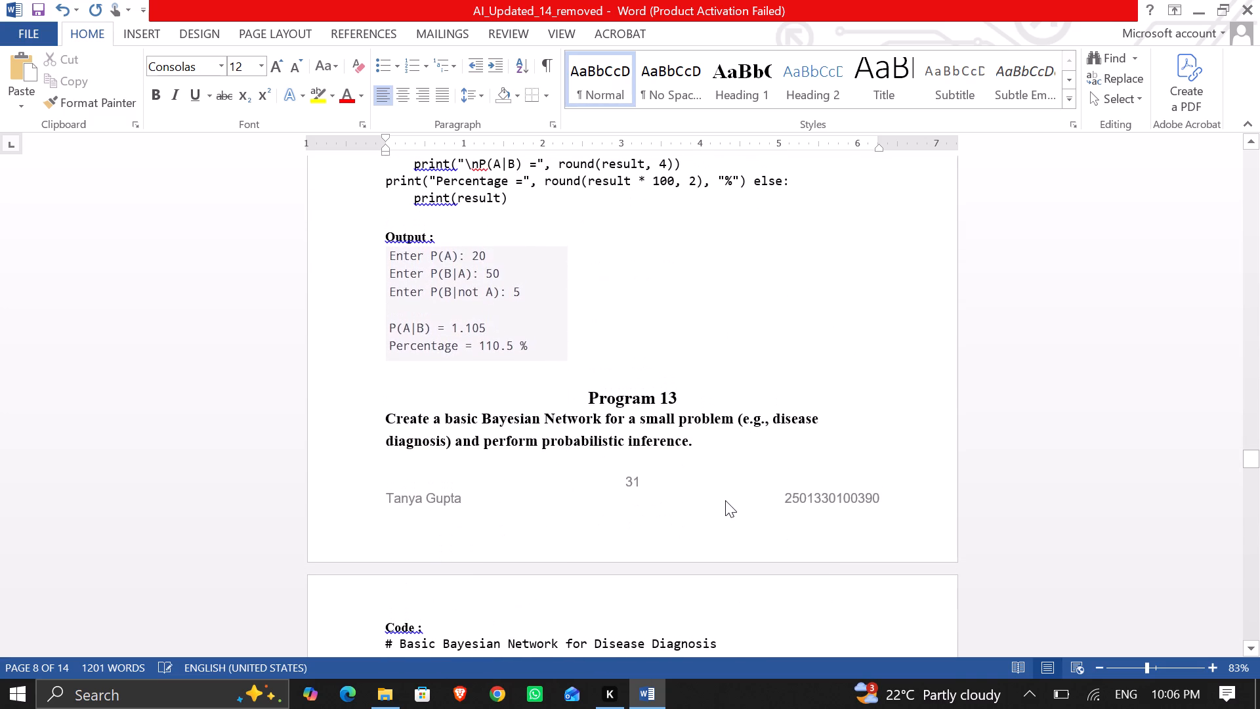
left_click(643, 379)
key("Return")
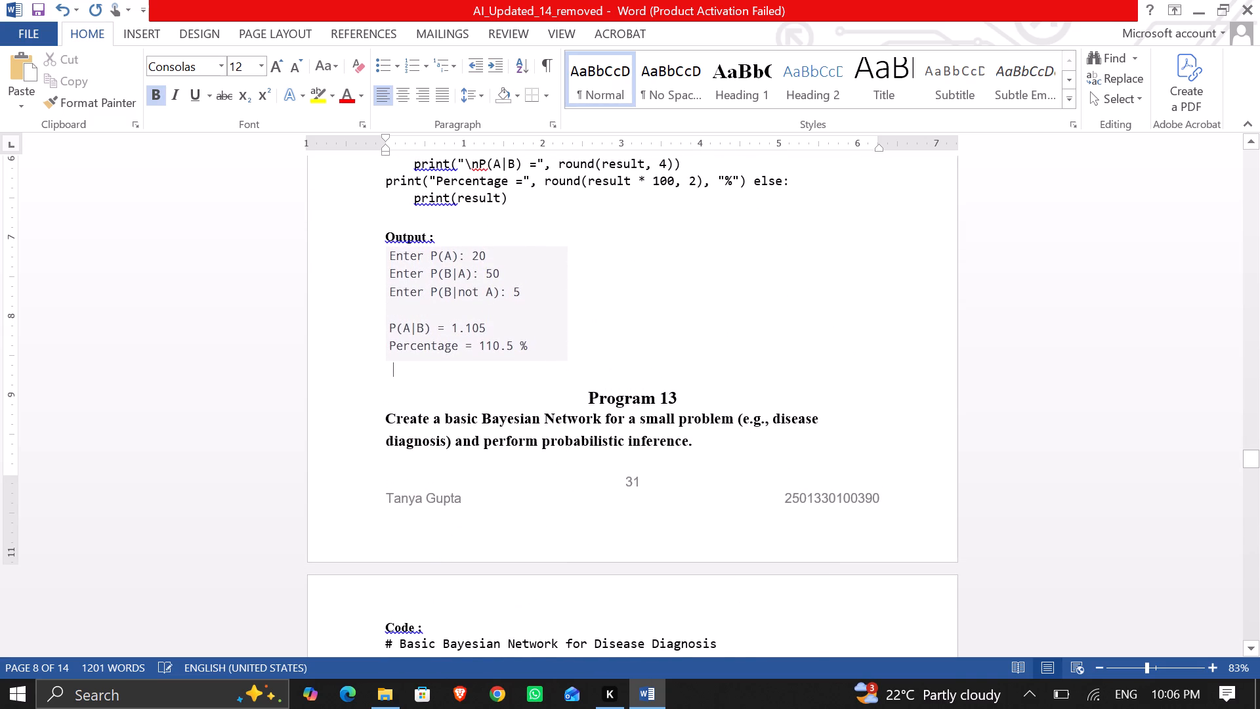
key("Return")
scroll(643, 379, "down", 1)
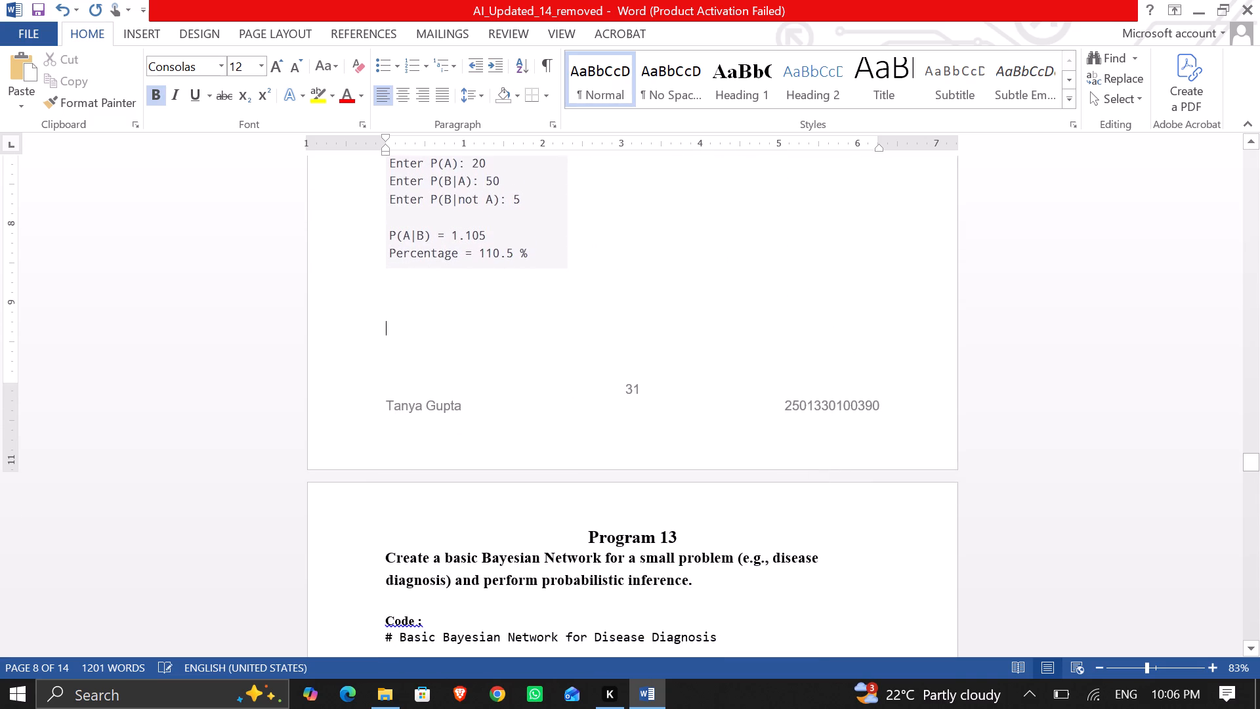
scroll(643, 379, "down", 6)
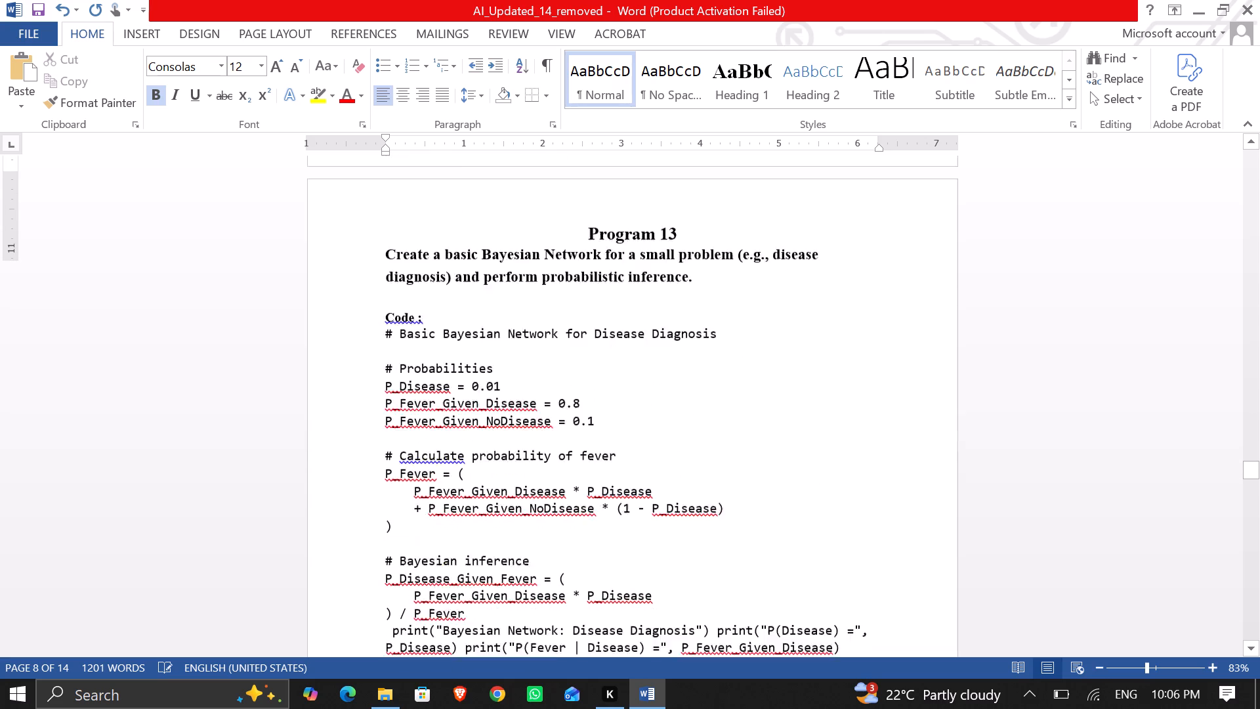
Check the layout, footers and output placement on the pages from Program 13 through the end of Program 14.
scroll(643, 379, "down", 10)
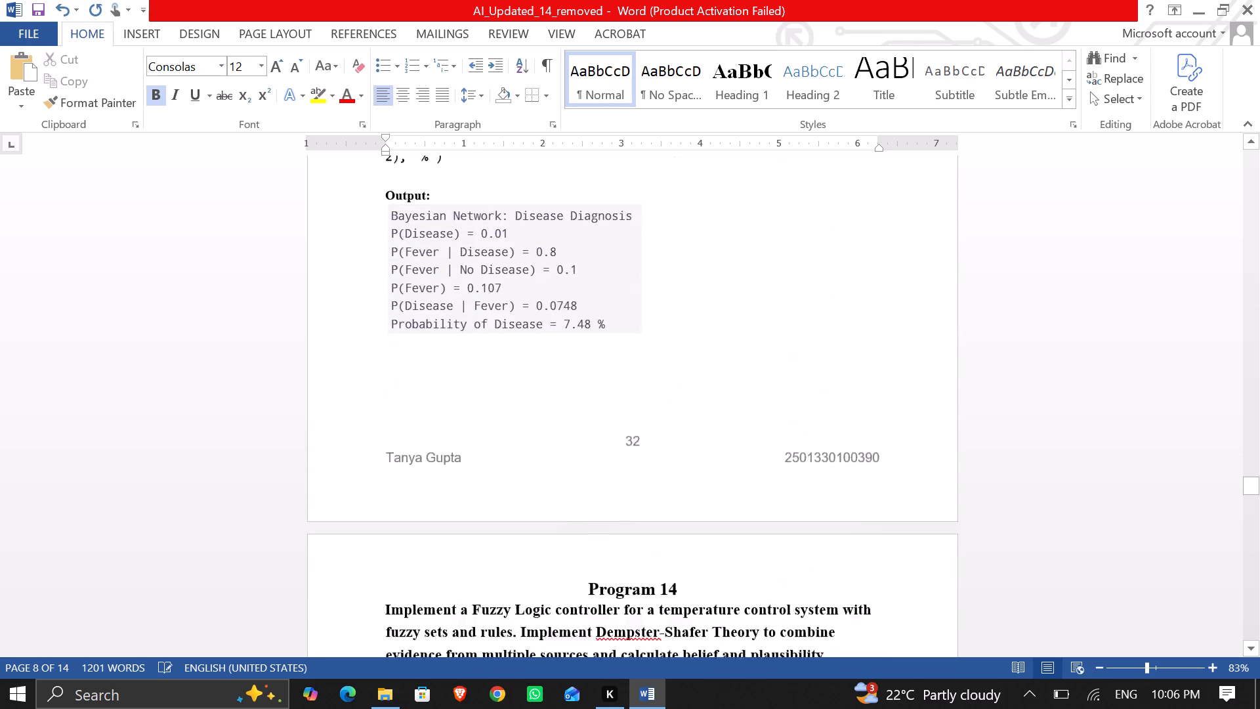
scroll(643, 379, "down", 14)
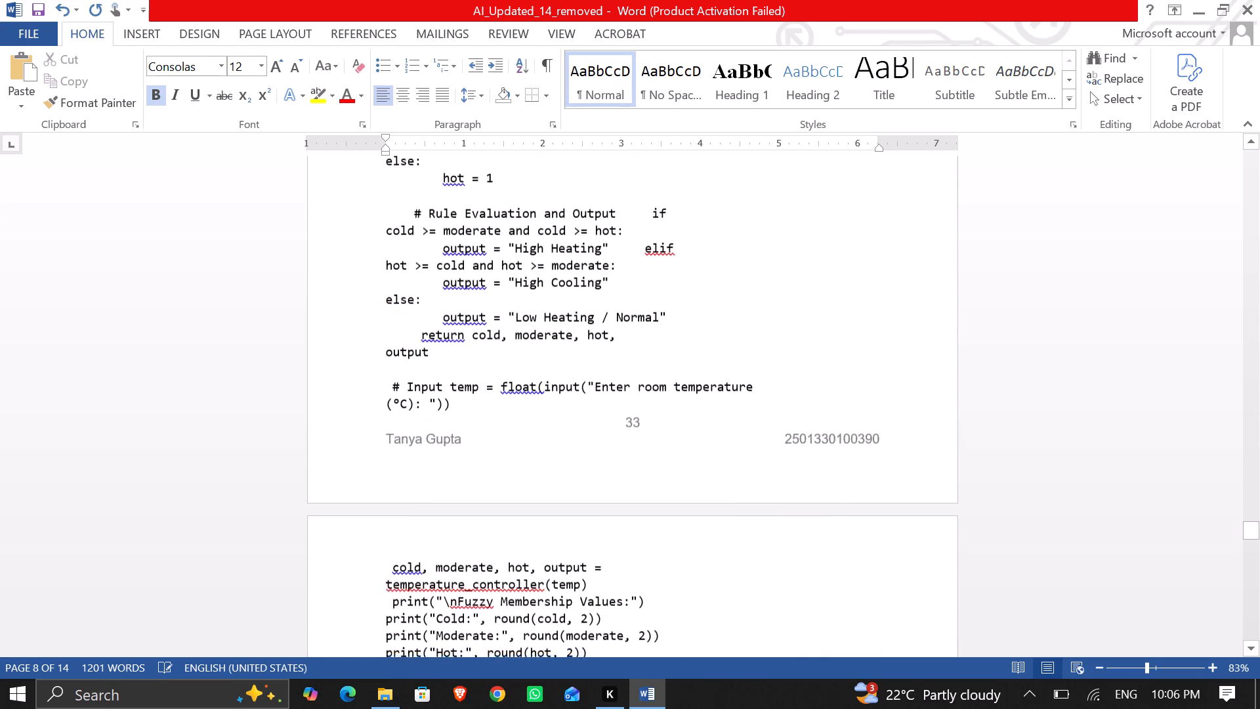
scroll(643, 379, "down", 14)
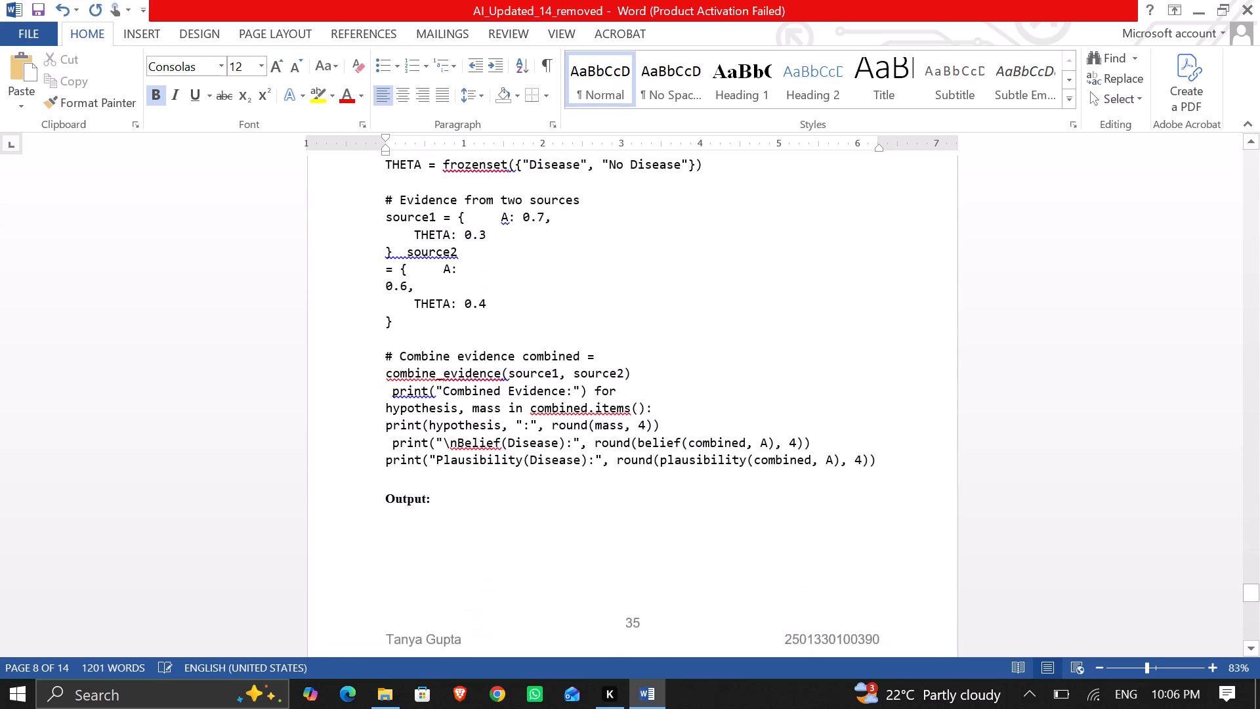
scroll(643, 379, "down", 7)
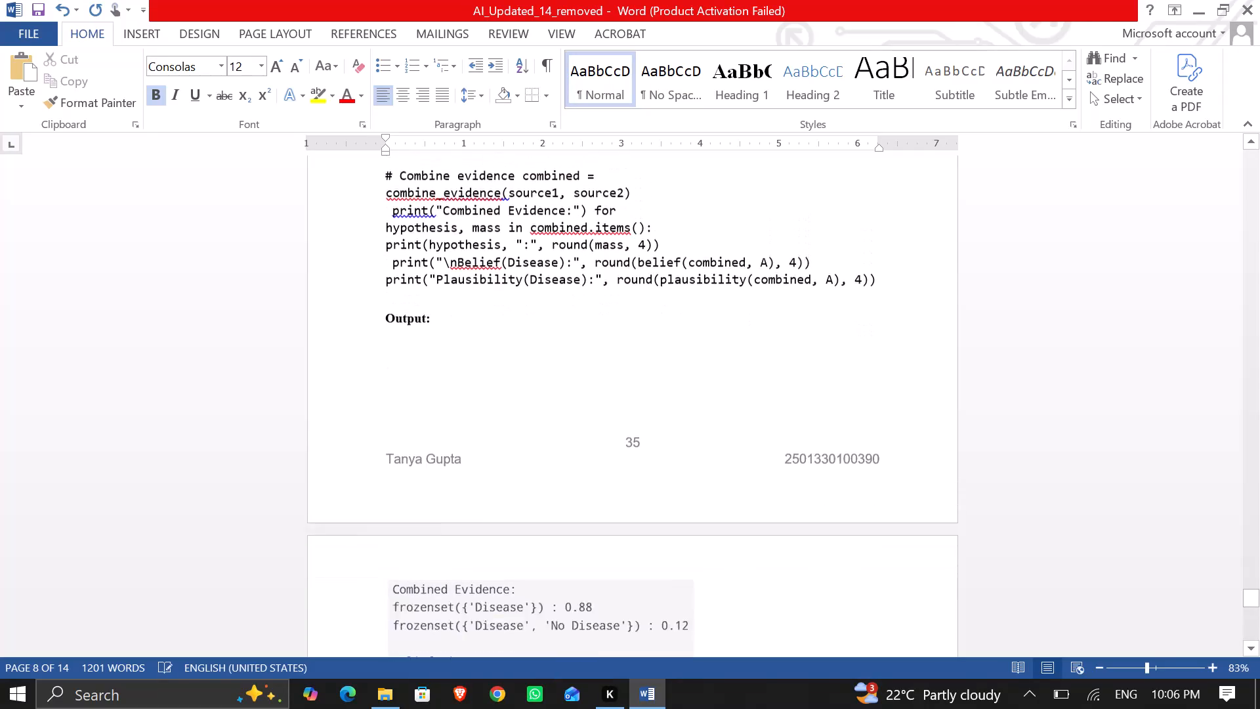
scroll(643, 379, "down", 7)
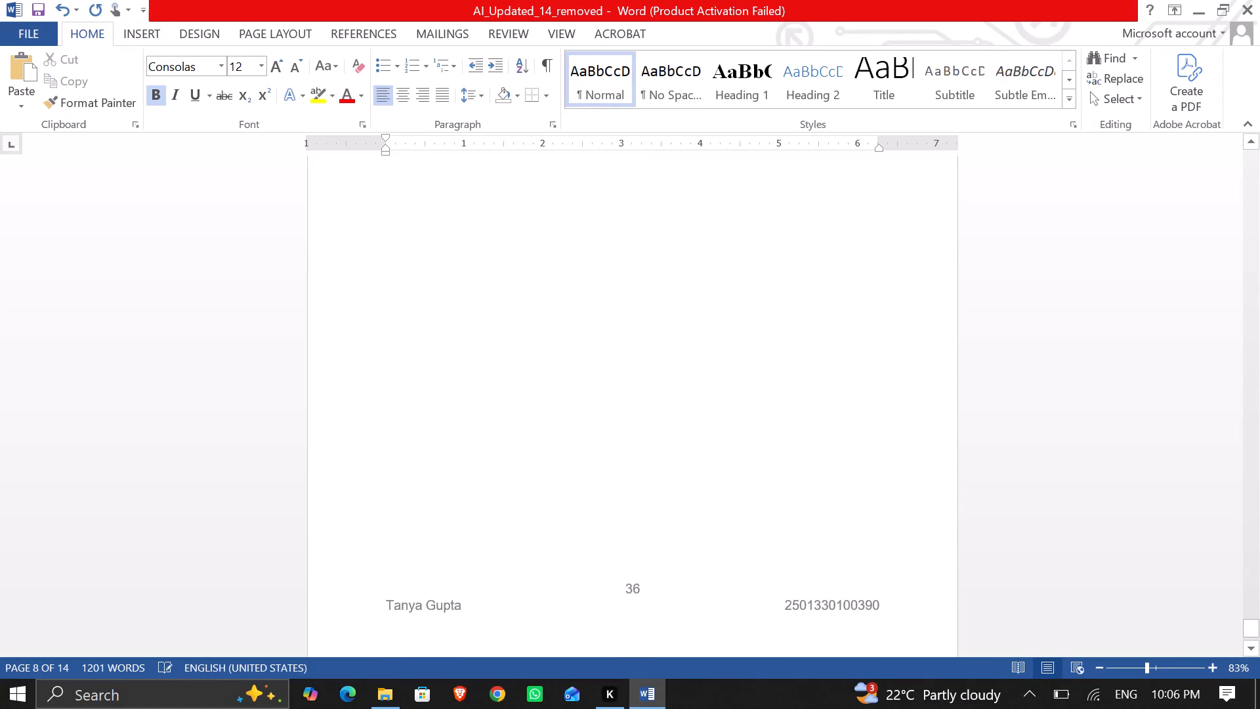
scroll(643, 379, "down", 3)
scroll(643, 379, "up", 6)
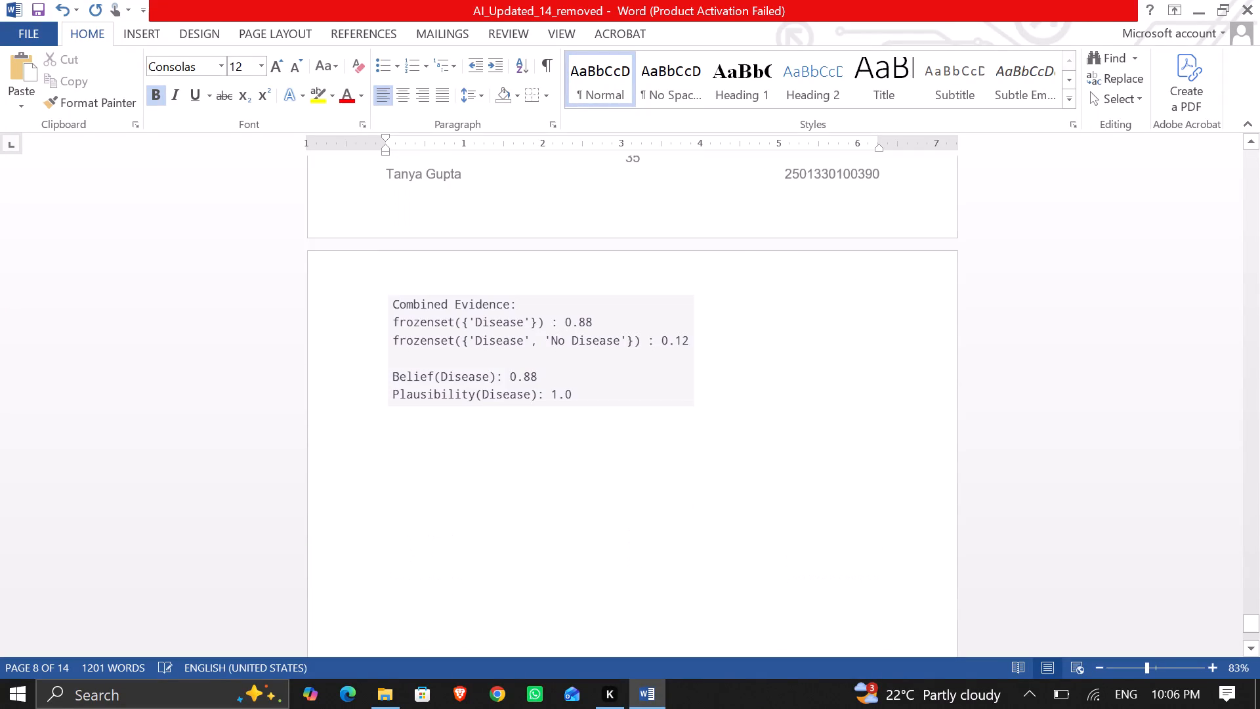
scroll(643, 379, "up", 10)
Dismiss the low-battery notification covering the document.
left_click(935, 372)
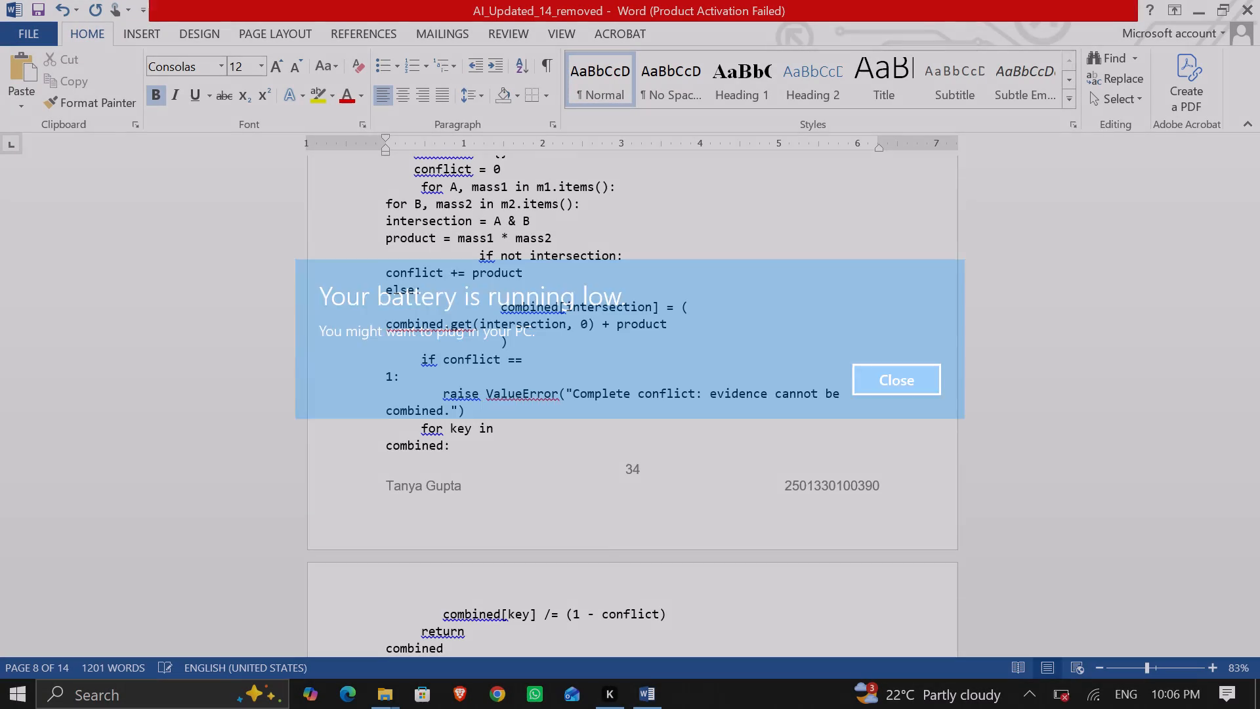
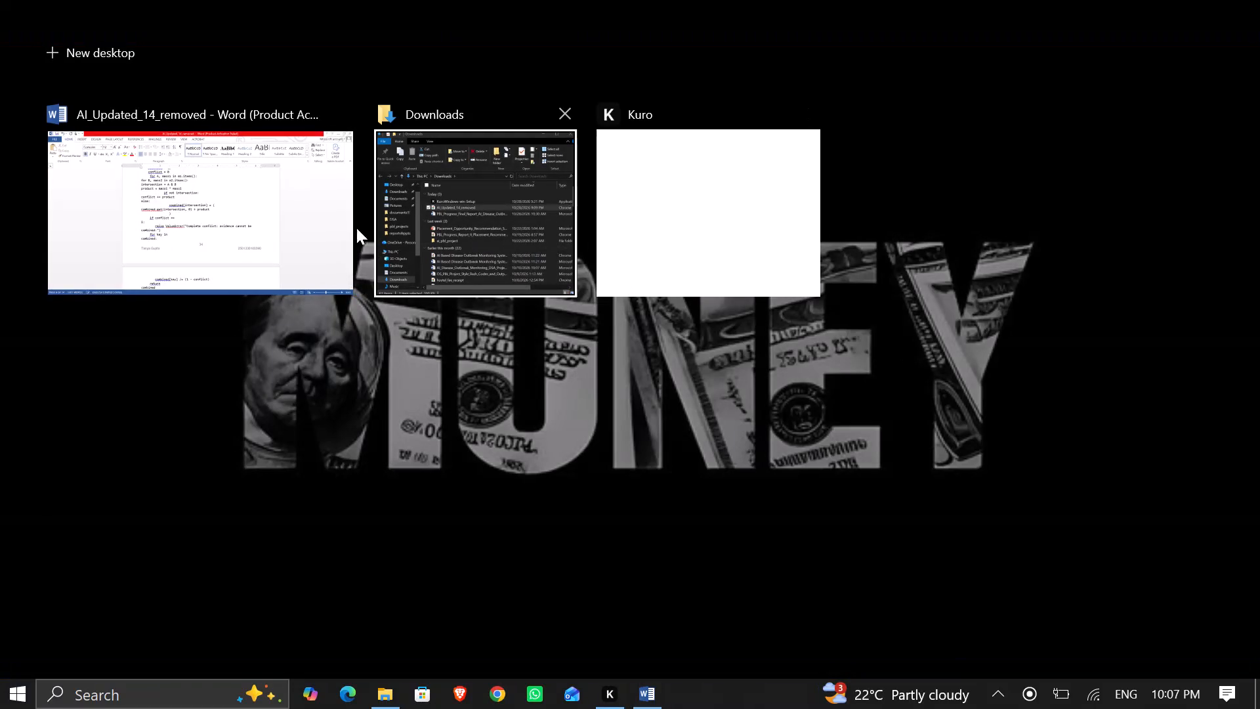
Switch back to the AI_Updated_14_removed Word document and check where the Program 14 output falls after its code.
left_click(329, 223)
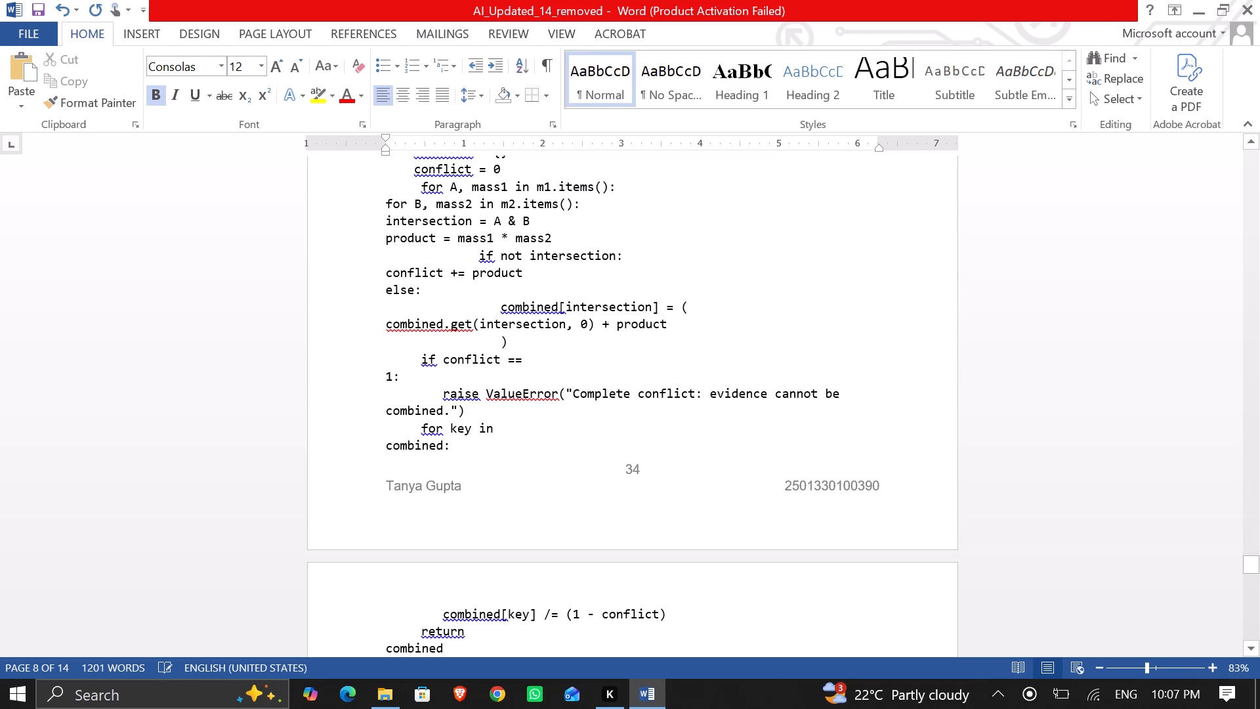
scroll(329, 223, "down", 11)
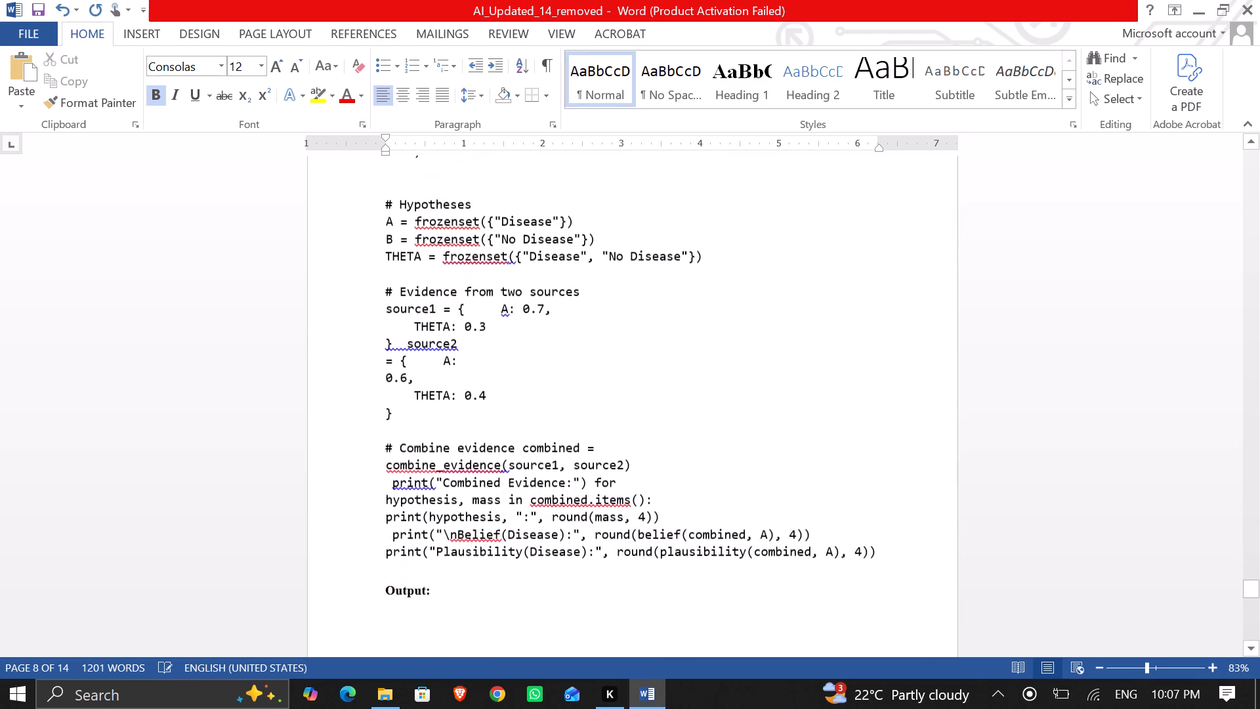
scroll(329, 223, "down", 7)
scroll(329, 223, "up", 2)
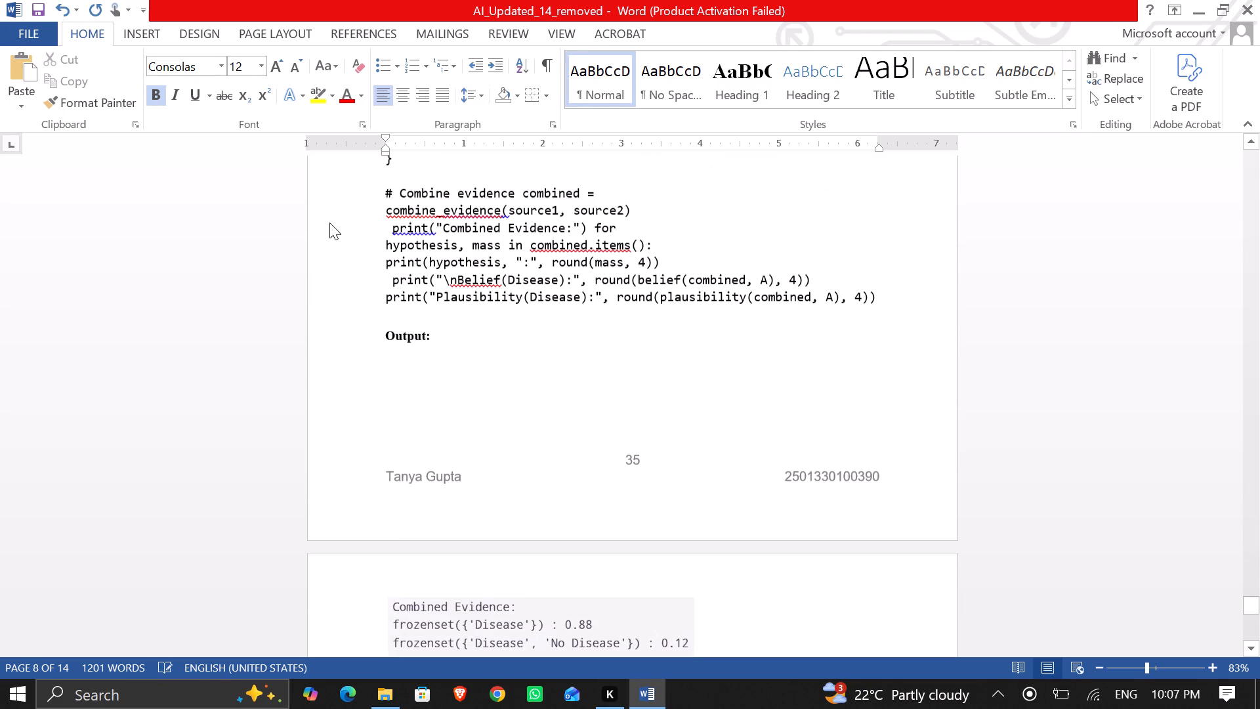
scroll(409, 373, "up", 2)
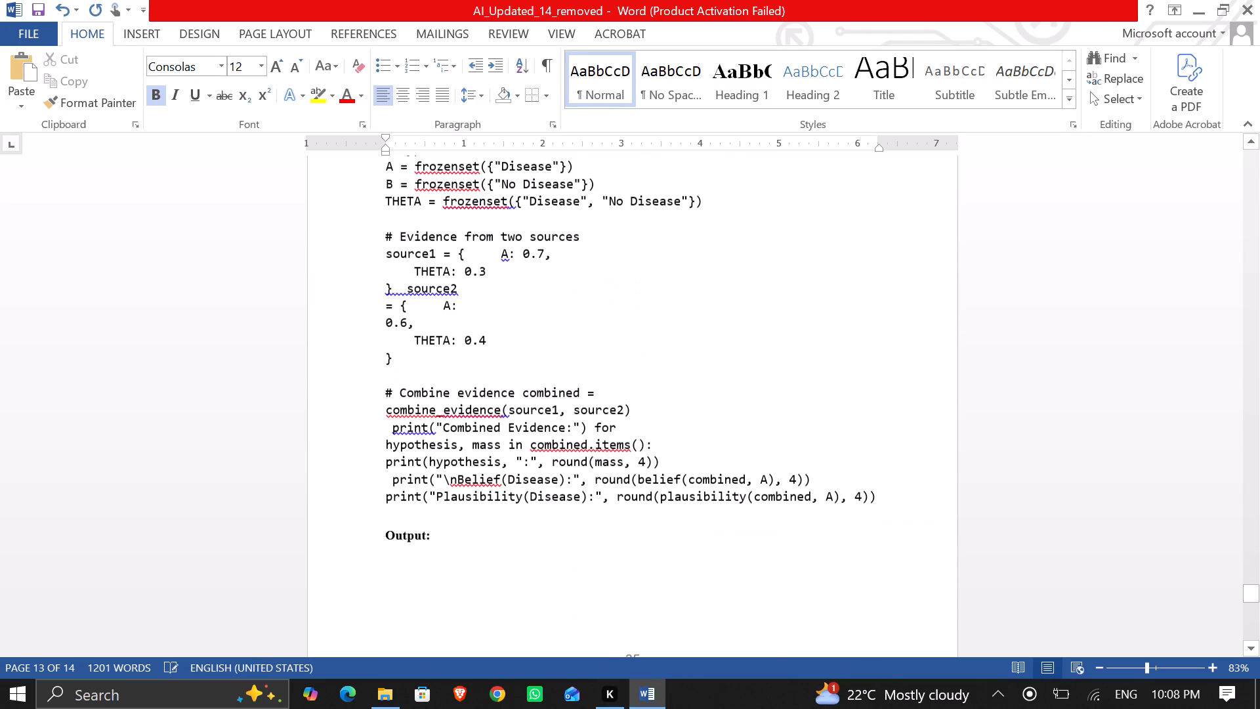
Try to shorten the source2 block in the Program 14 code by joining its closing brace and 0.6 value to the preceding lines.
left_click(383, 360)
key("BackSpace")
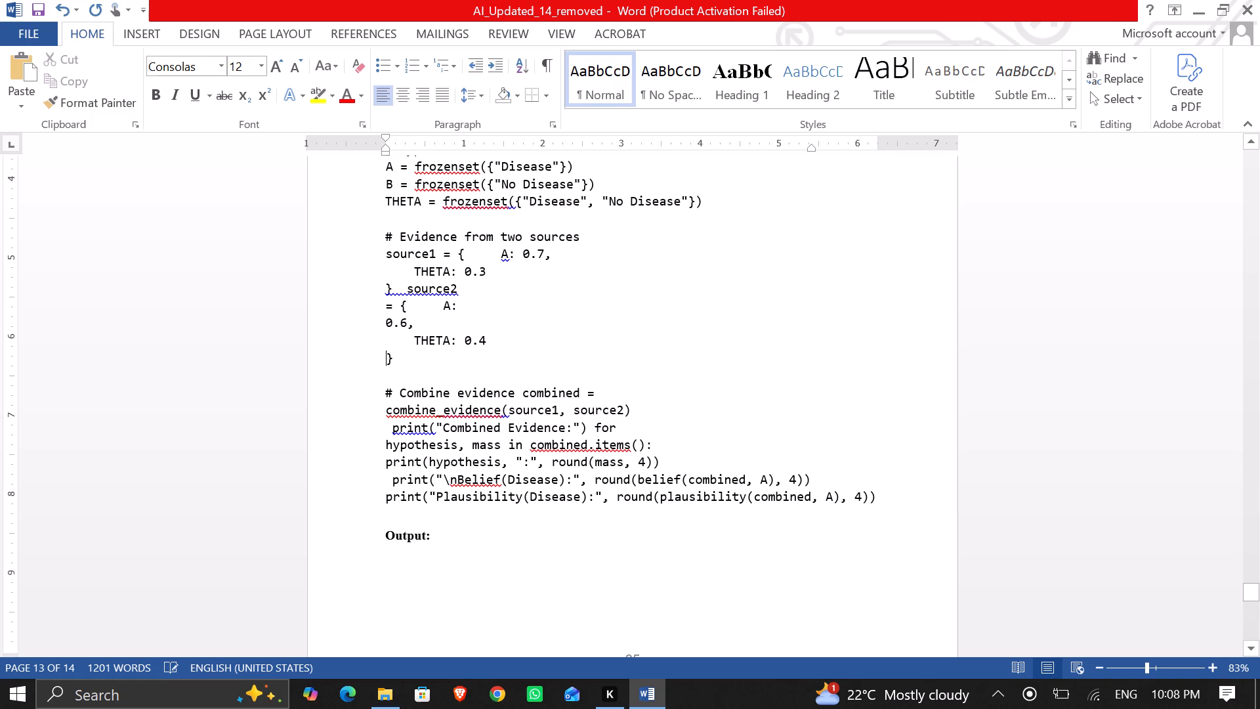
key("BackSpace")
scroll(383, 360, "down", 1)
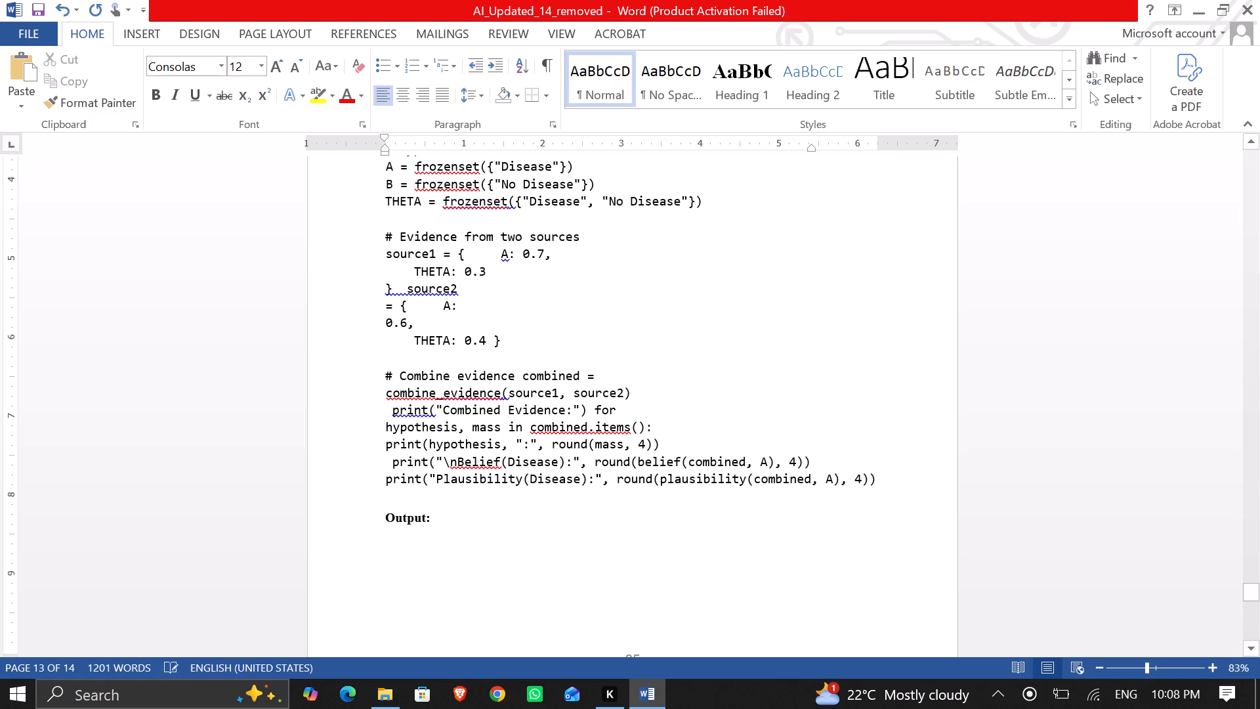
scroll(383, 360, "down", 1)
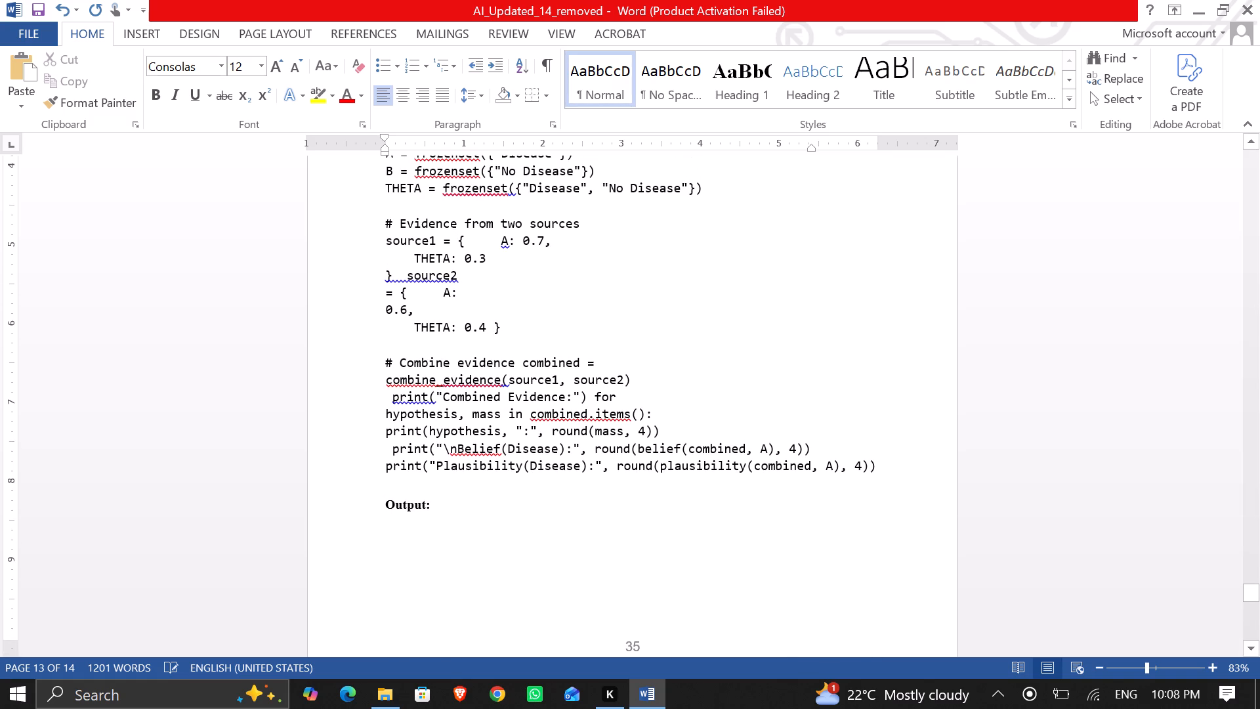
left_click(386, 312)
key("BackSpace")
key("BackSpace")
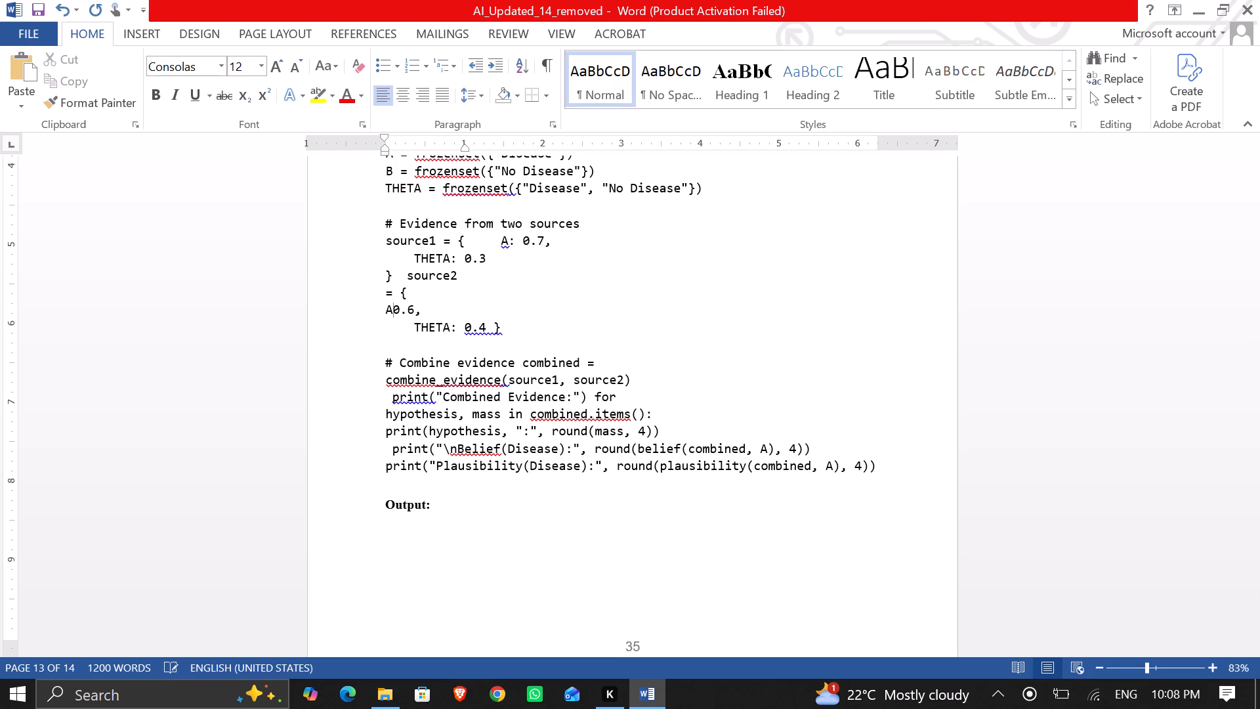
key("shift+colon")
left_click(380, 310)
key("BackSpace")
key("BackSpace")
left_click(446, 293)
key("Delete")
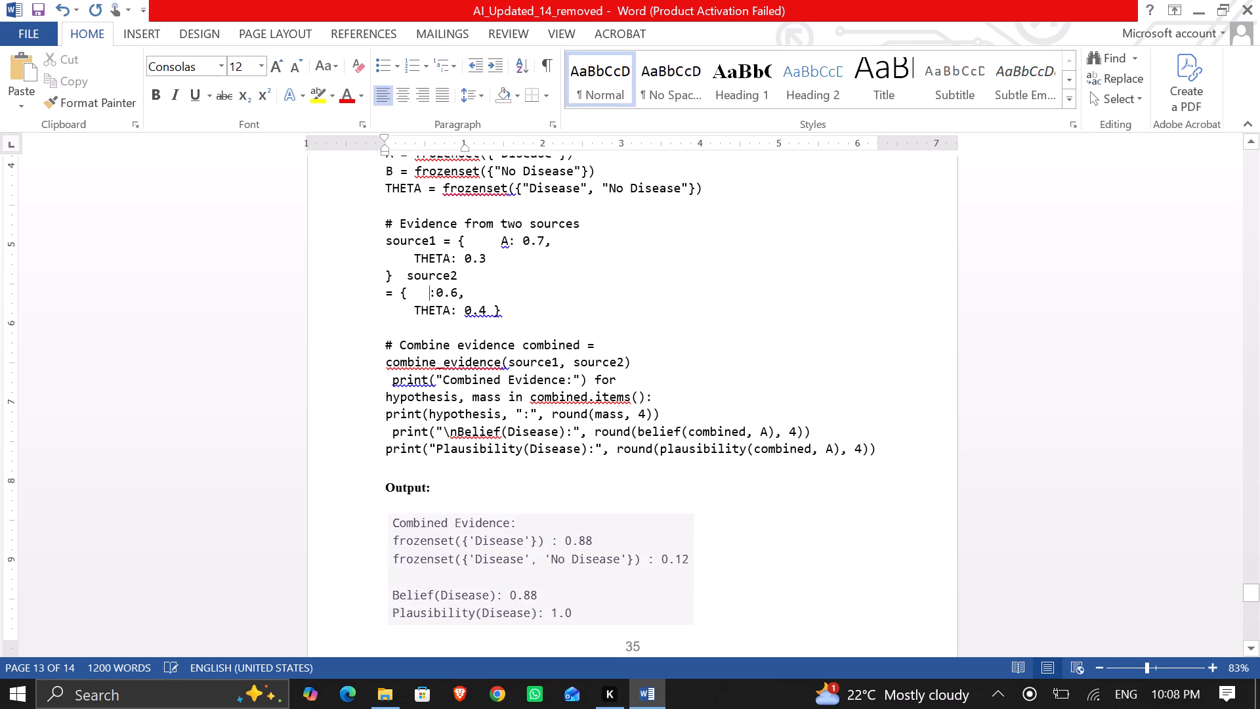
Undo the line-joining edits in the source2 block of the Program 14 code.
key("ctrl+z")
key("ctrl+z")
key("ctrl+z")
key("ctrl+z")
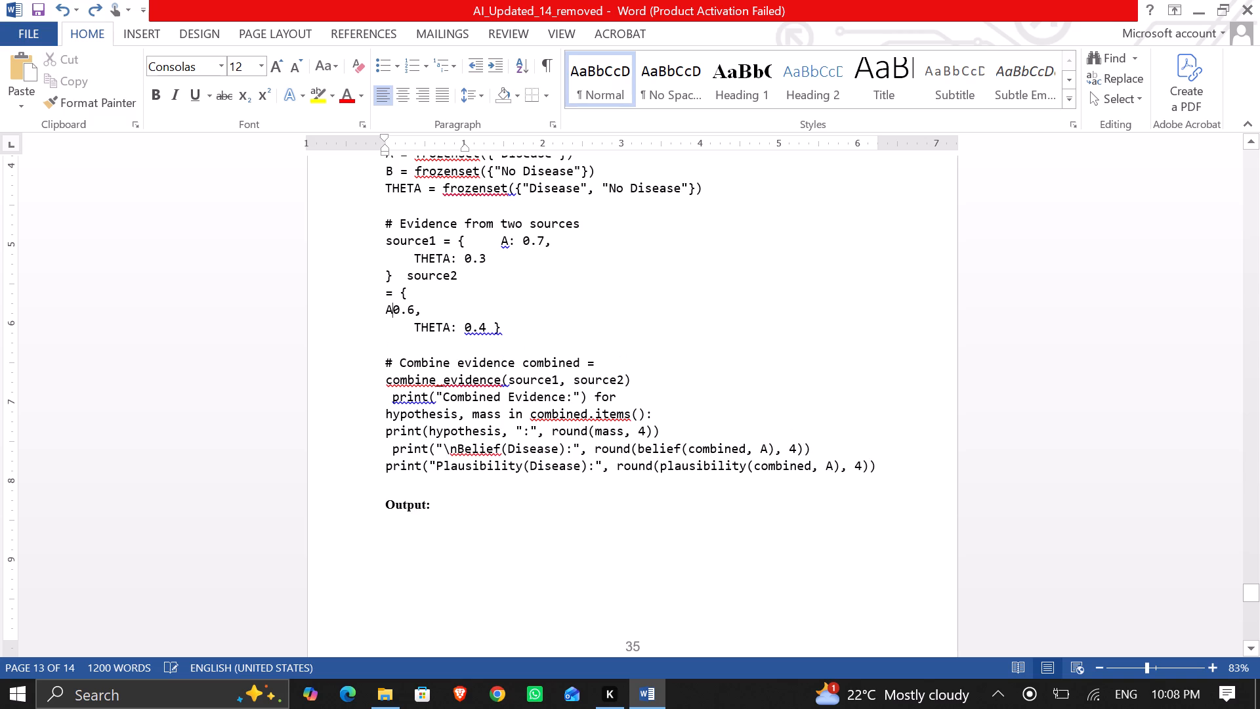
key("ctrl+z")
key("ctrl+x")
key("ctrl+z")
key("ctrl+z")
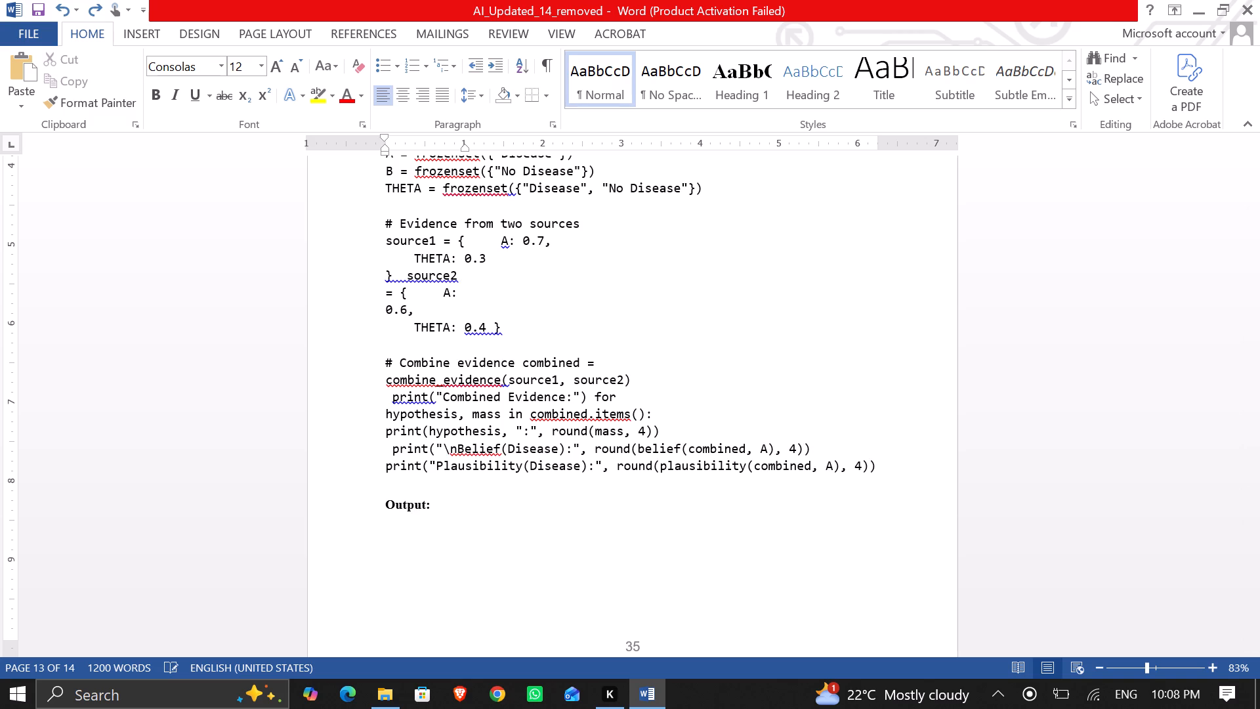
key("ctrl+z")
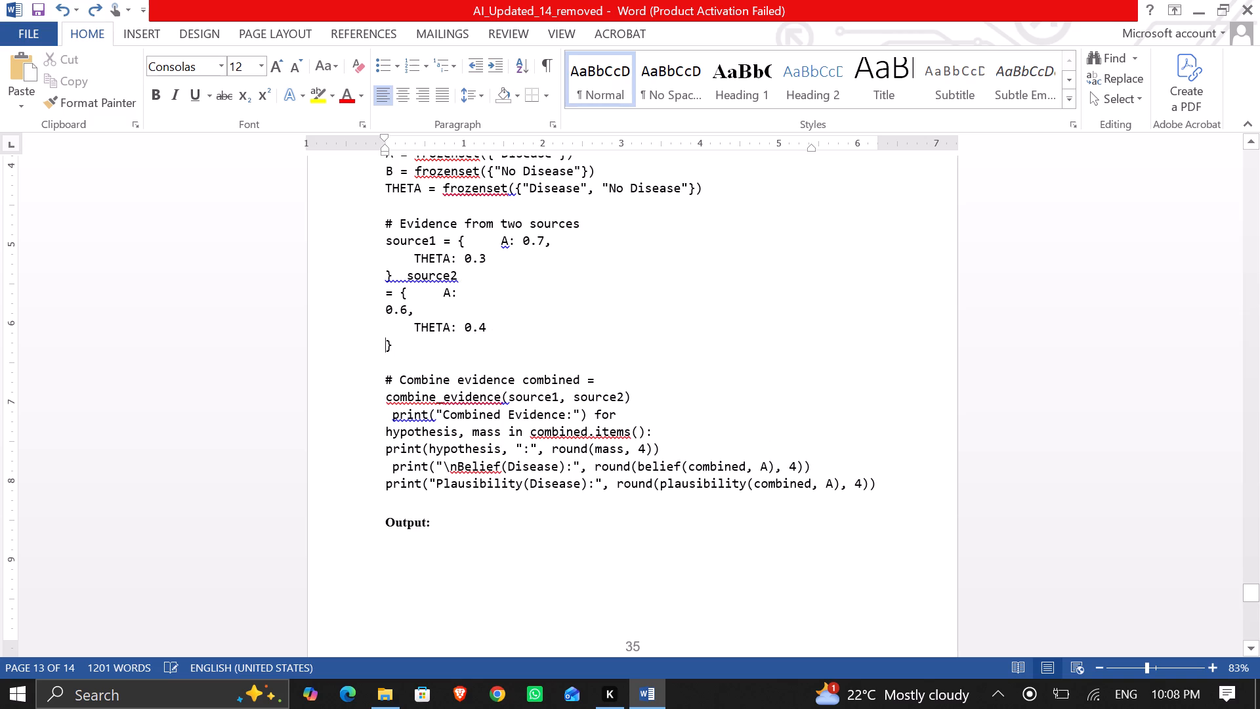
Delete the surplus blank line above the "# Hypotheses" comment in the Program 14 code, keeping one blank line.
scroll(474, 358, "down", 5)
scroll(474, 358, "up", 4)
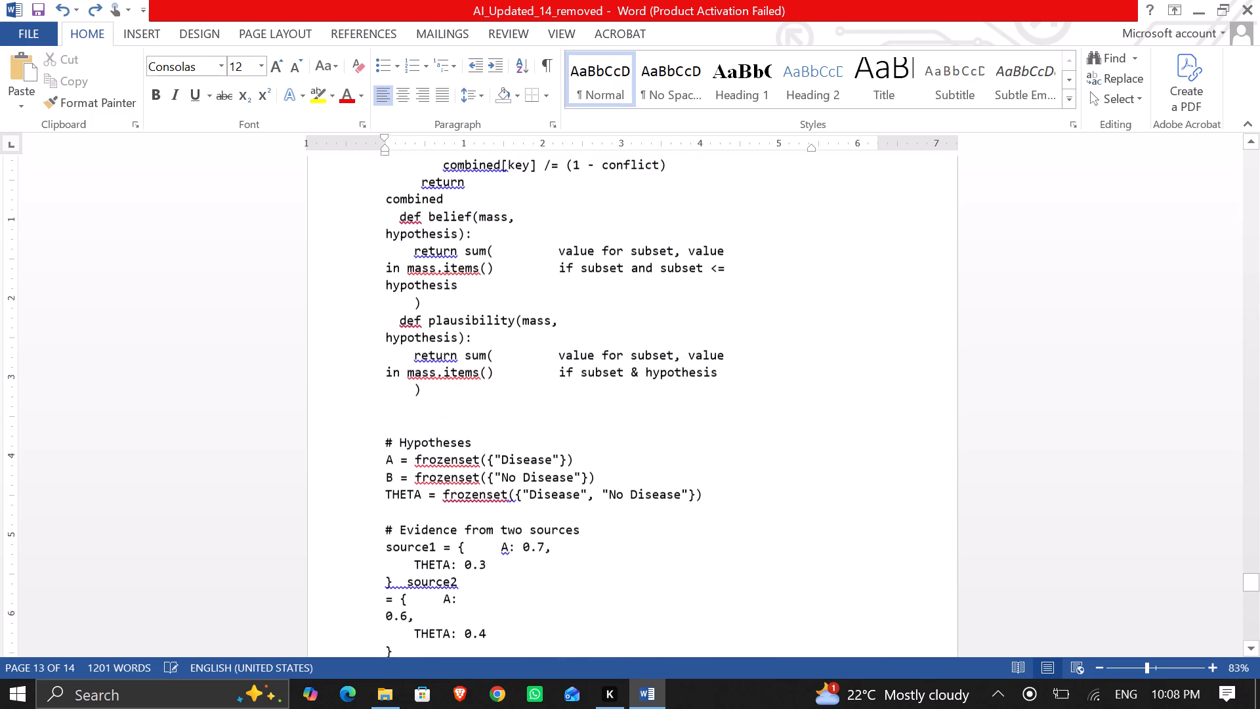
scroll(474, 358, "up", 1)
left_click(487, 418)
key("BackSpace")
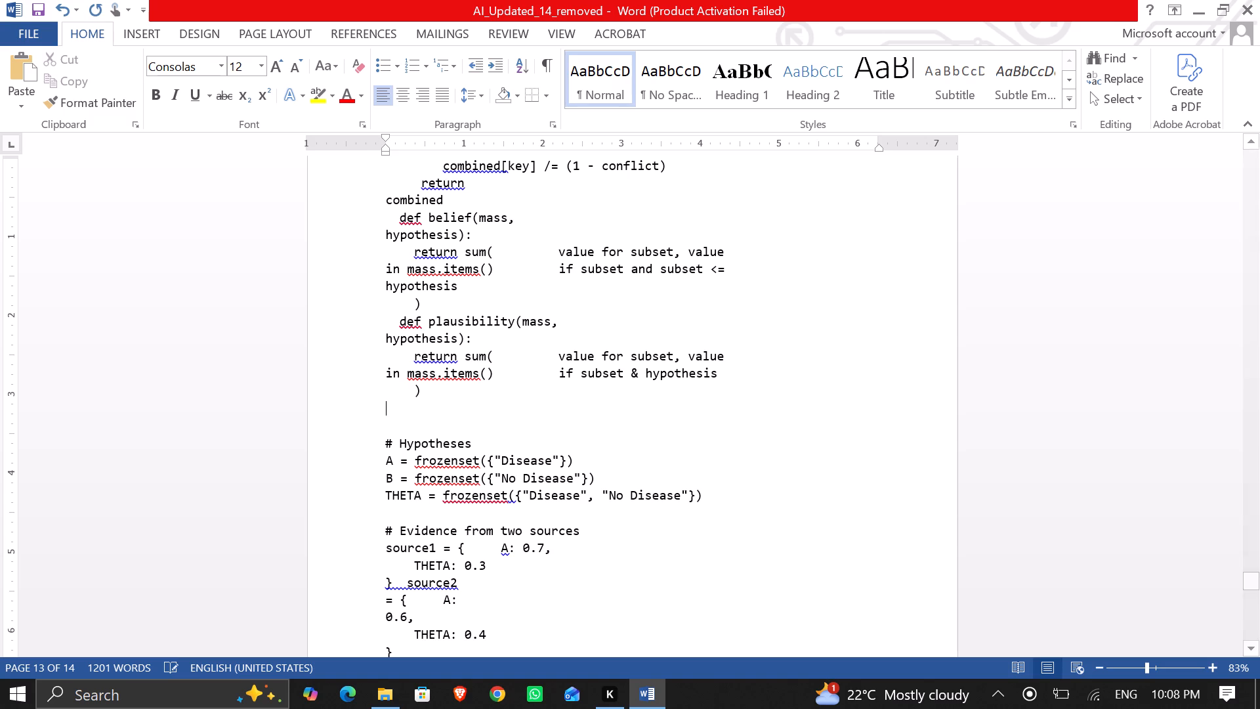
key("BackSpace")
key("Down")
key("BackSpace")
key("BackSpace")
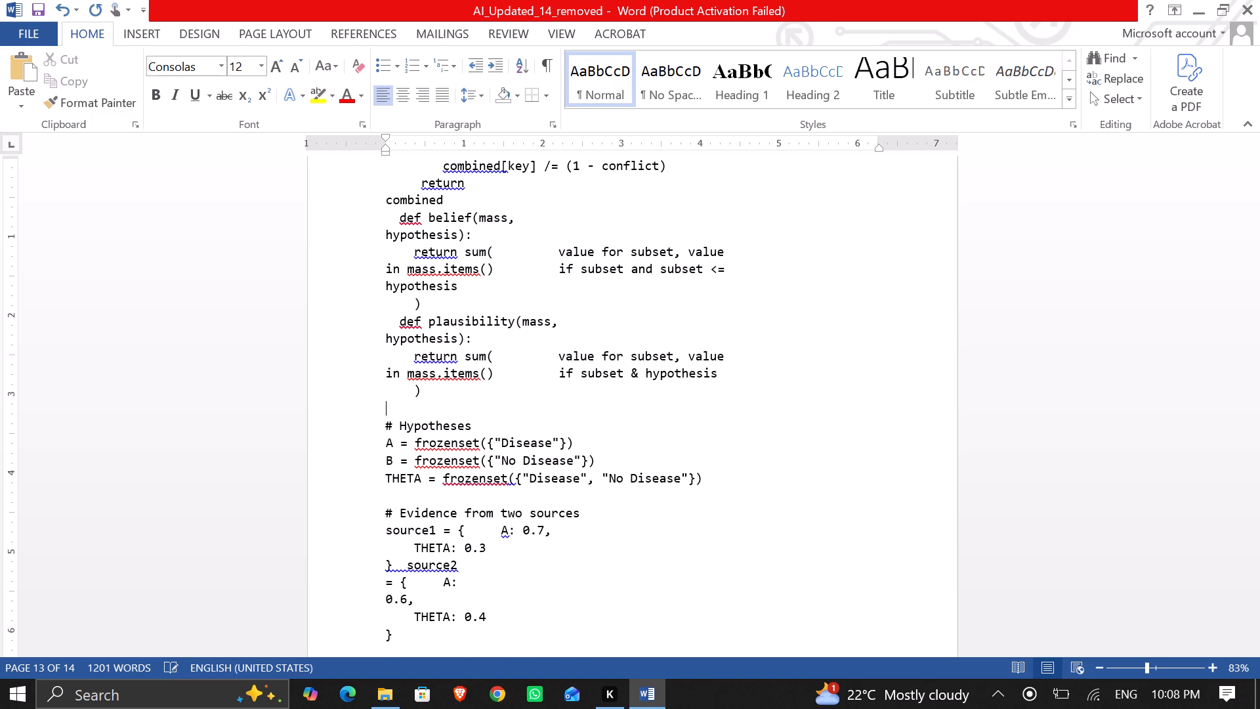
Try to remove the empty final page by deleting the blank lines after the Program 14 output picture.
scroll(487, 418, "down", 5)
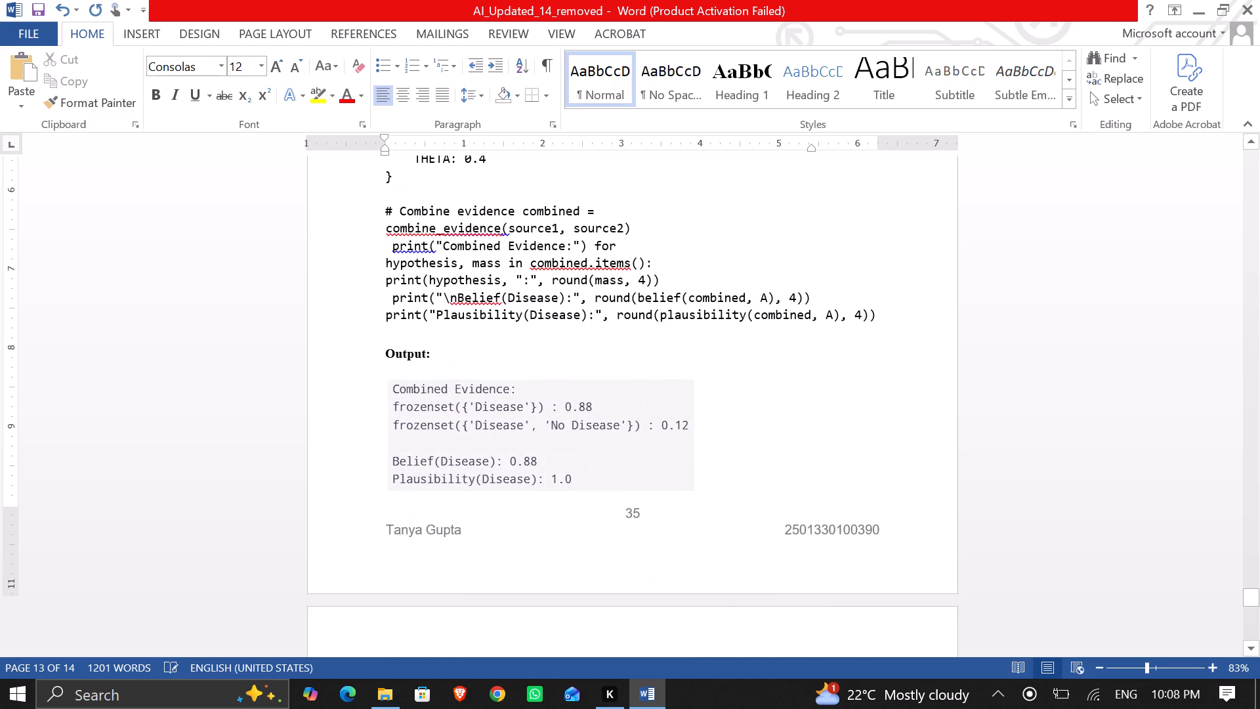
scroll(487, 429, "down", 5)
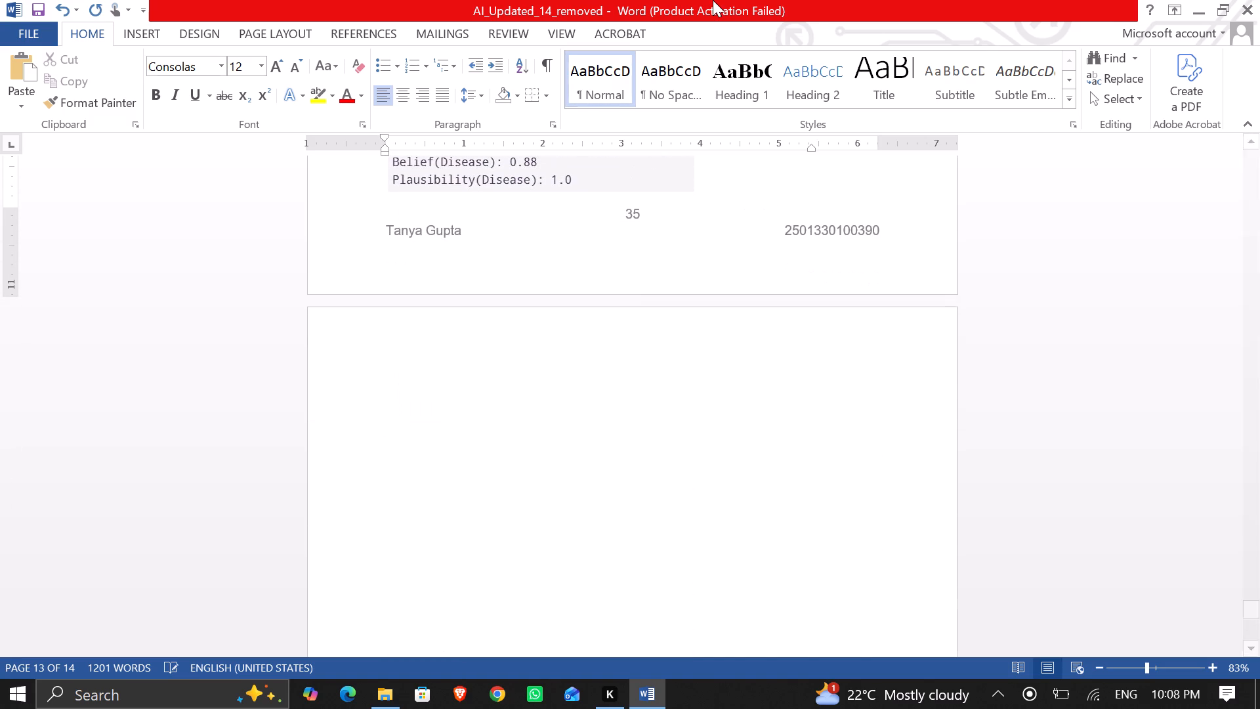
scroll(713, 0, "up", 1)
scroll(637, 419, "down", 6)
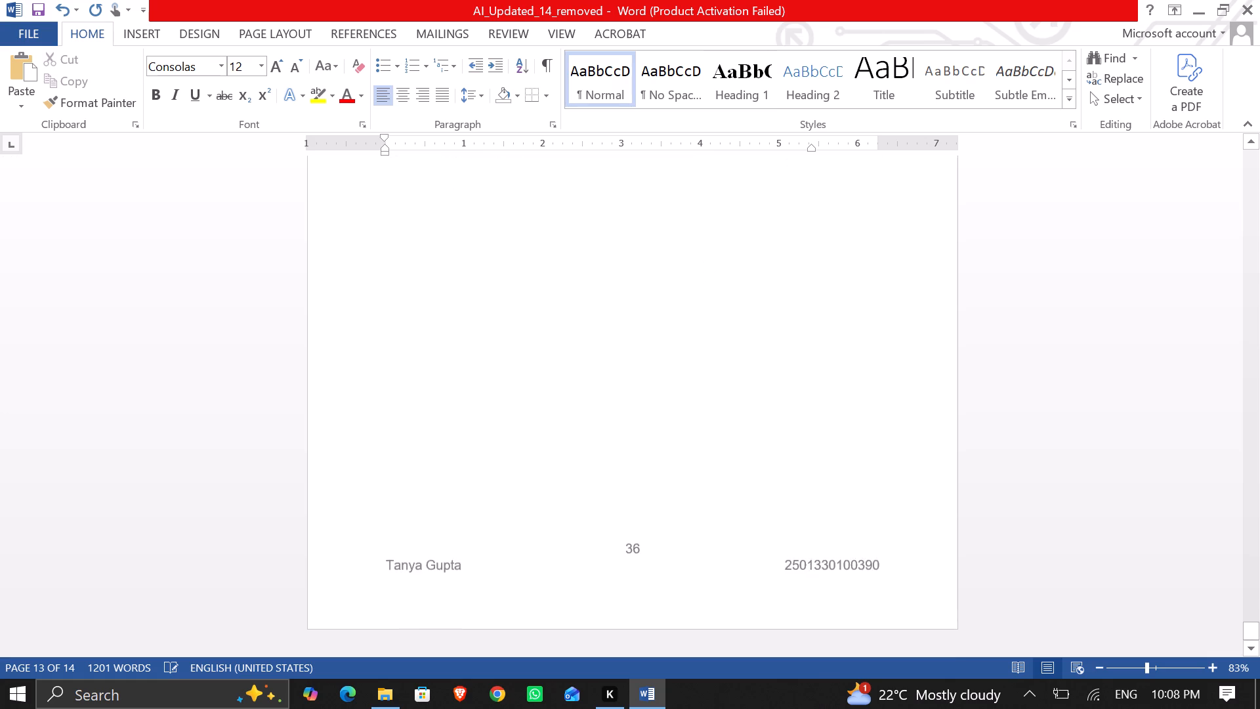
scroll(637, 419, "up", 4)
left_click(637, 419)
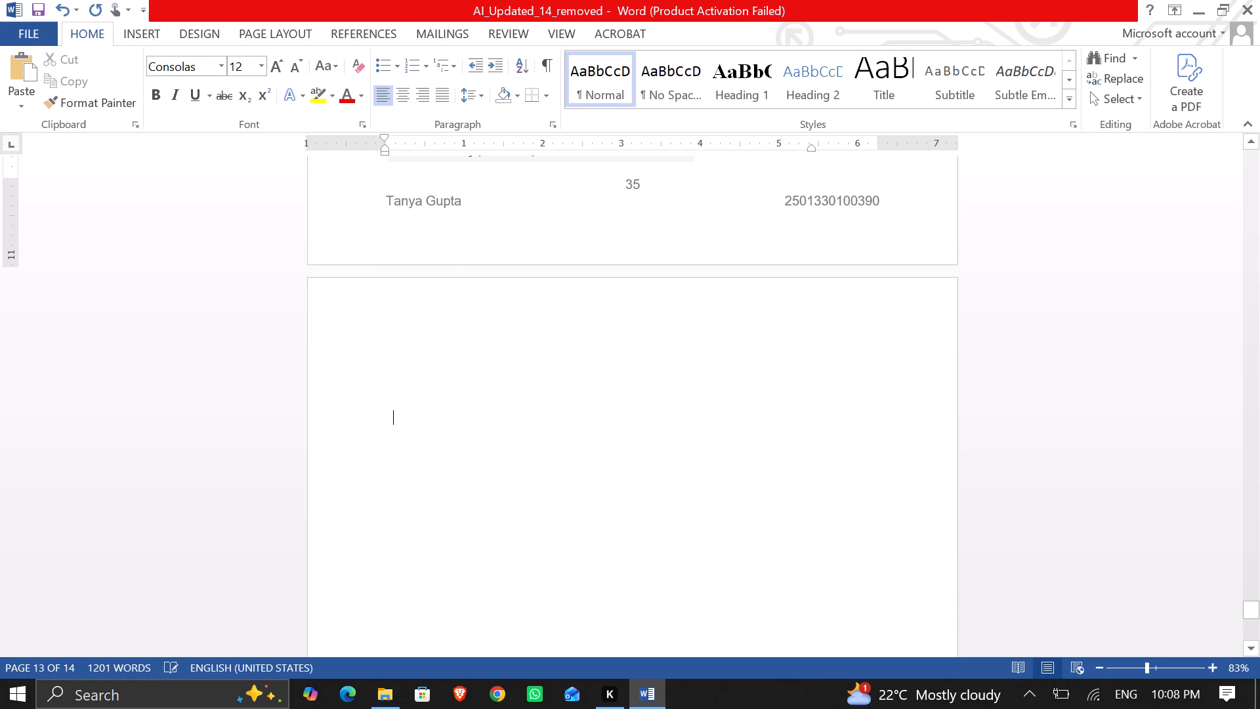
key("BackSpace")
key("BackSpace")
key("BackSpace")
key("BackSpace")
key("BackSpace")
key("BackSpace")
key("BackSpace")
key("BackSpace")
key("BackSpace")
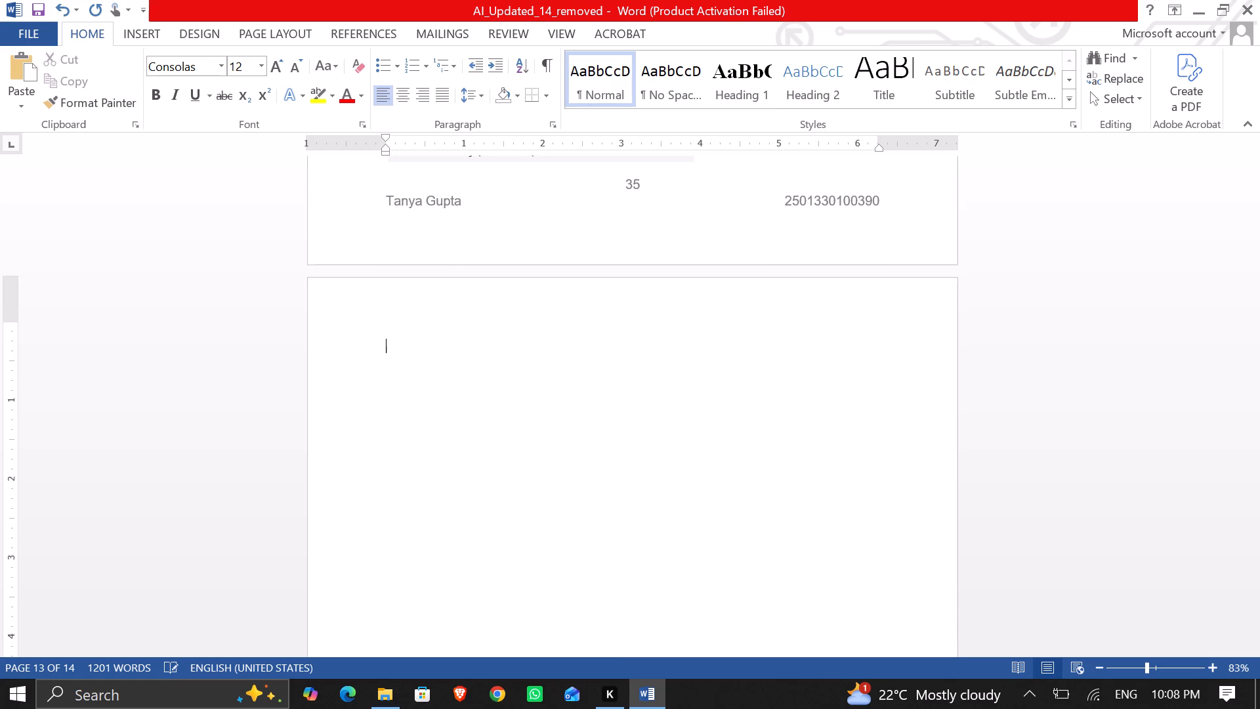
key("BackSpace")
key("BackSpace")
key("BackSpace")
key("BackSpace")
key("Up")
key("Down")
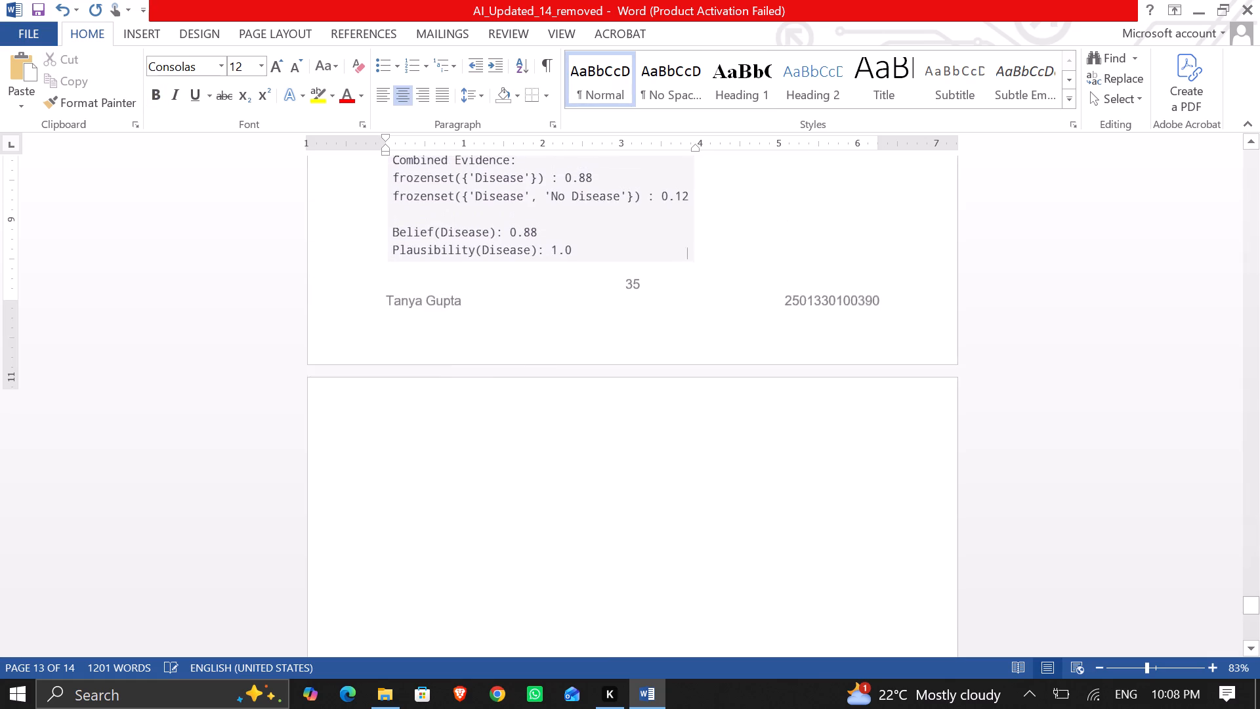
key("Down")
key("BackSpace")
key("BackSpace")
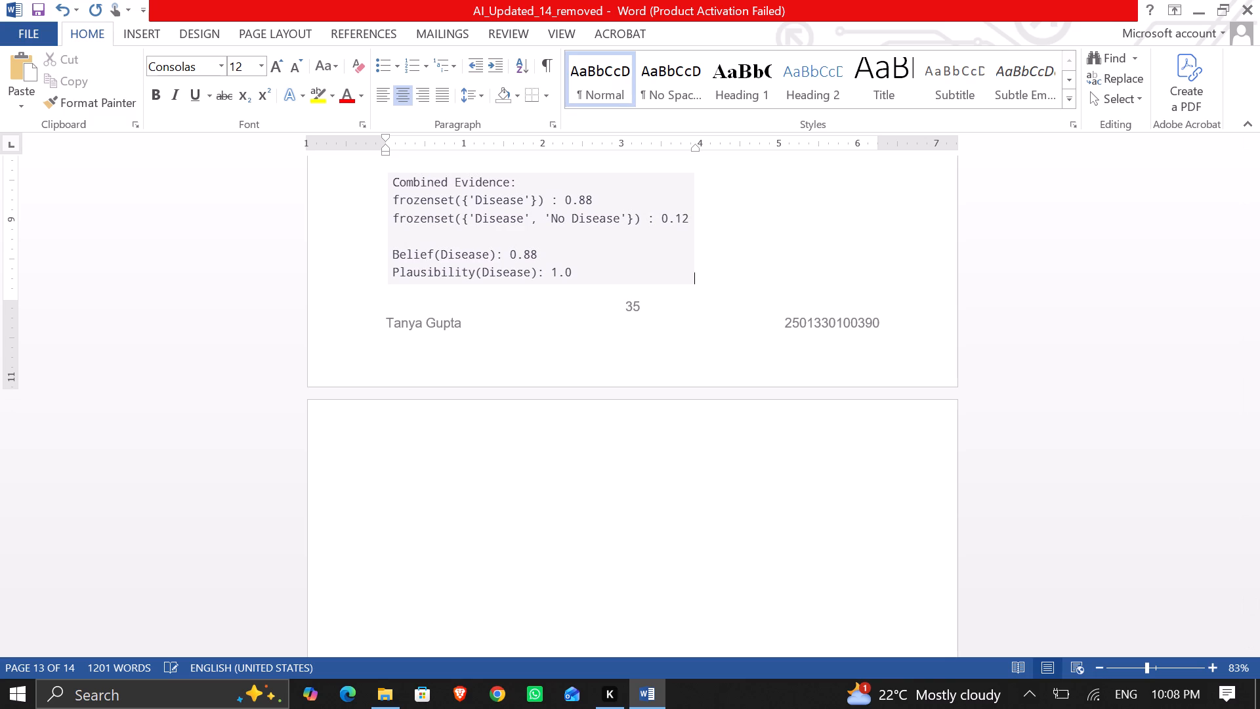
key("Left")
key("Down")
key("BackSpace")
Save the document to the Desktop as a Word Document named AI_Updated_14_removed.
key("ctrl+s")
scroll(645, 429, "up", 5)
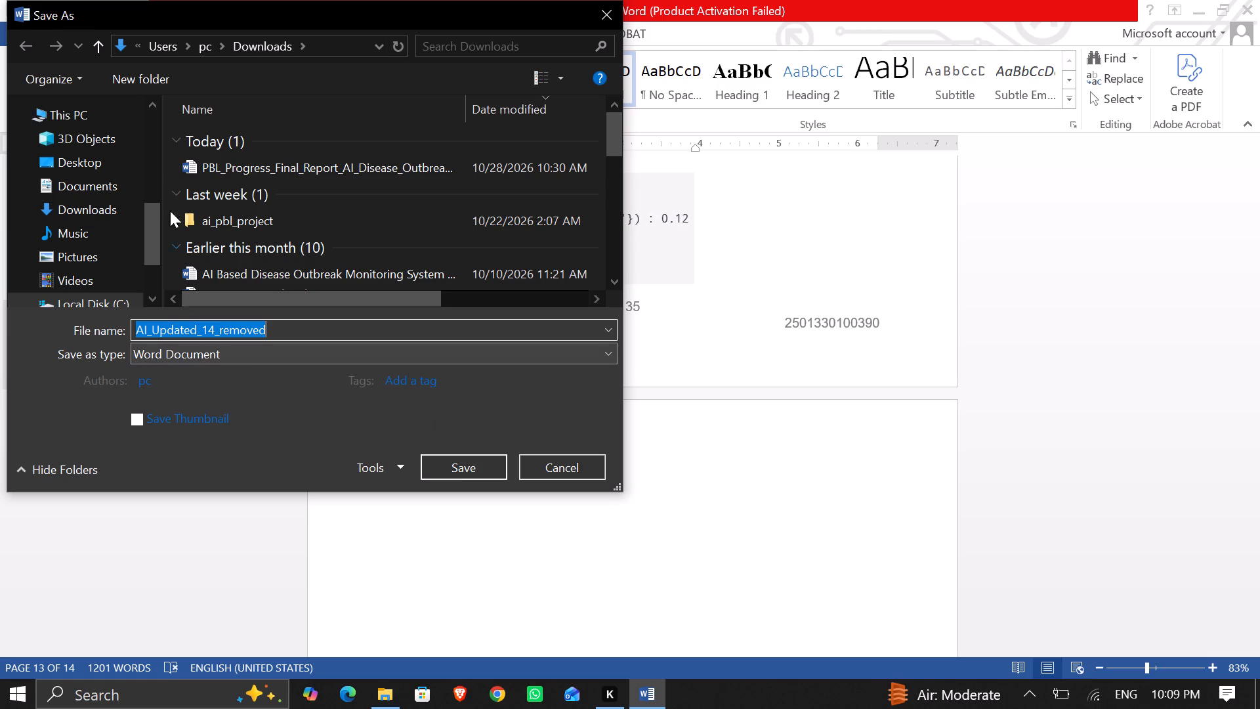
left_click(123, 156)
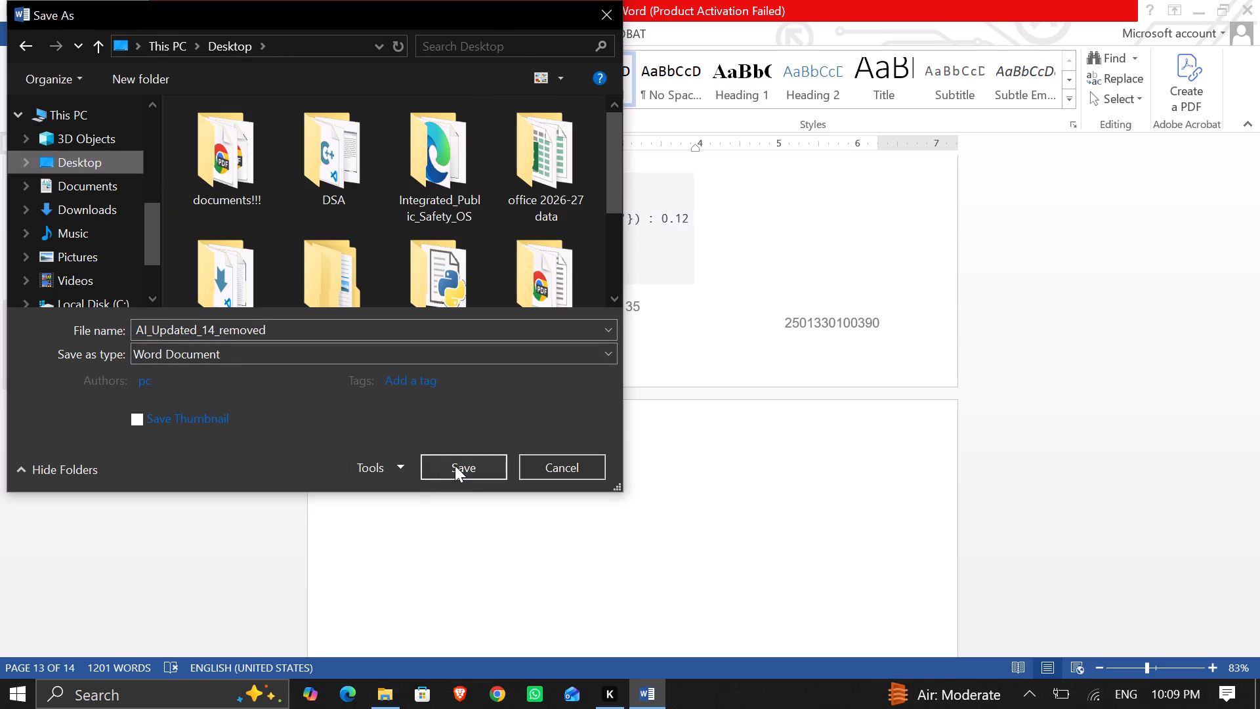
left_click(455, 465)
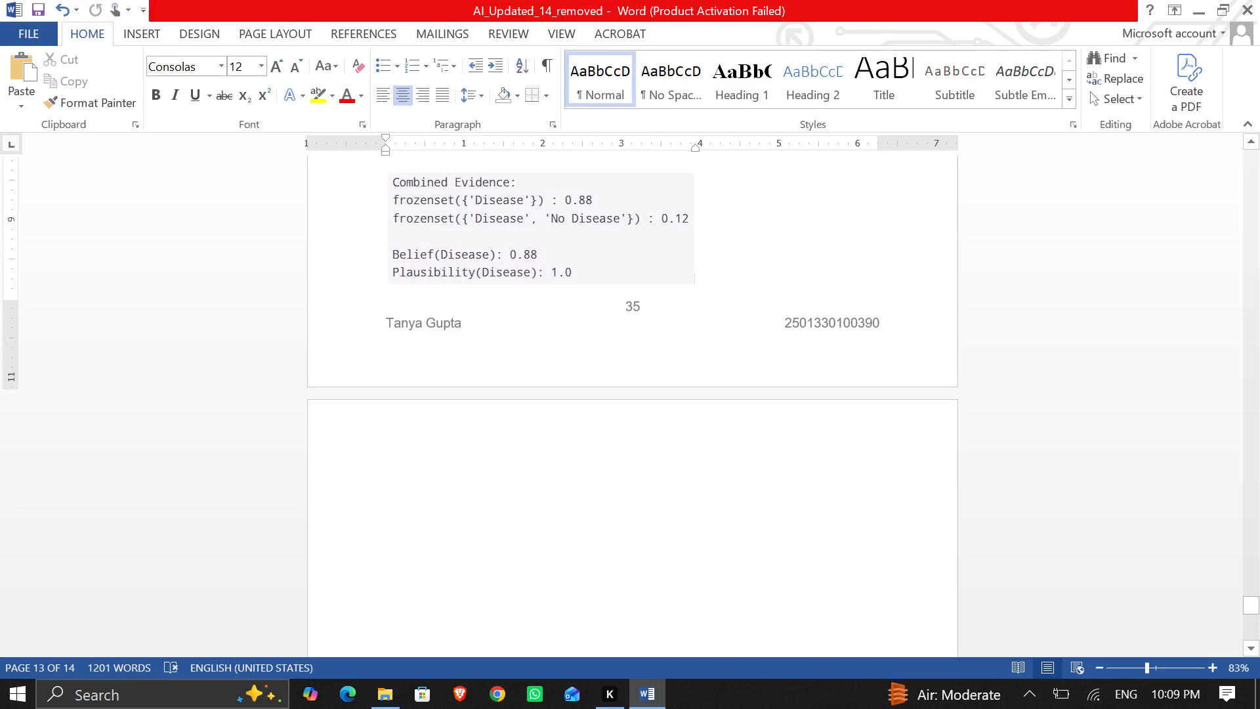
Export the document as a PDF named AI_Updated_14_removed on the Desktop, using standard optimization and opening it after publishing.
left_click(22, 43)
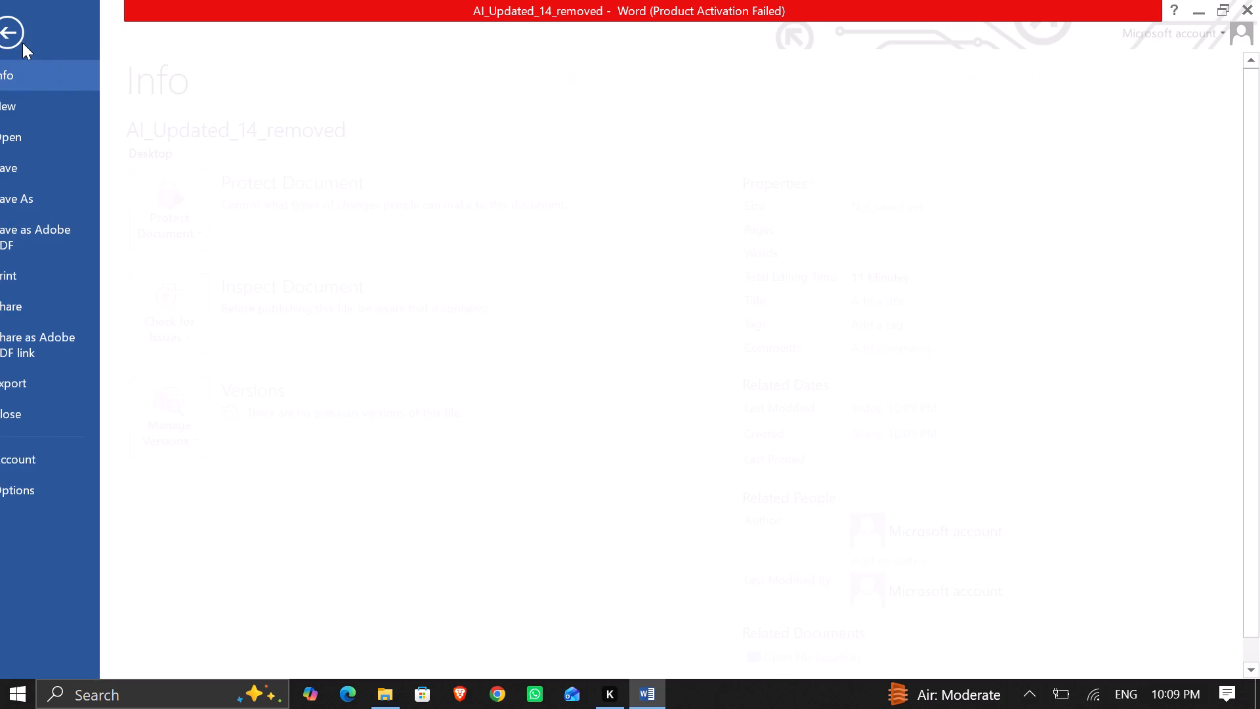
left_click(54, 387)
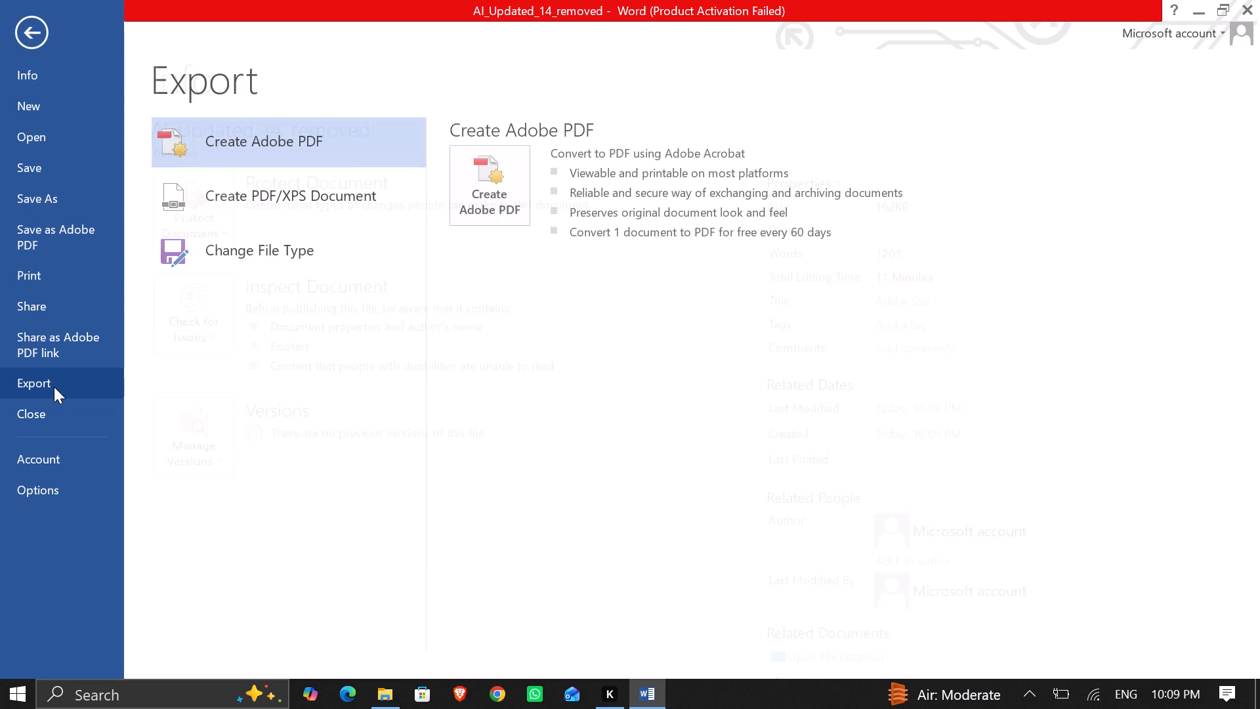
left_click(314, 195)
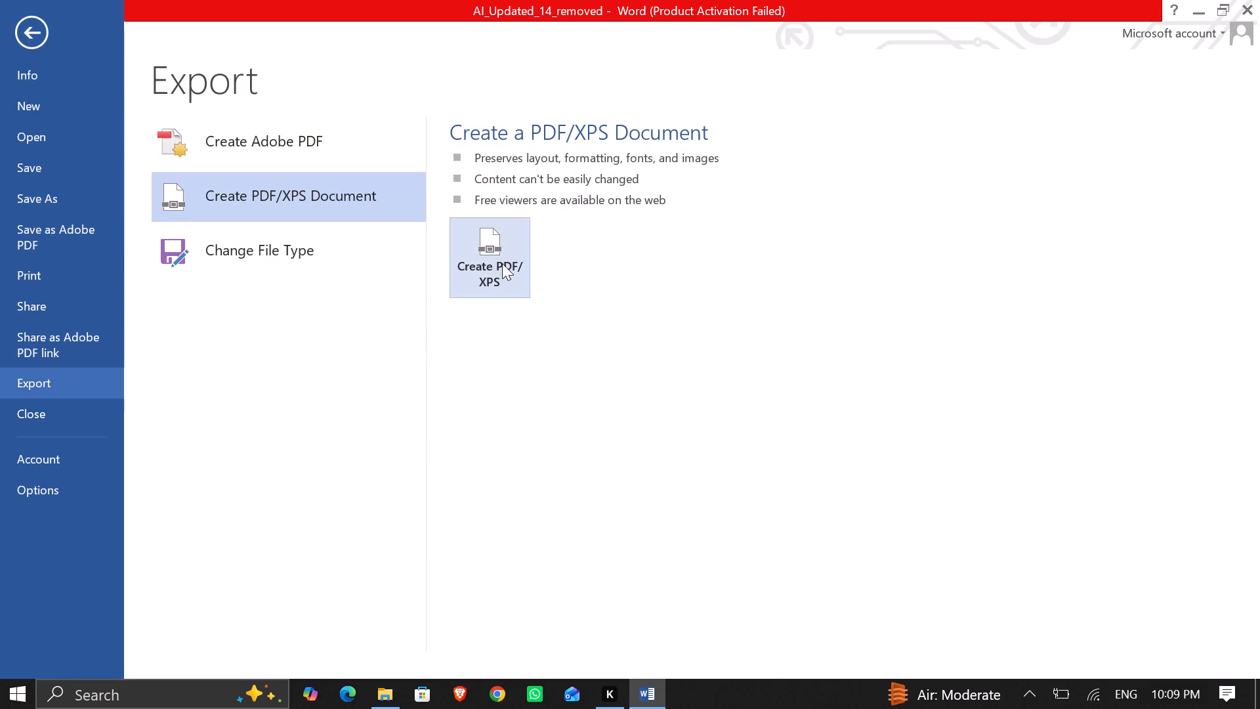
left_click(500, 263)
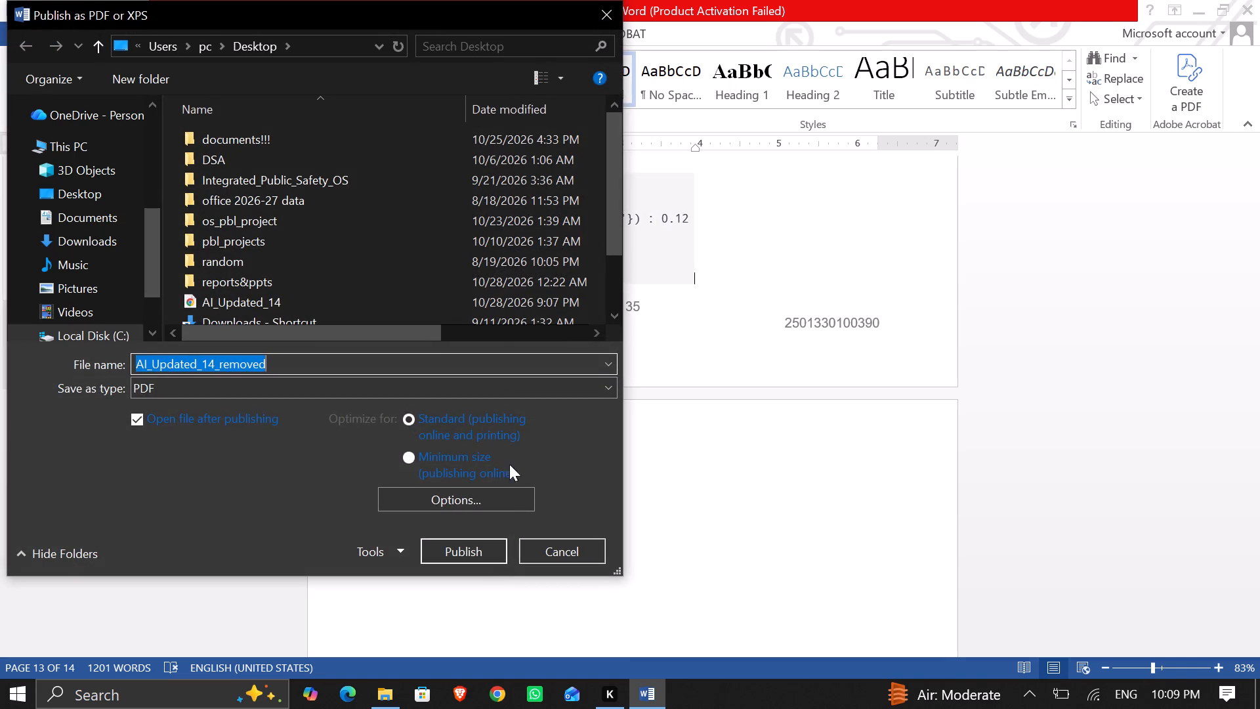
left_click(116, 204)
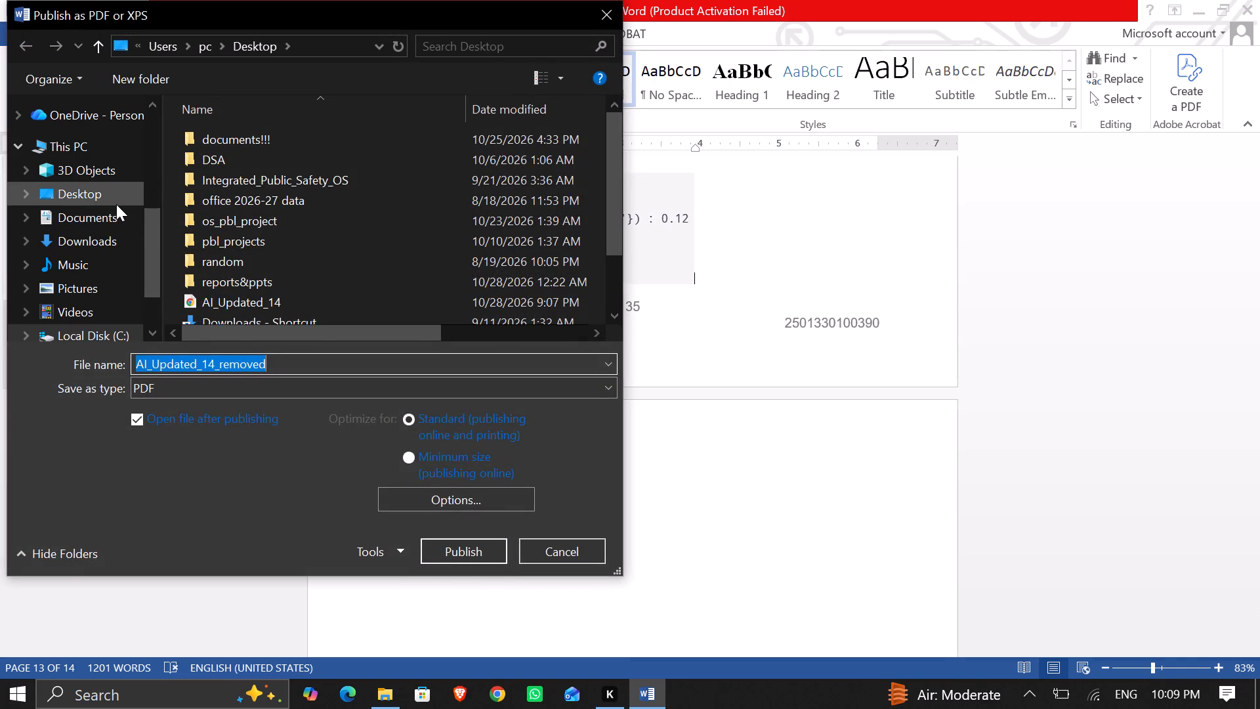
left_click(460, 543)
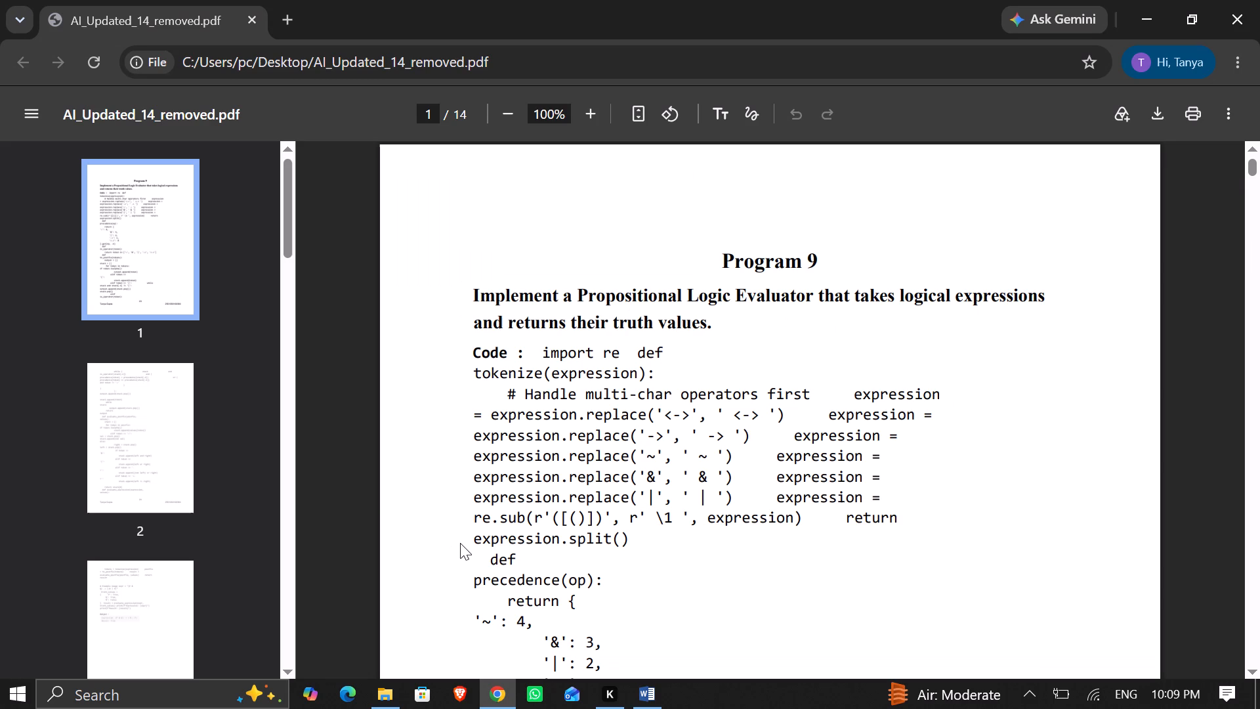
Look through every page of the exported PDF, from Program 9 to the final page, checking the code layout, output pictures, footers and page numbers.
scroll(460, 543, "down", 8)
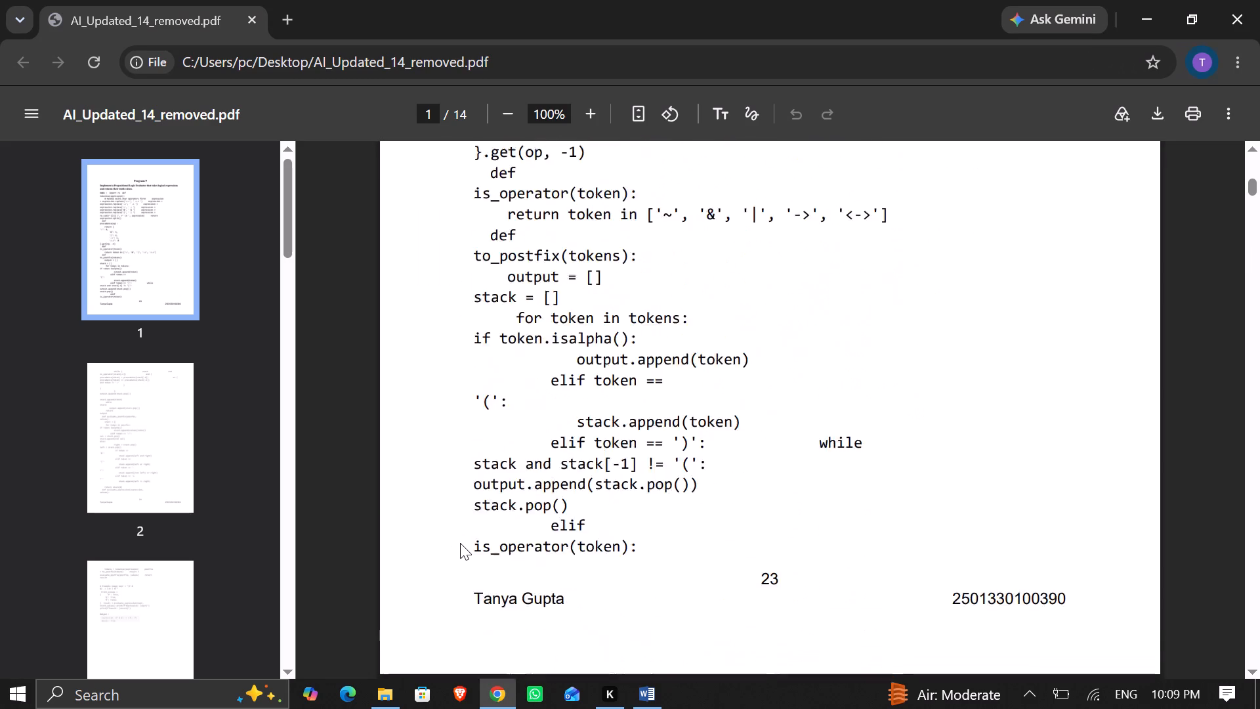
scroll(460, 543, "down", 6)
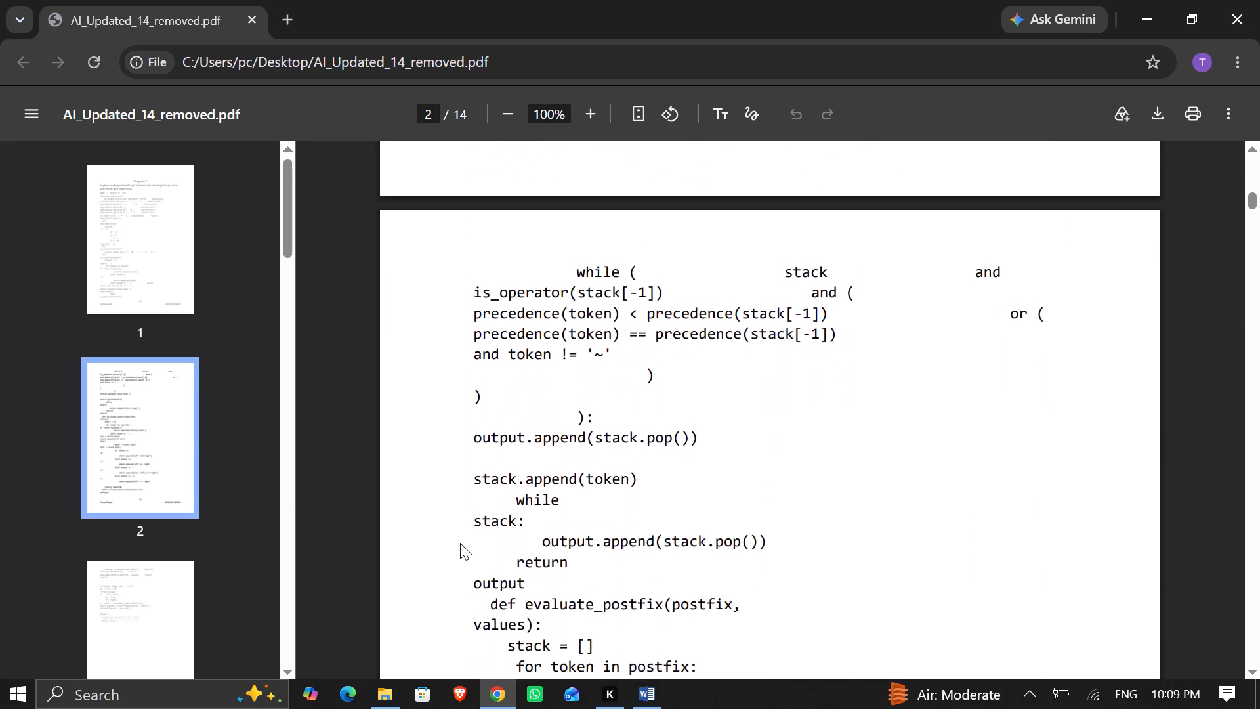
scroll(460, 543, "down", 11)
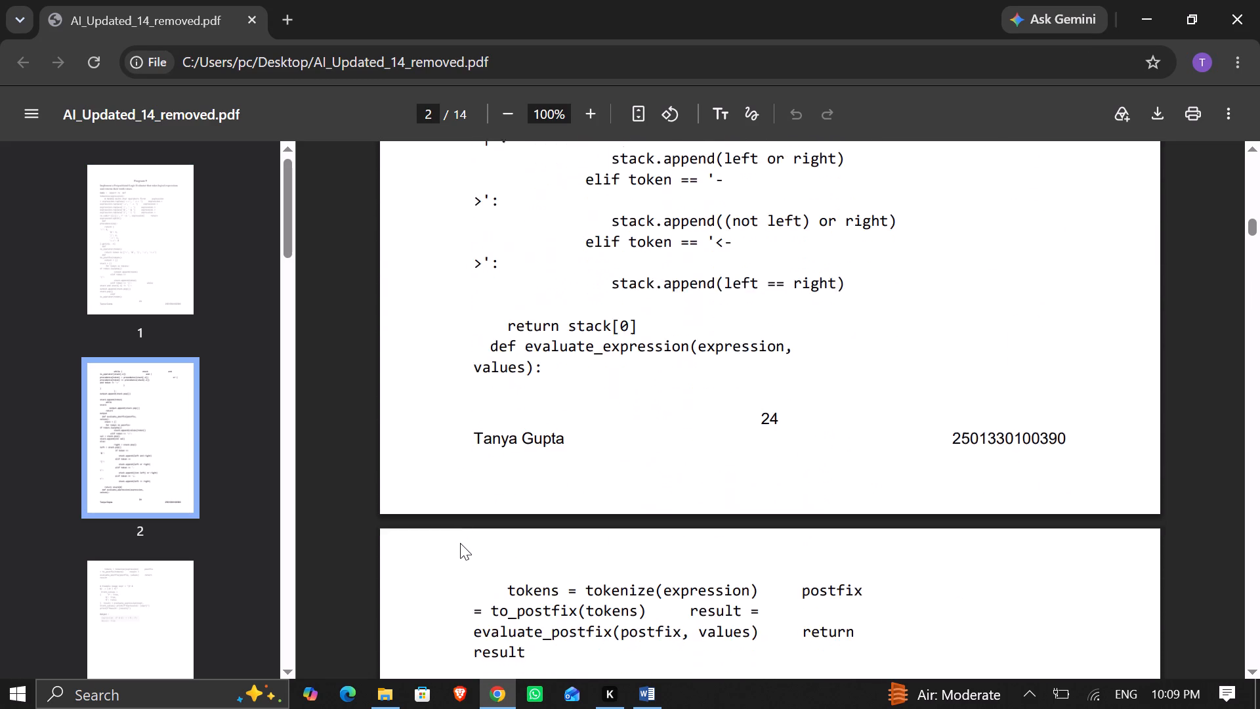
scroll(460, 543, "down", 9)
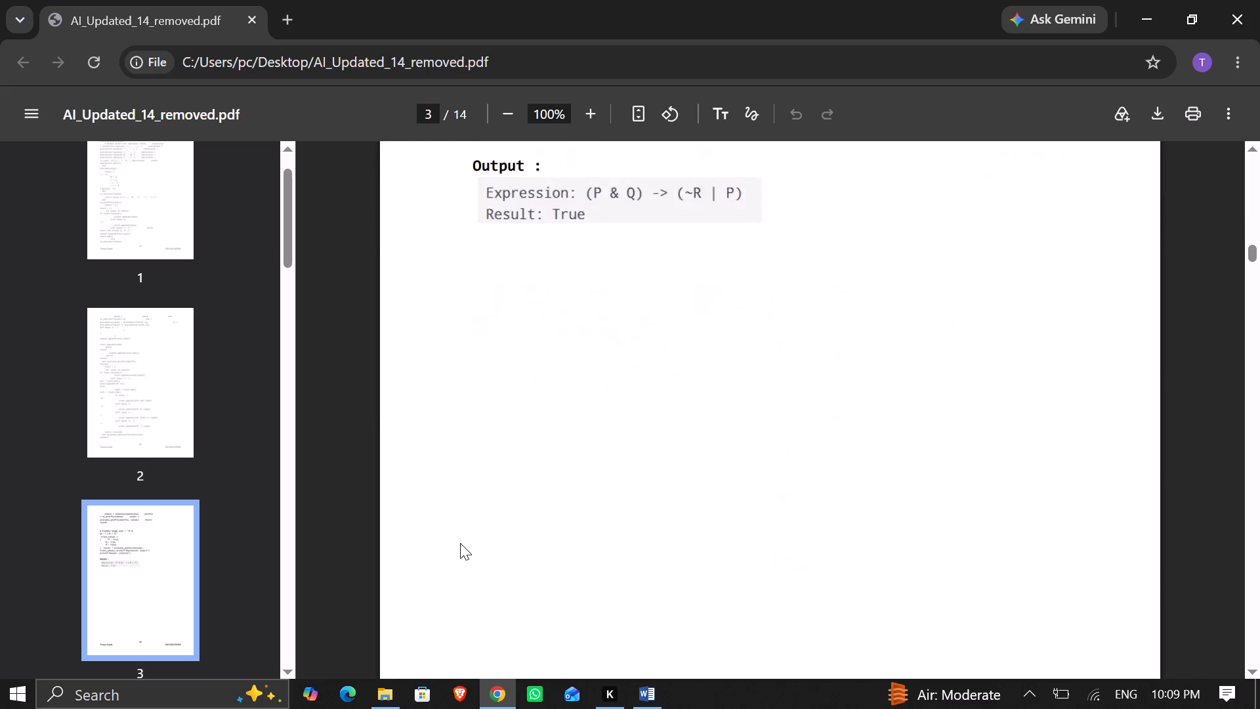
scroll(460, 543, "down", 8)
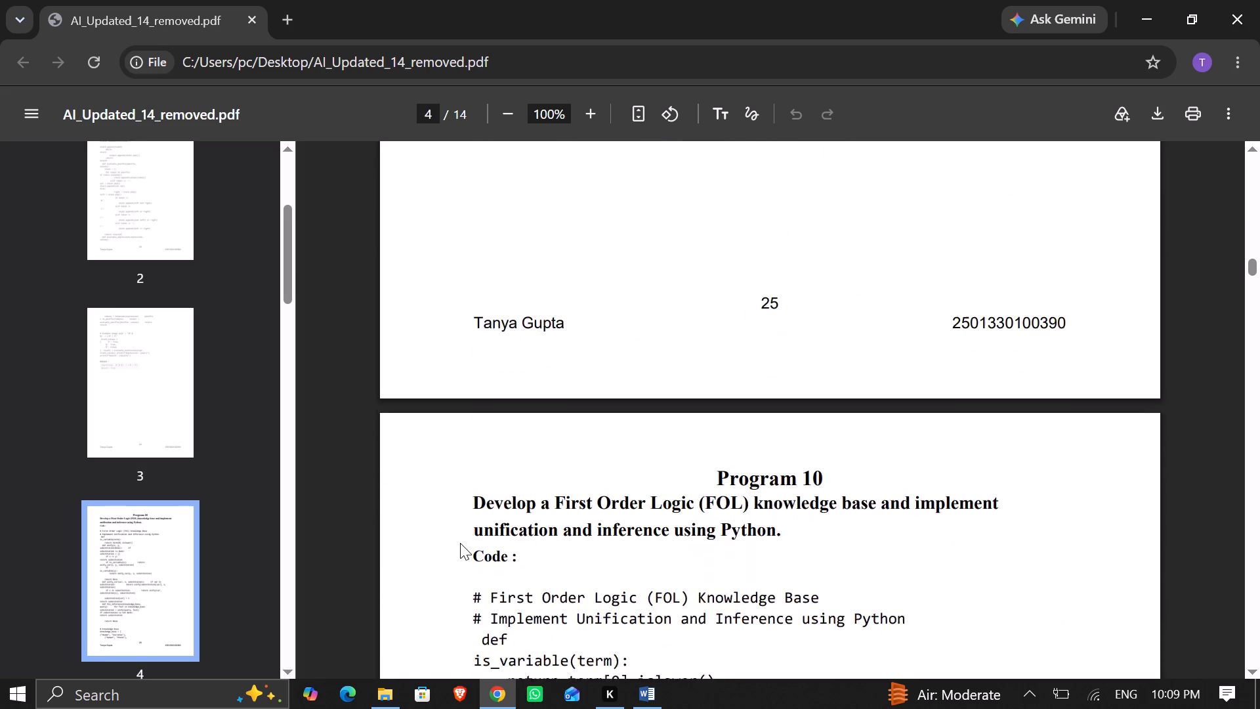
scroll(460, 543, "down", 11)
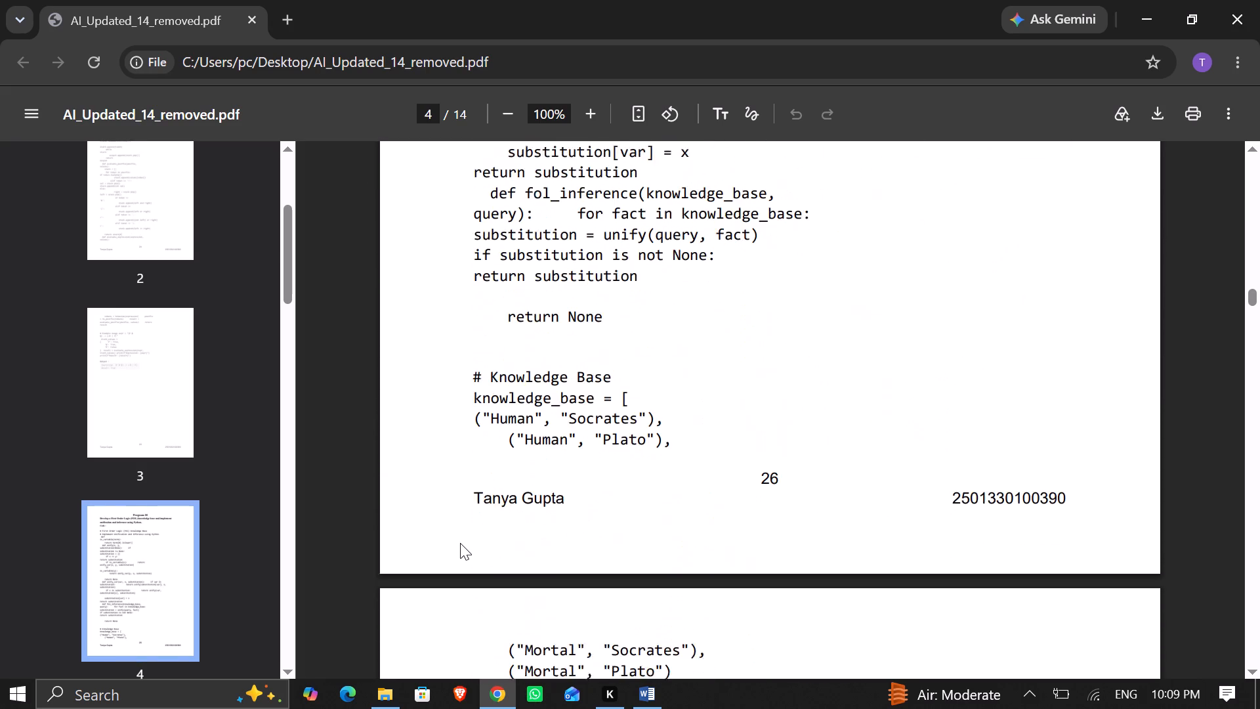
scroll(460, 543, "down", 11)
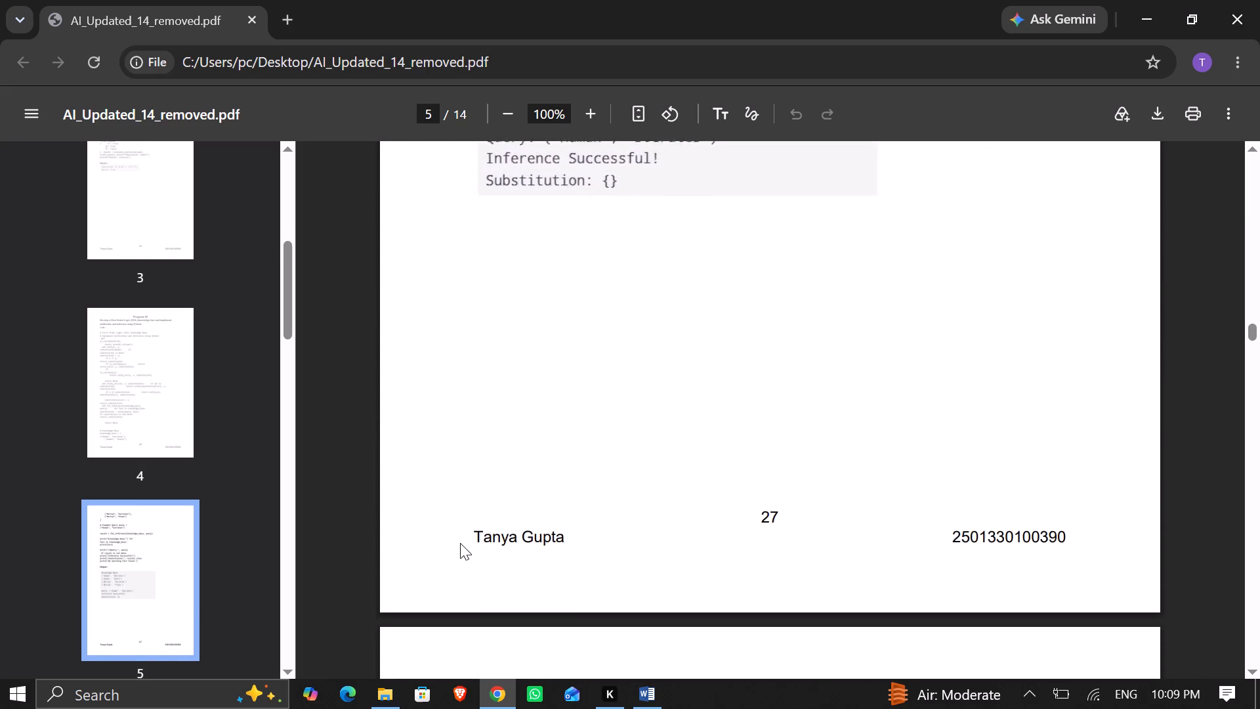
scroll(460, 543, "down", 14)
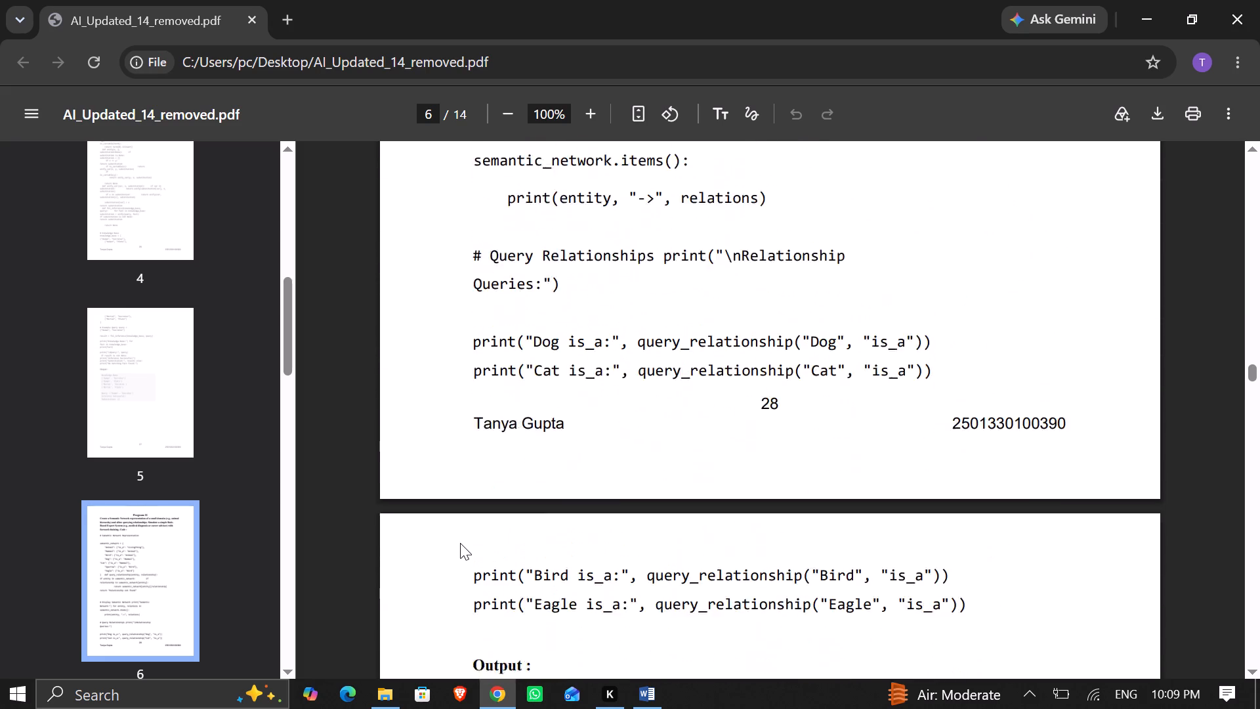
scroll(460, 543, "down", 7)
scroll(460, 543, "up", 1)
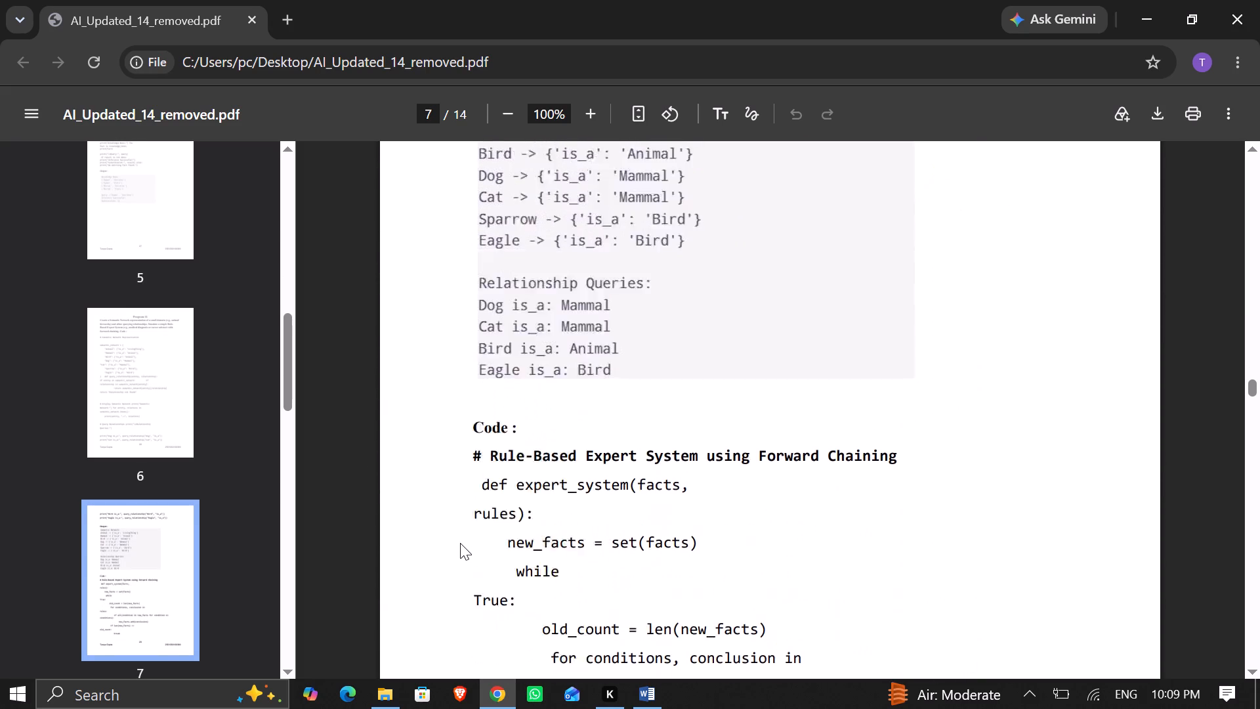
scroll(460, 543, "up", 1)
scroll(460, 545, "down", 7)
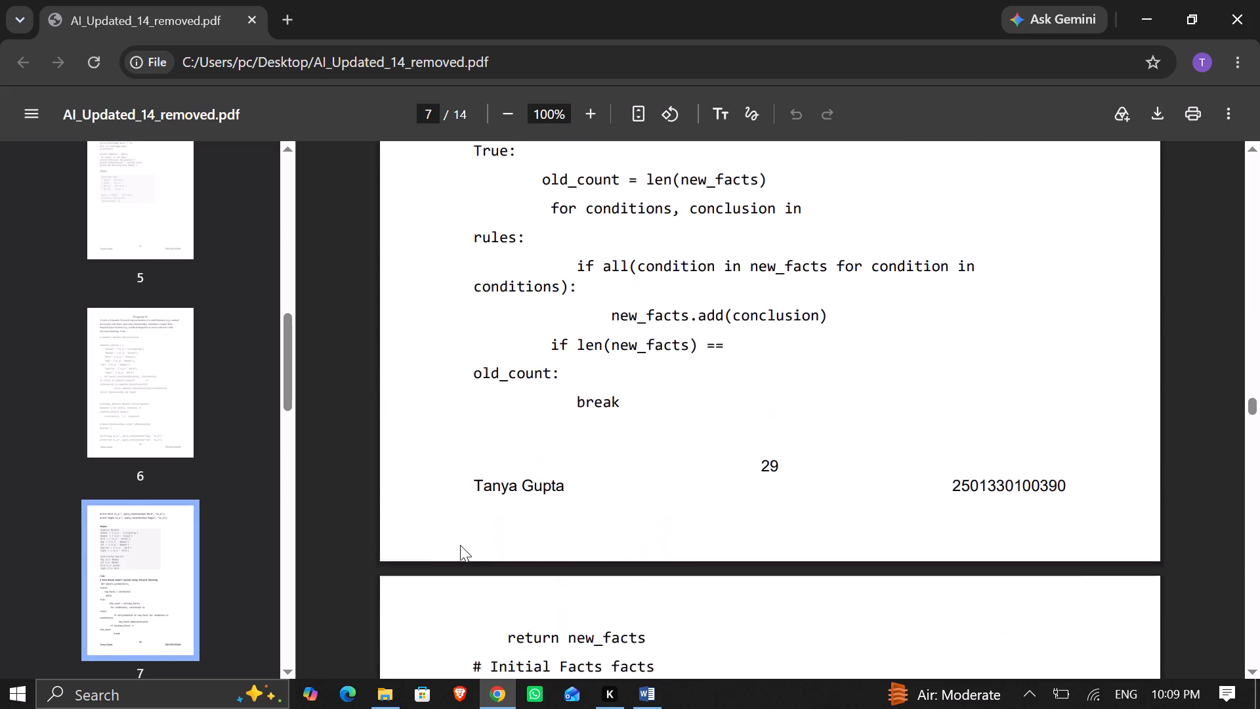
scroll(460, 545, "down", 14)
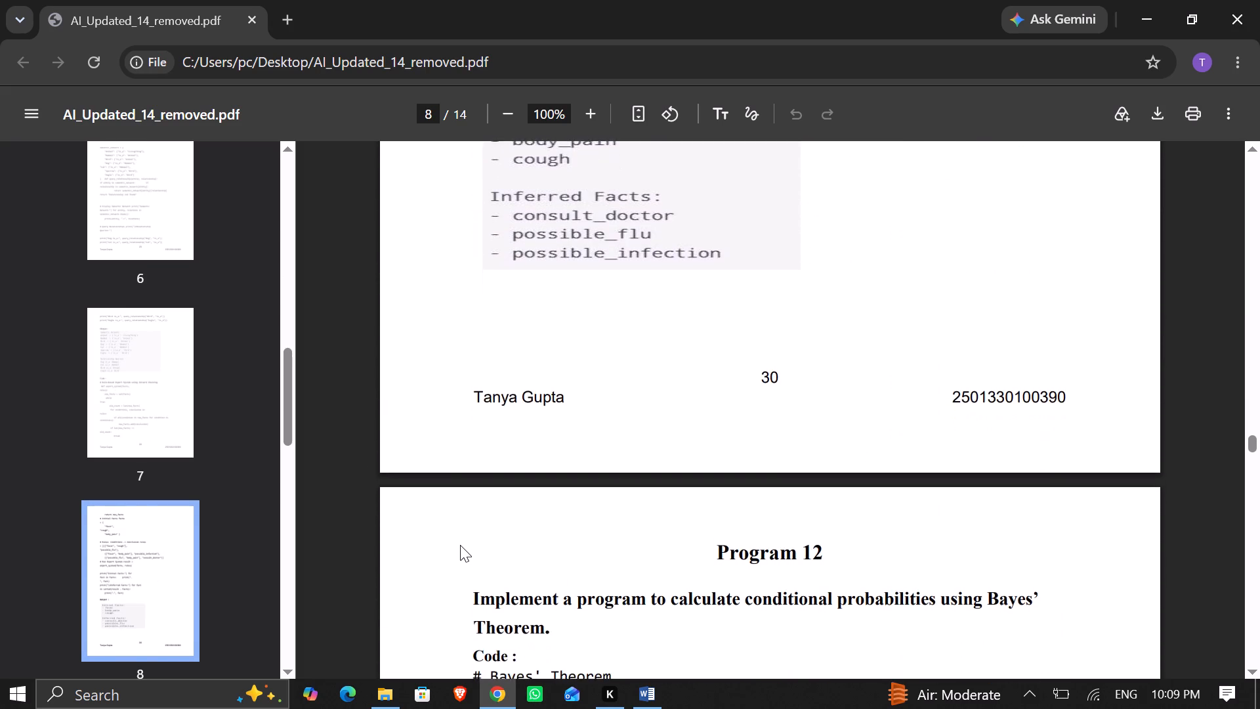
scroll(460, 545, "down", 11)
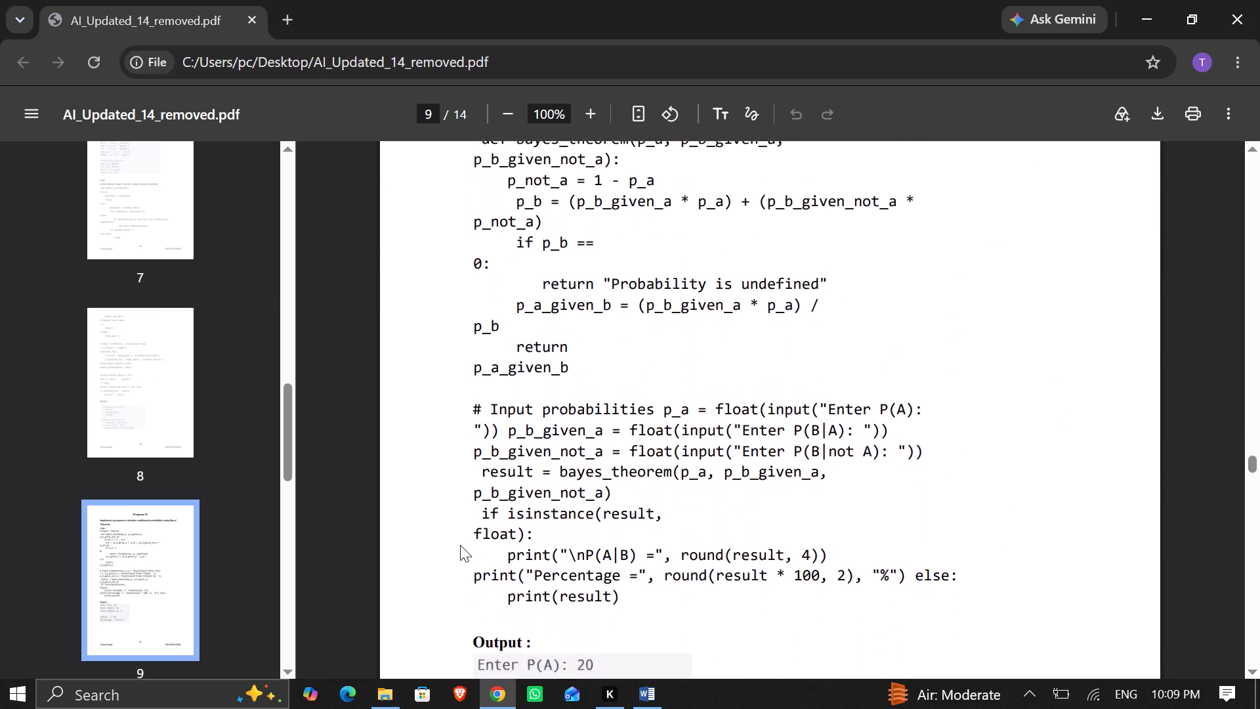
scroll(460, 545, "down", 11)
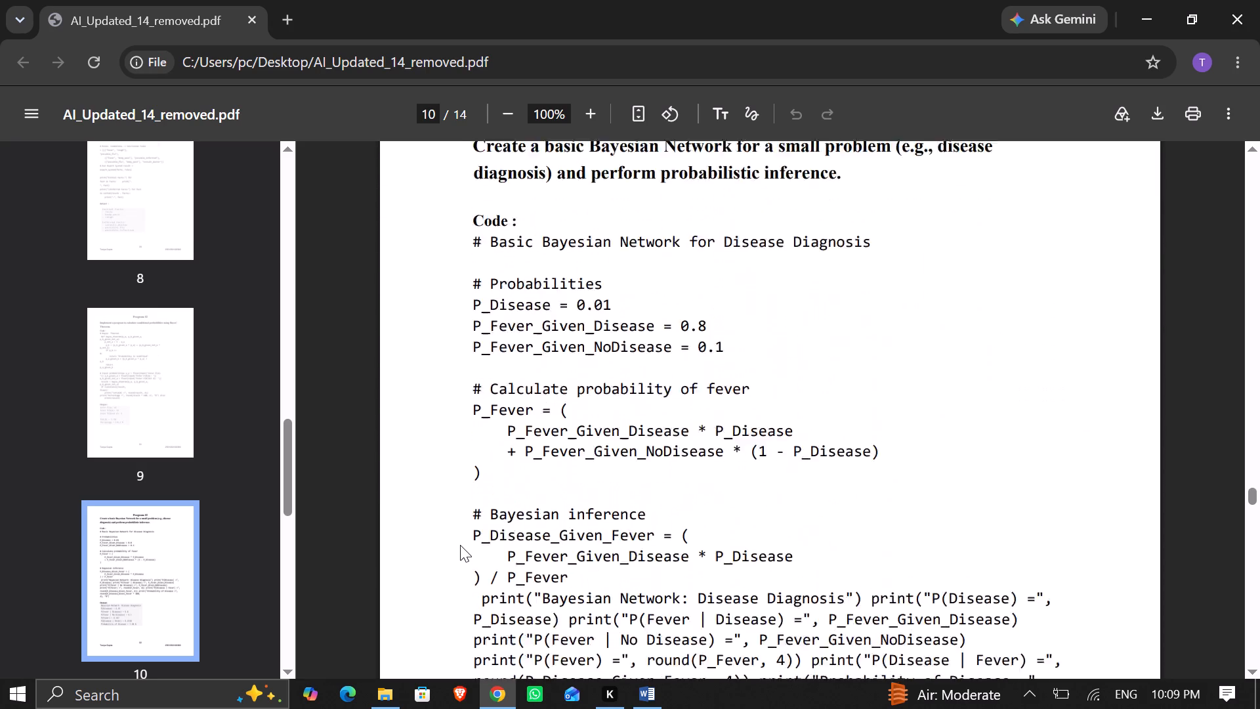
scroll(460, 545, "down", 11)
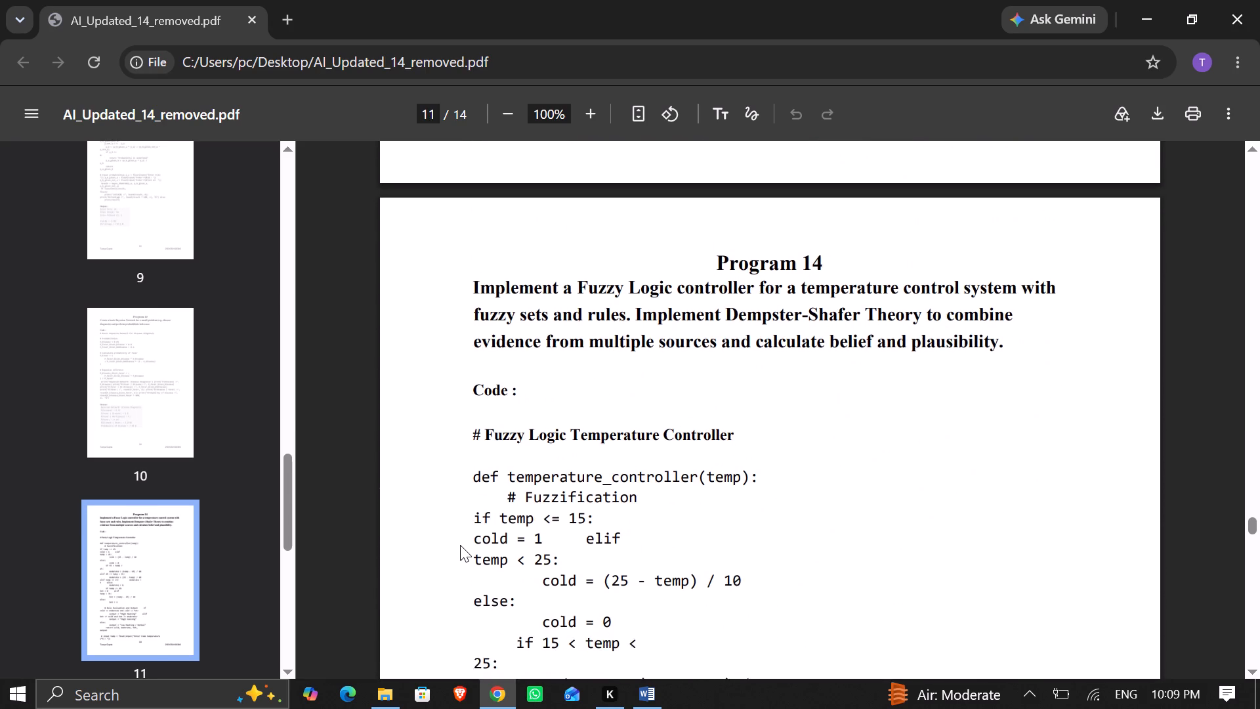
scroll(460, 545, "down", 10)
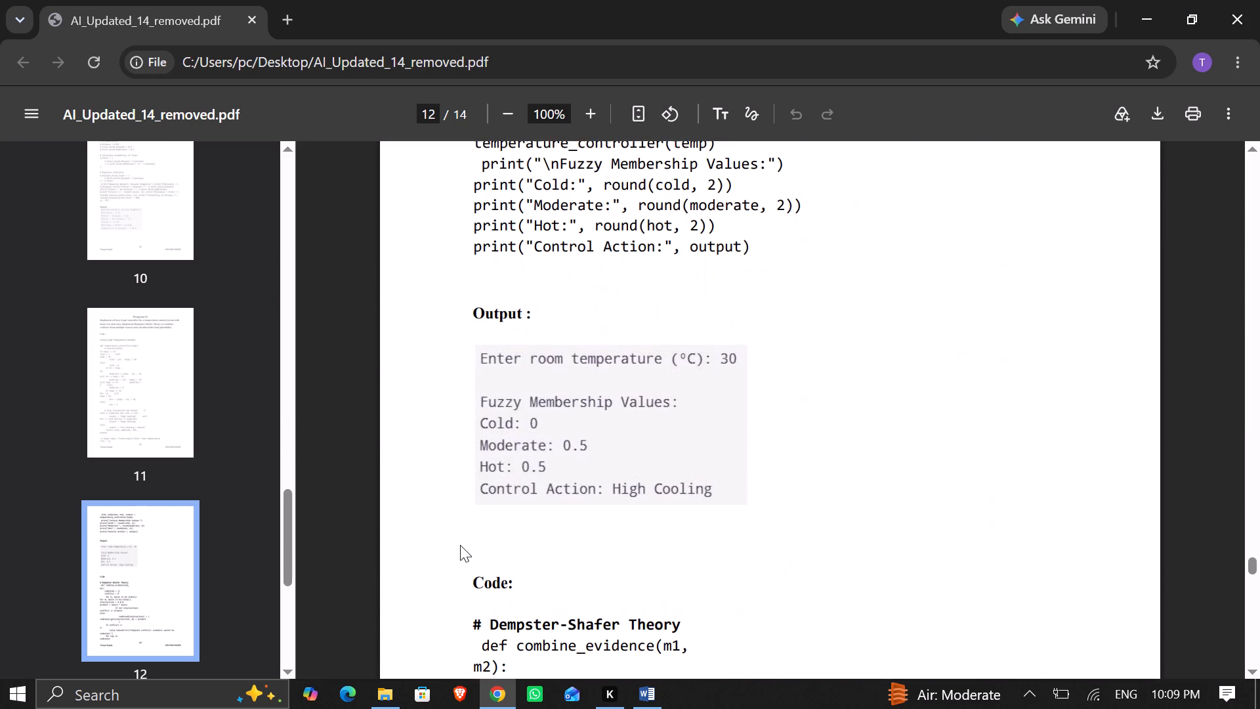
scroll(460, 545, "down", 9)
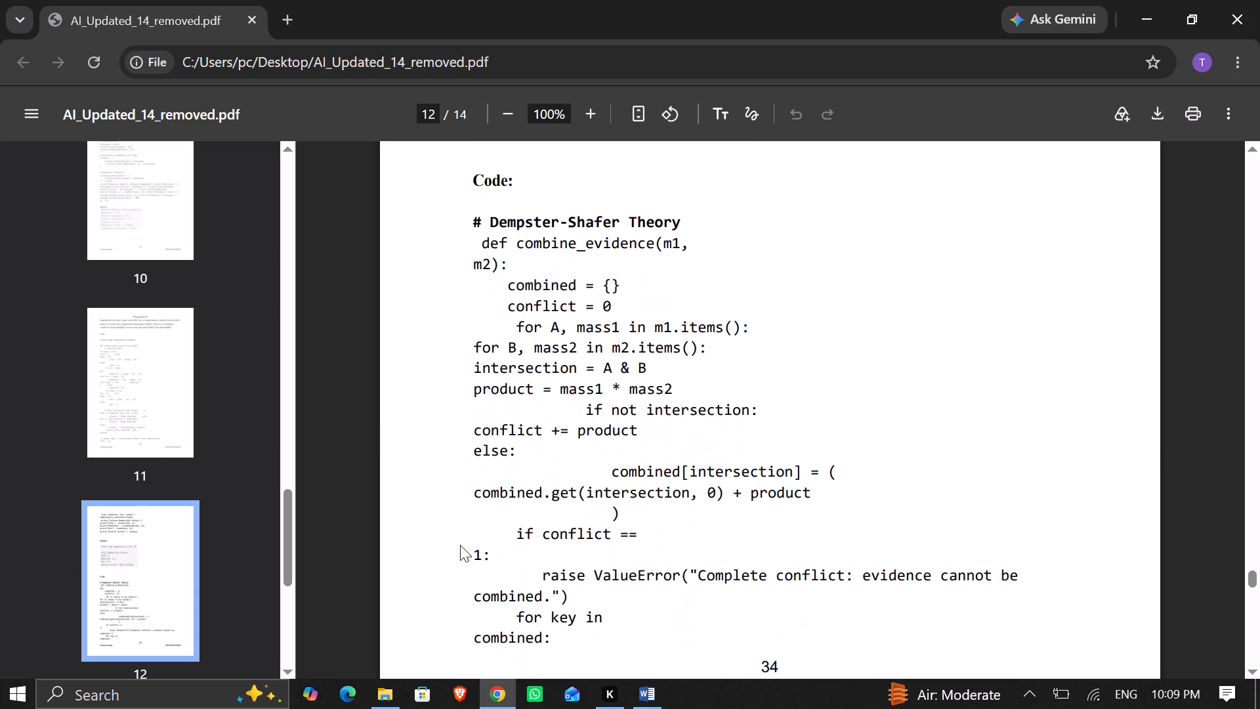
scroll(460, 545, "down", 11)
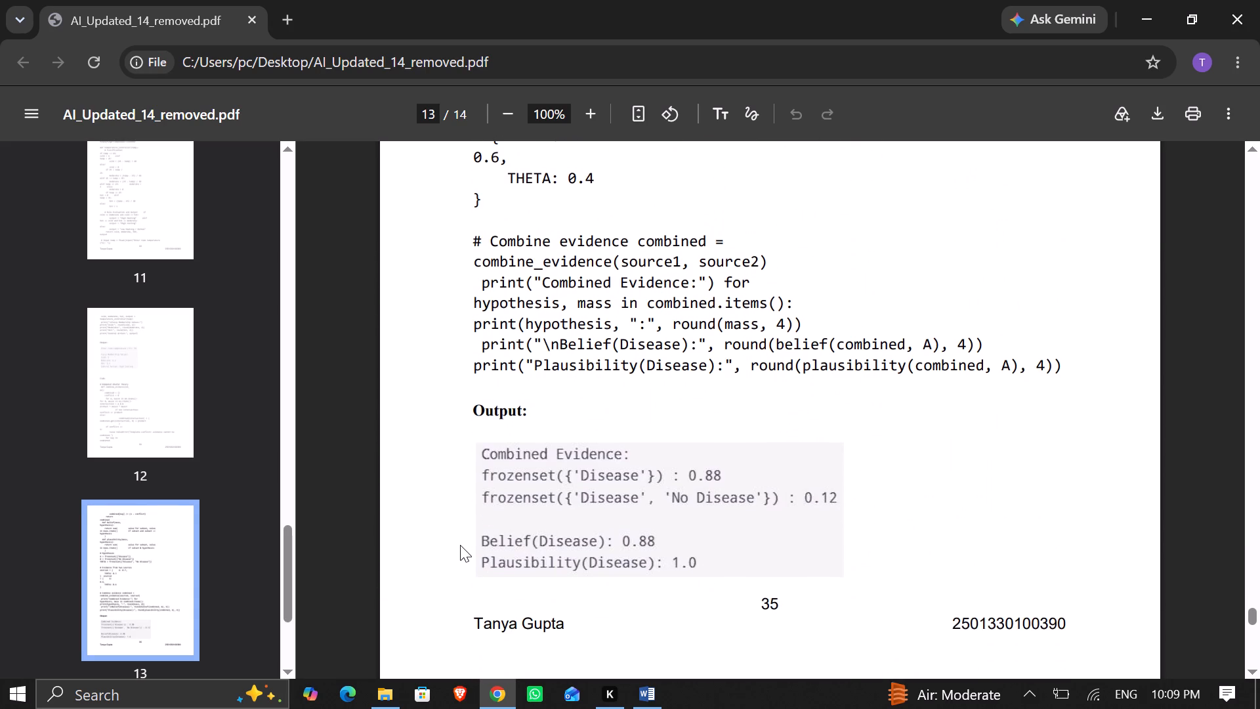
scroll(460, 545, "down", 14)
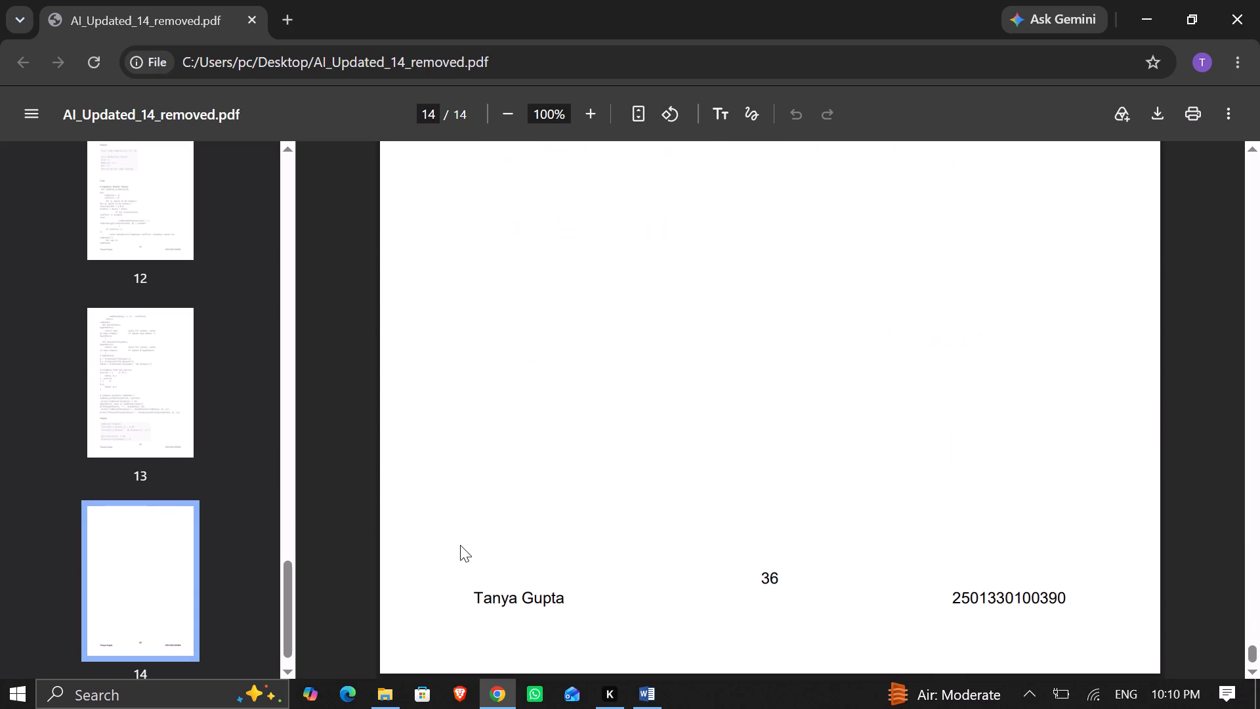
Close the exported PDF and the AI_Updated_14_removed Word document.
left_click(1238, 0)
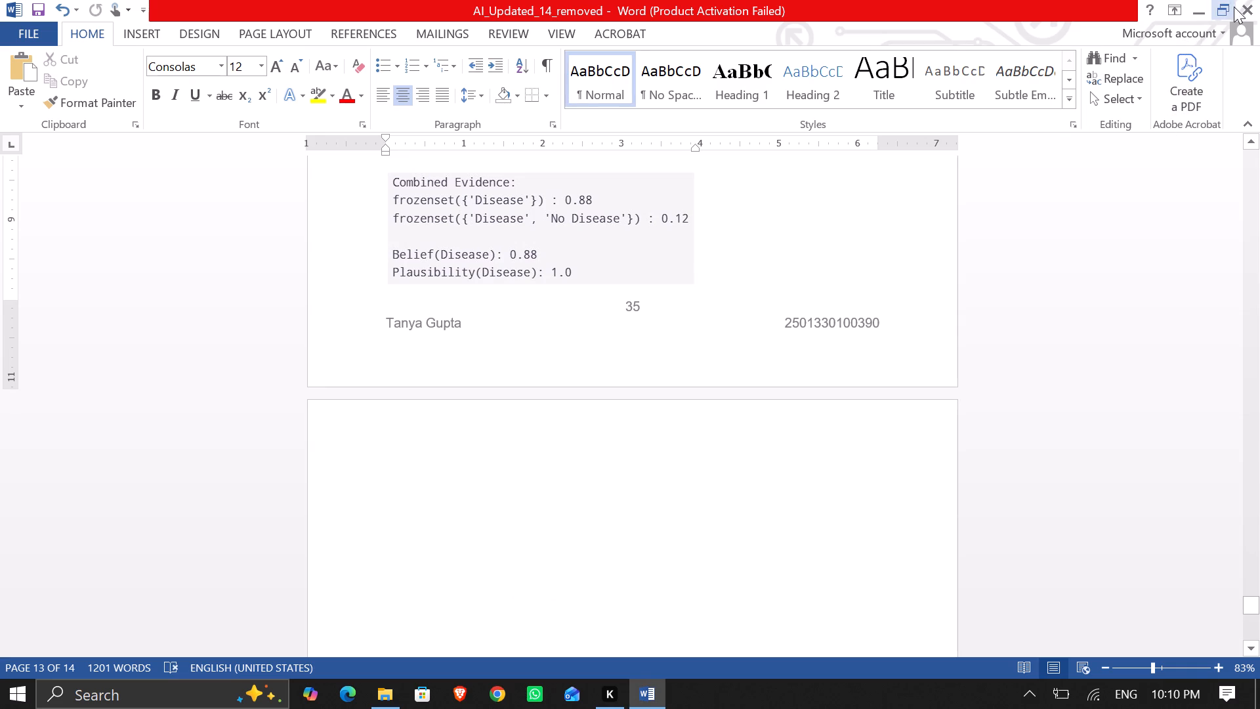
left_click(1254, 4)
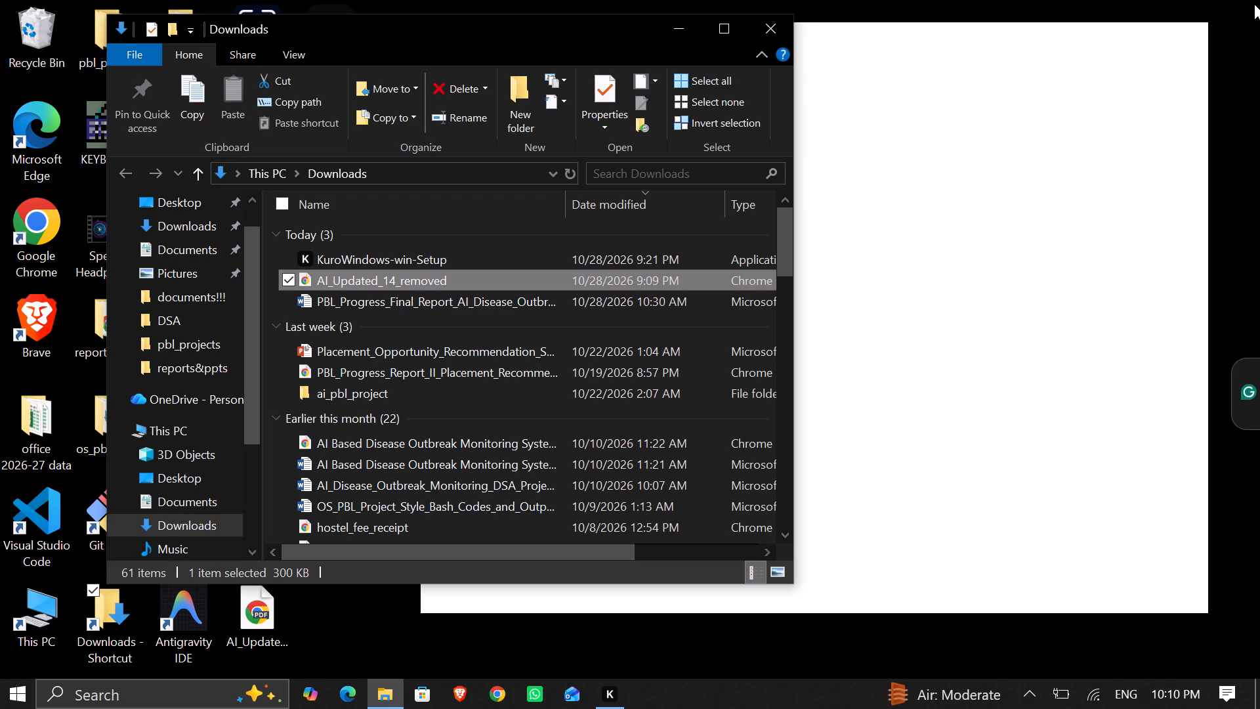